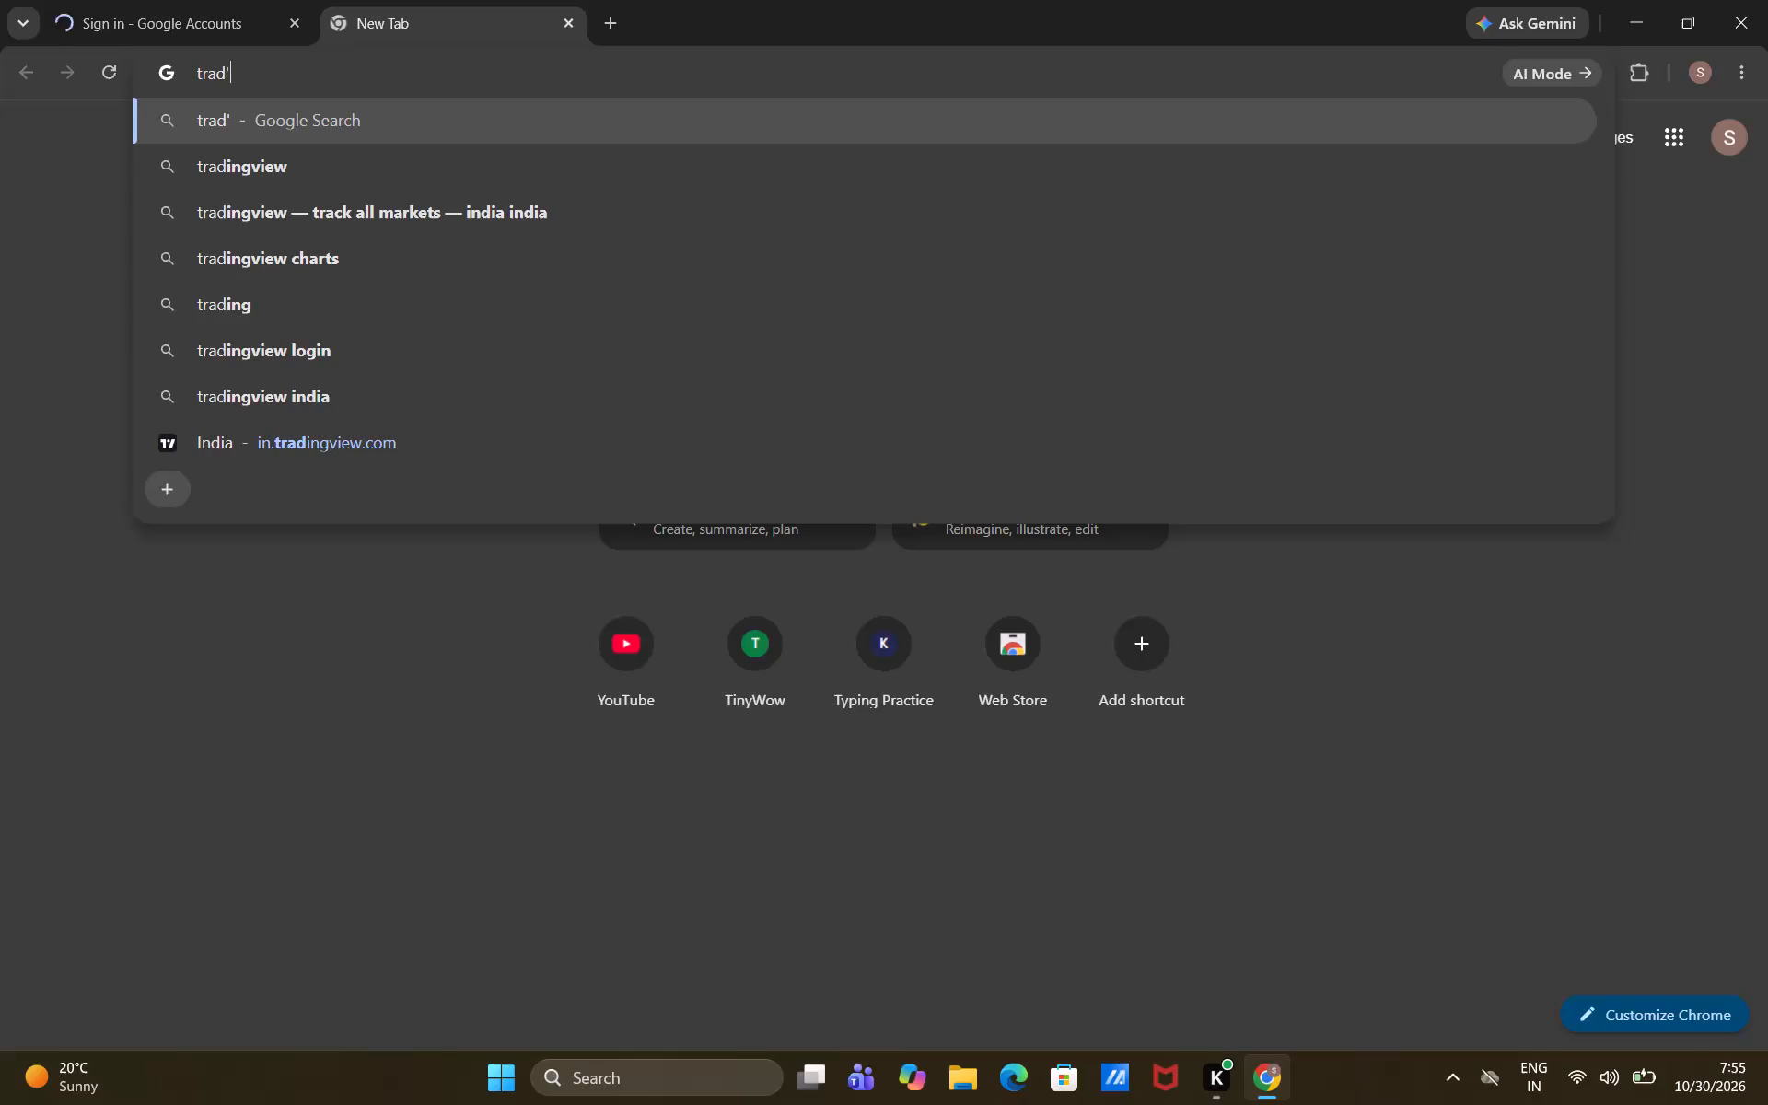
Search the web for tradingview.
key(BackSpace)
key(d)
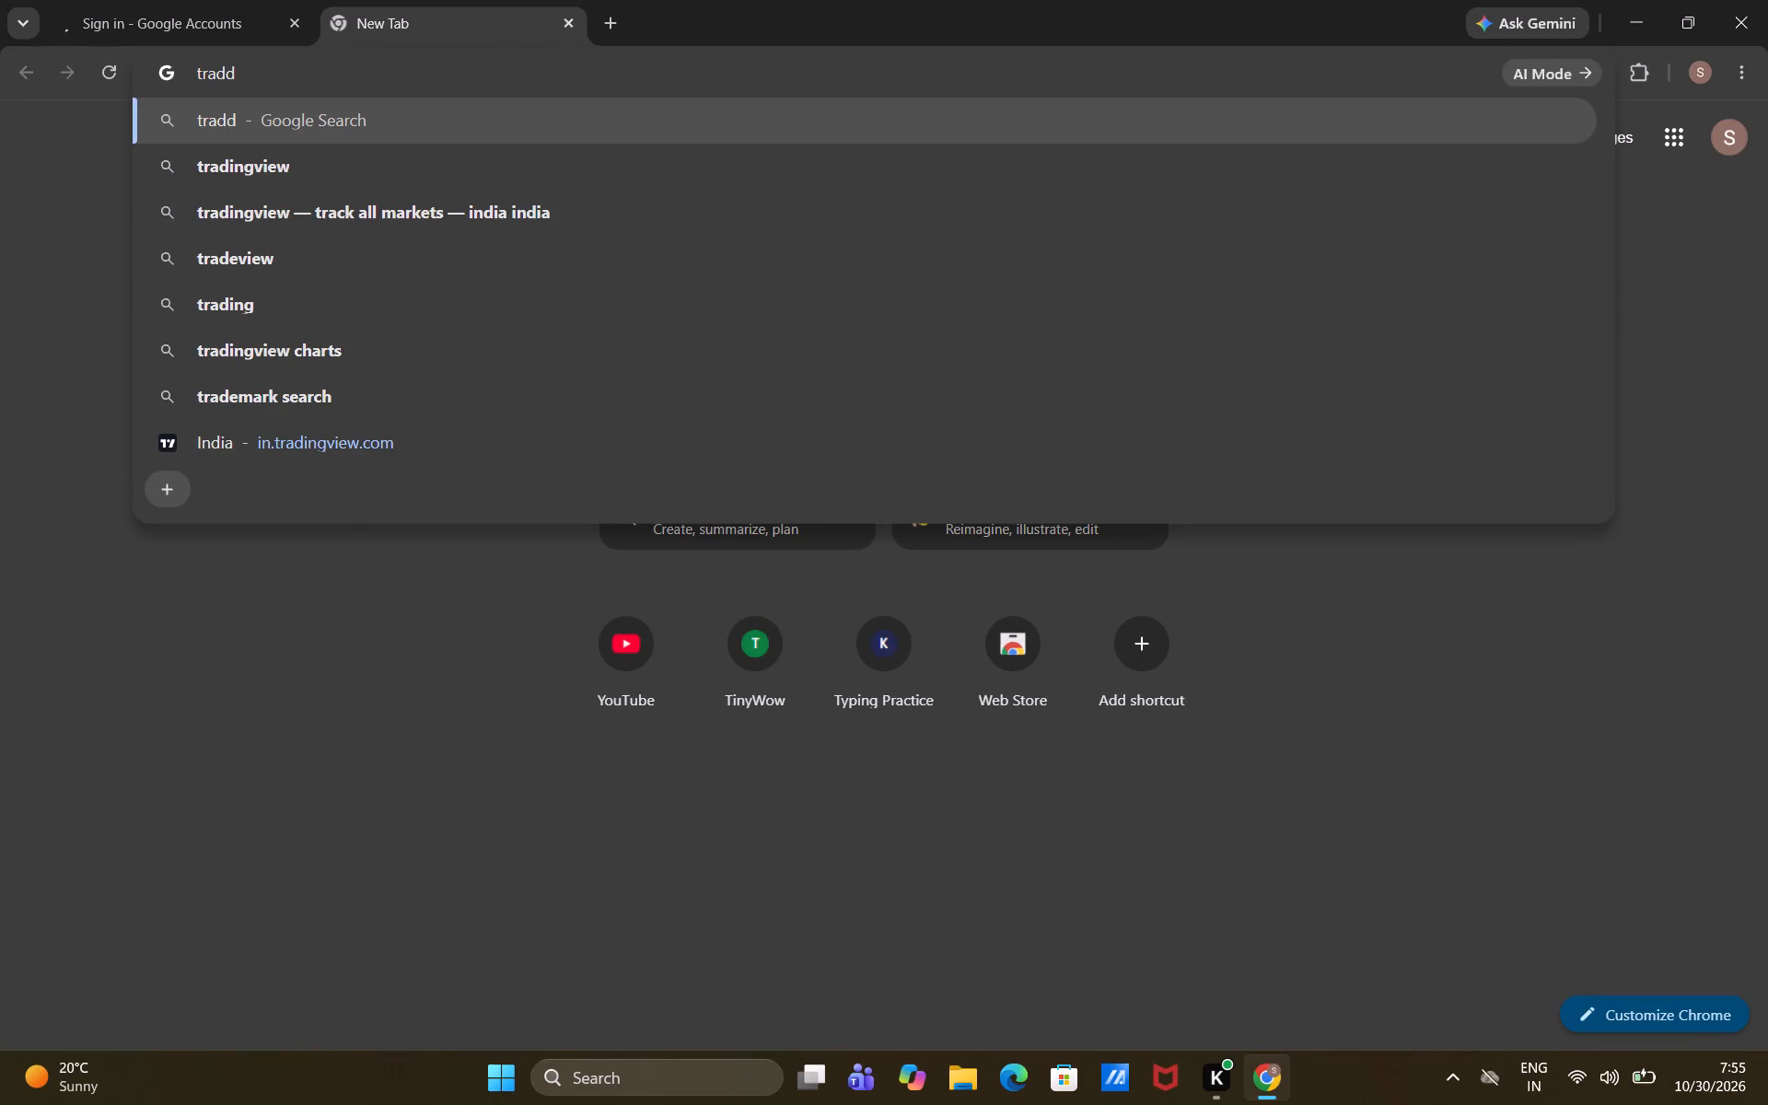
key(BackSpace)
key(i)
key(Return)
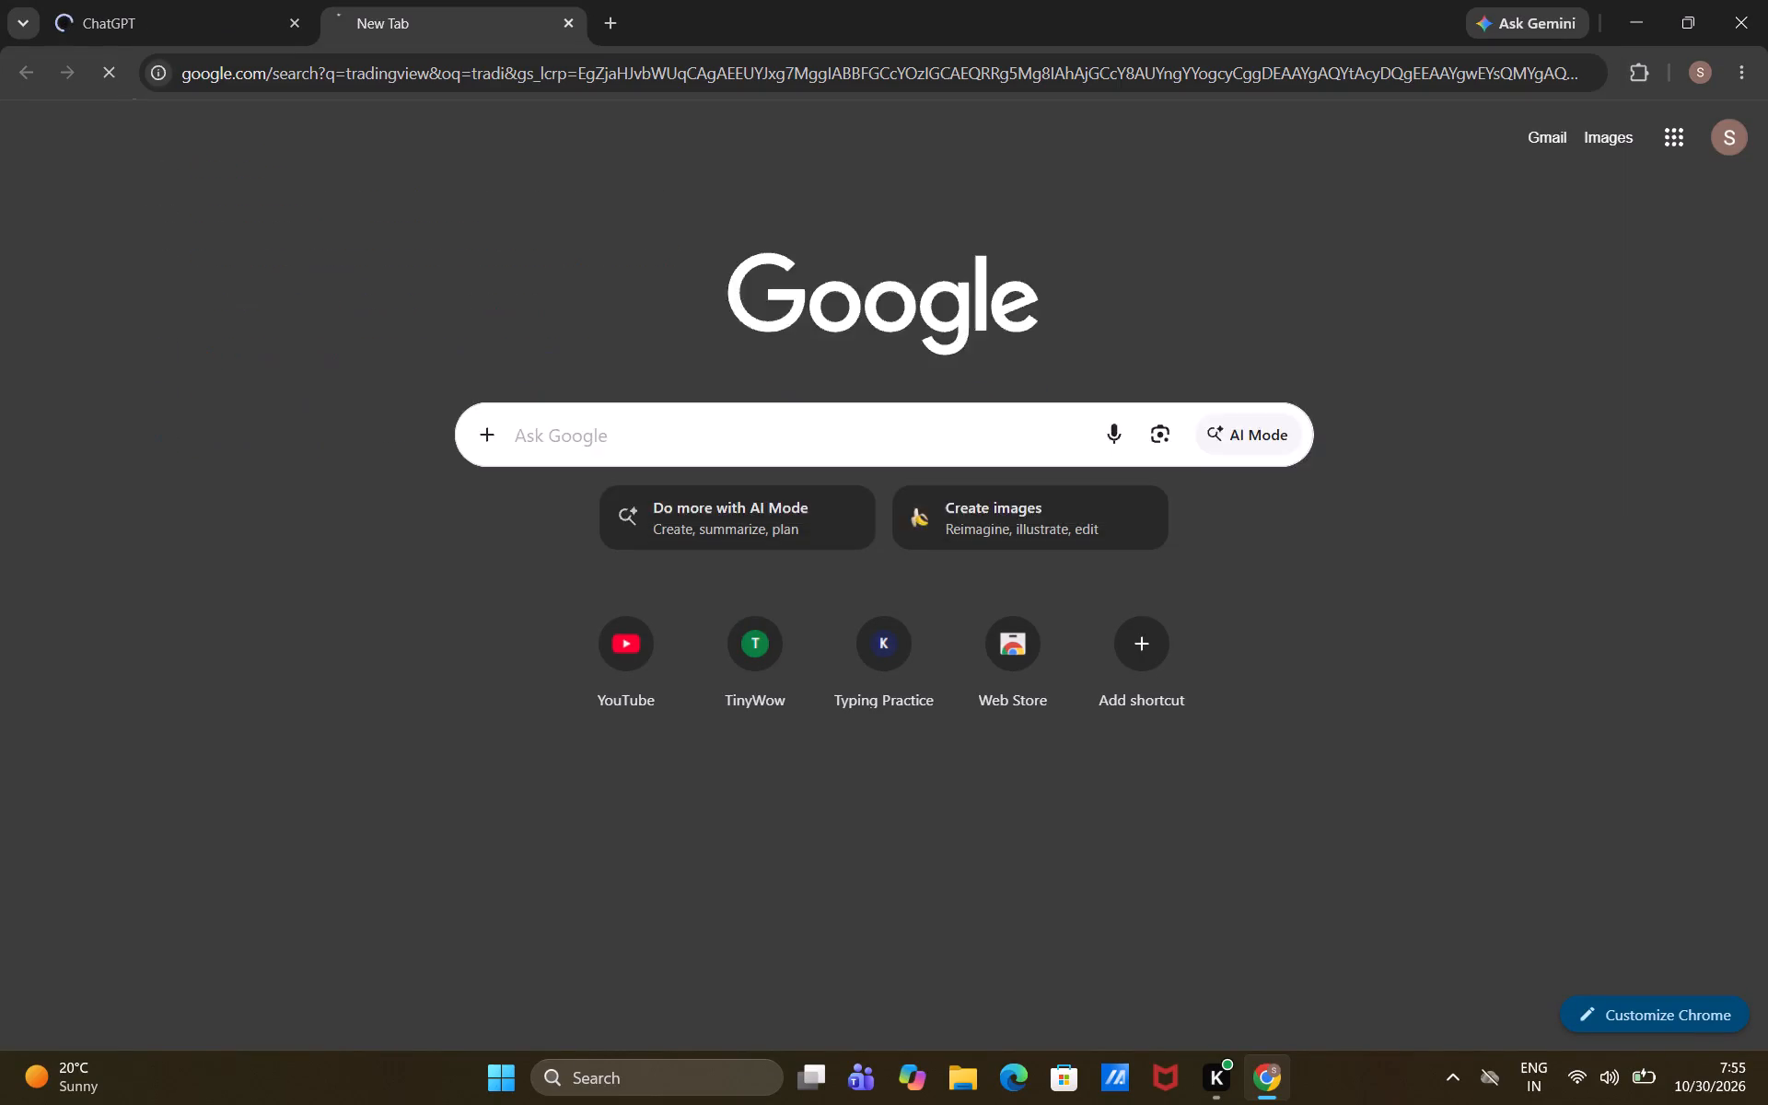
Open Instagram in a new tab and go to the saved collection named trading.
click(609, 20)
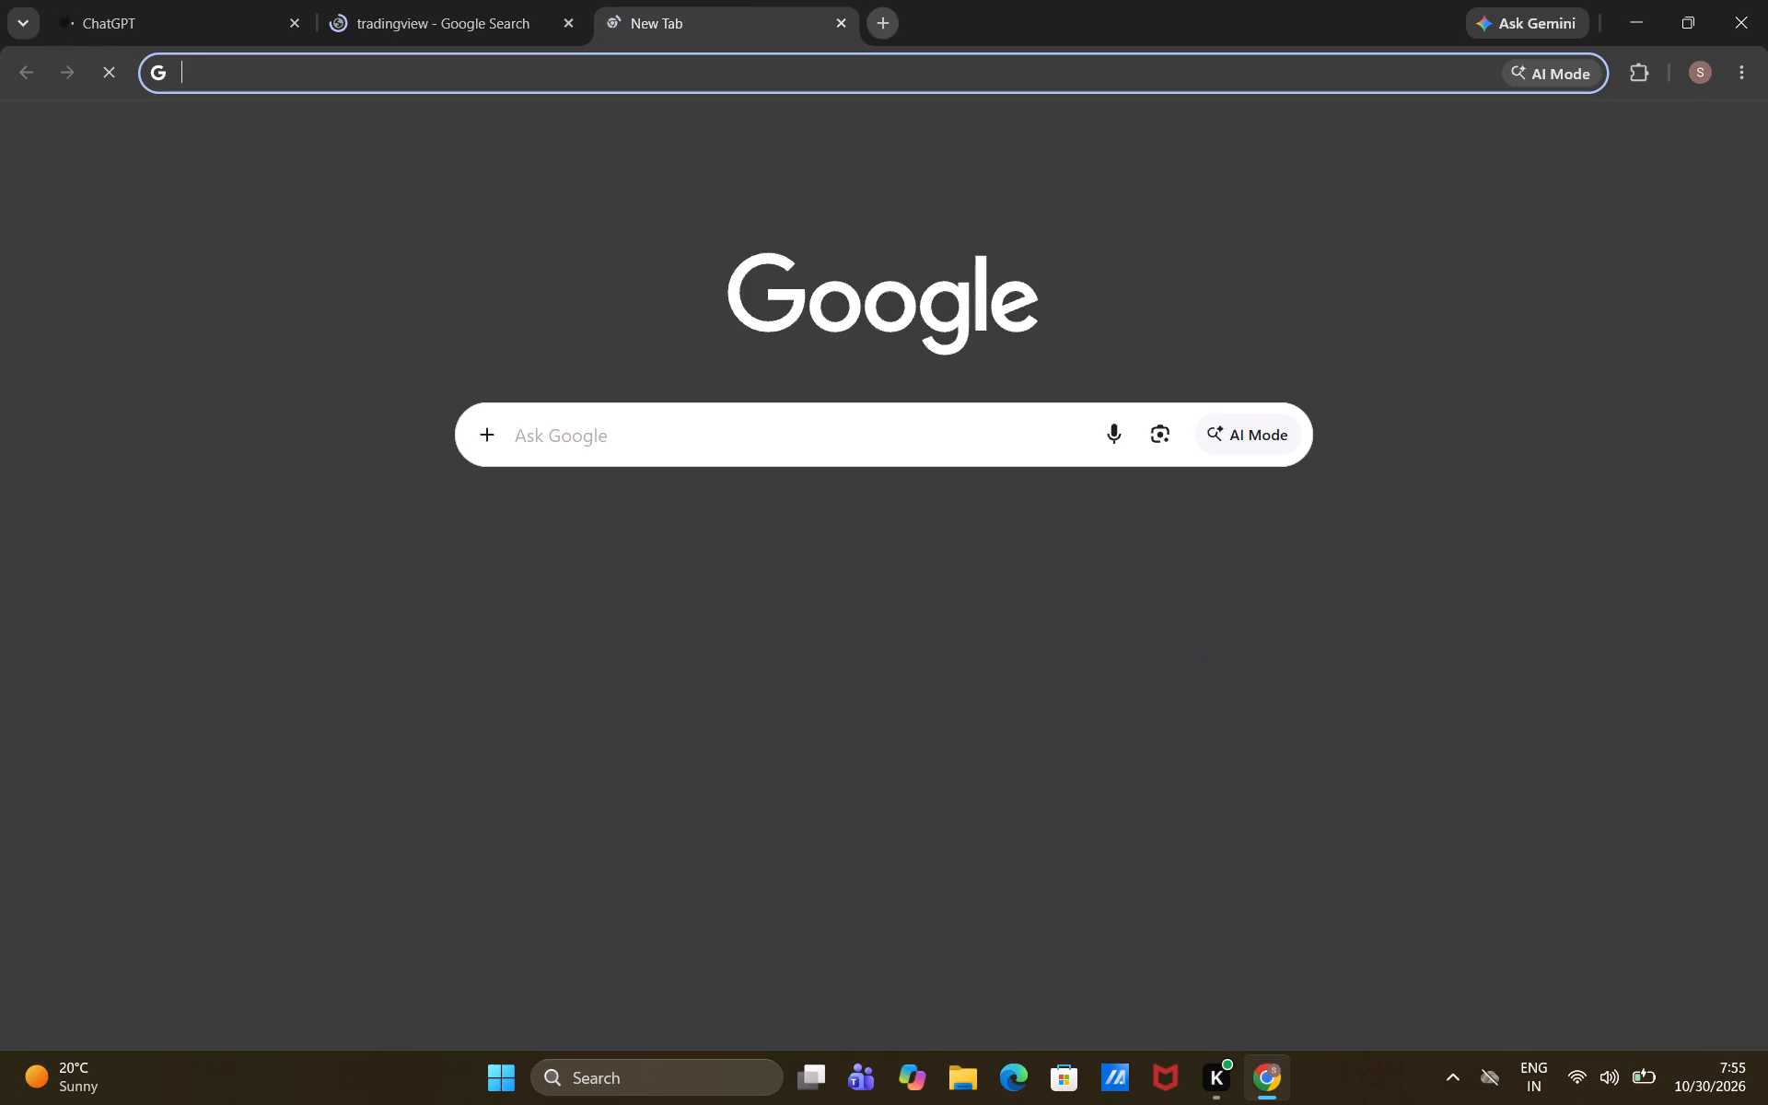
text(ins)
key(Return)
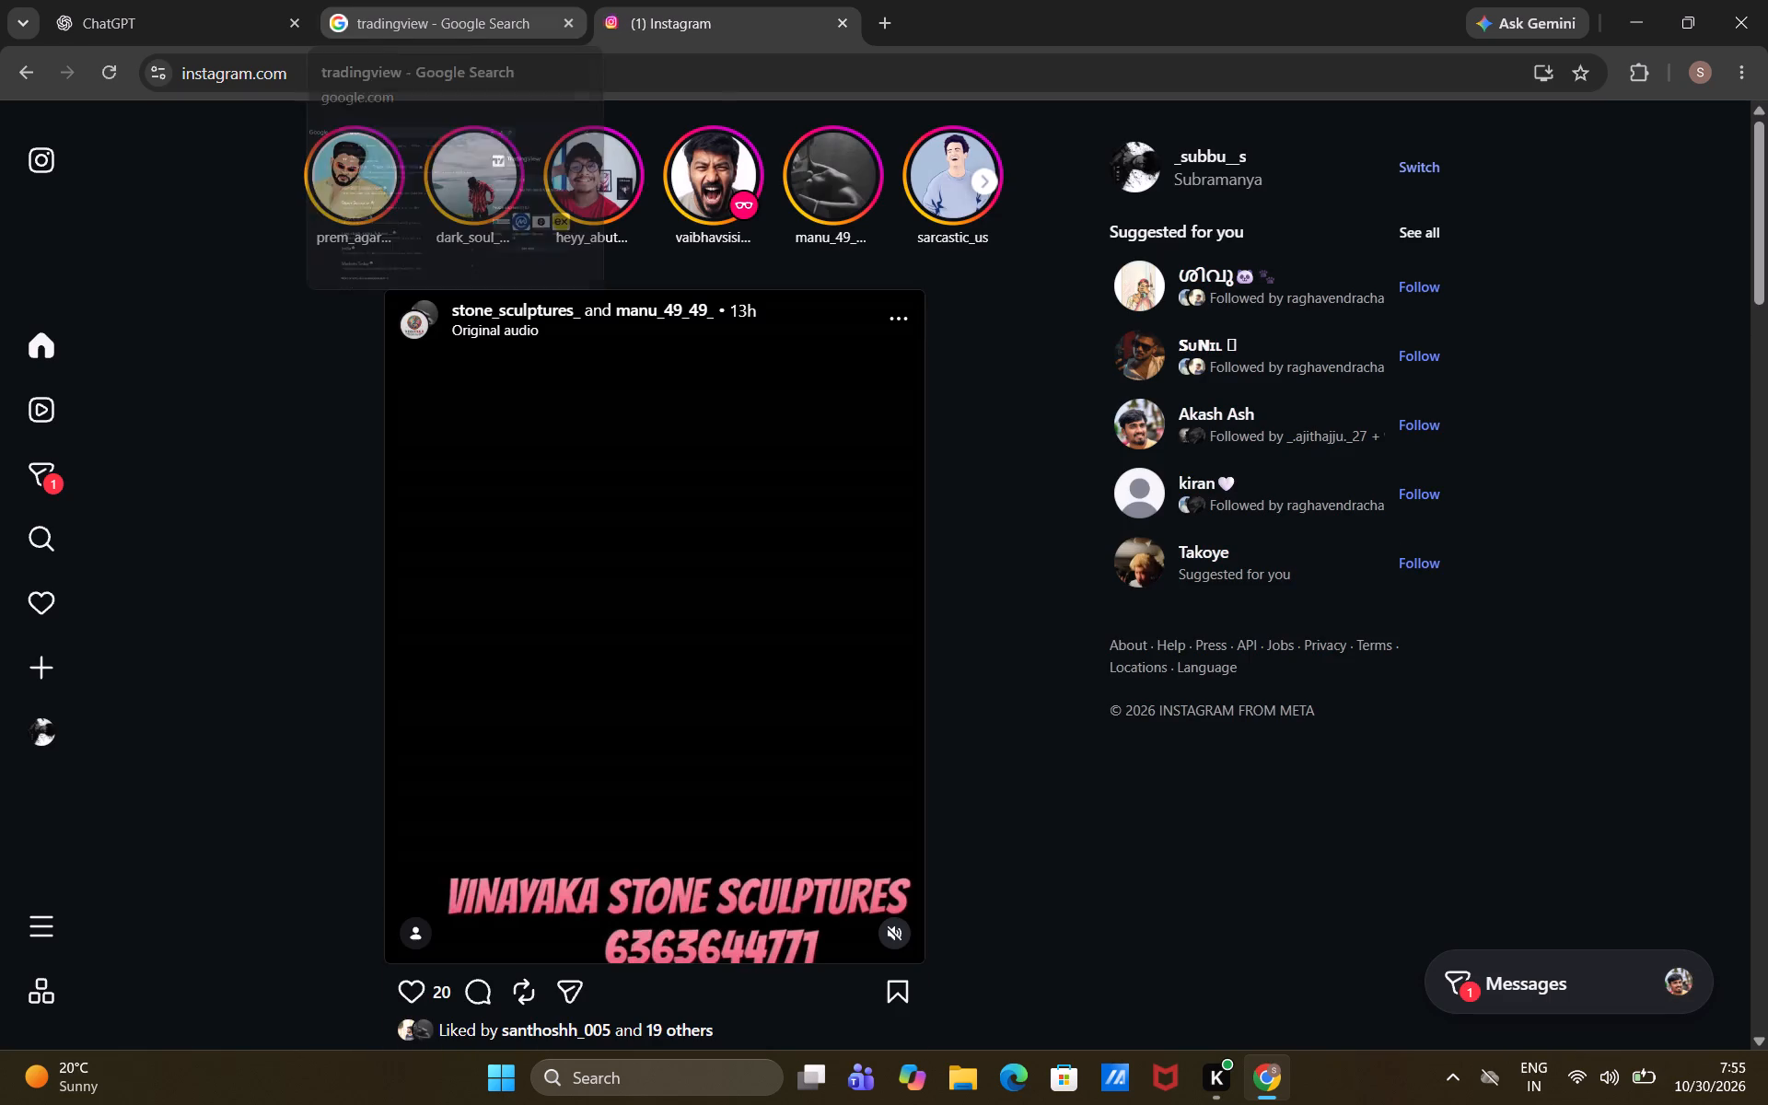
click(45, 912)
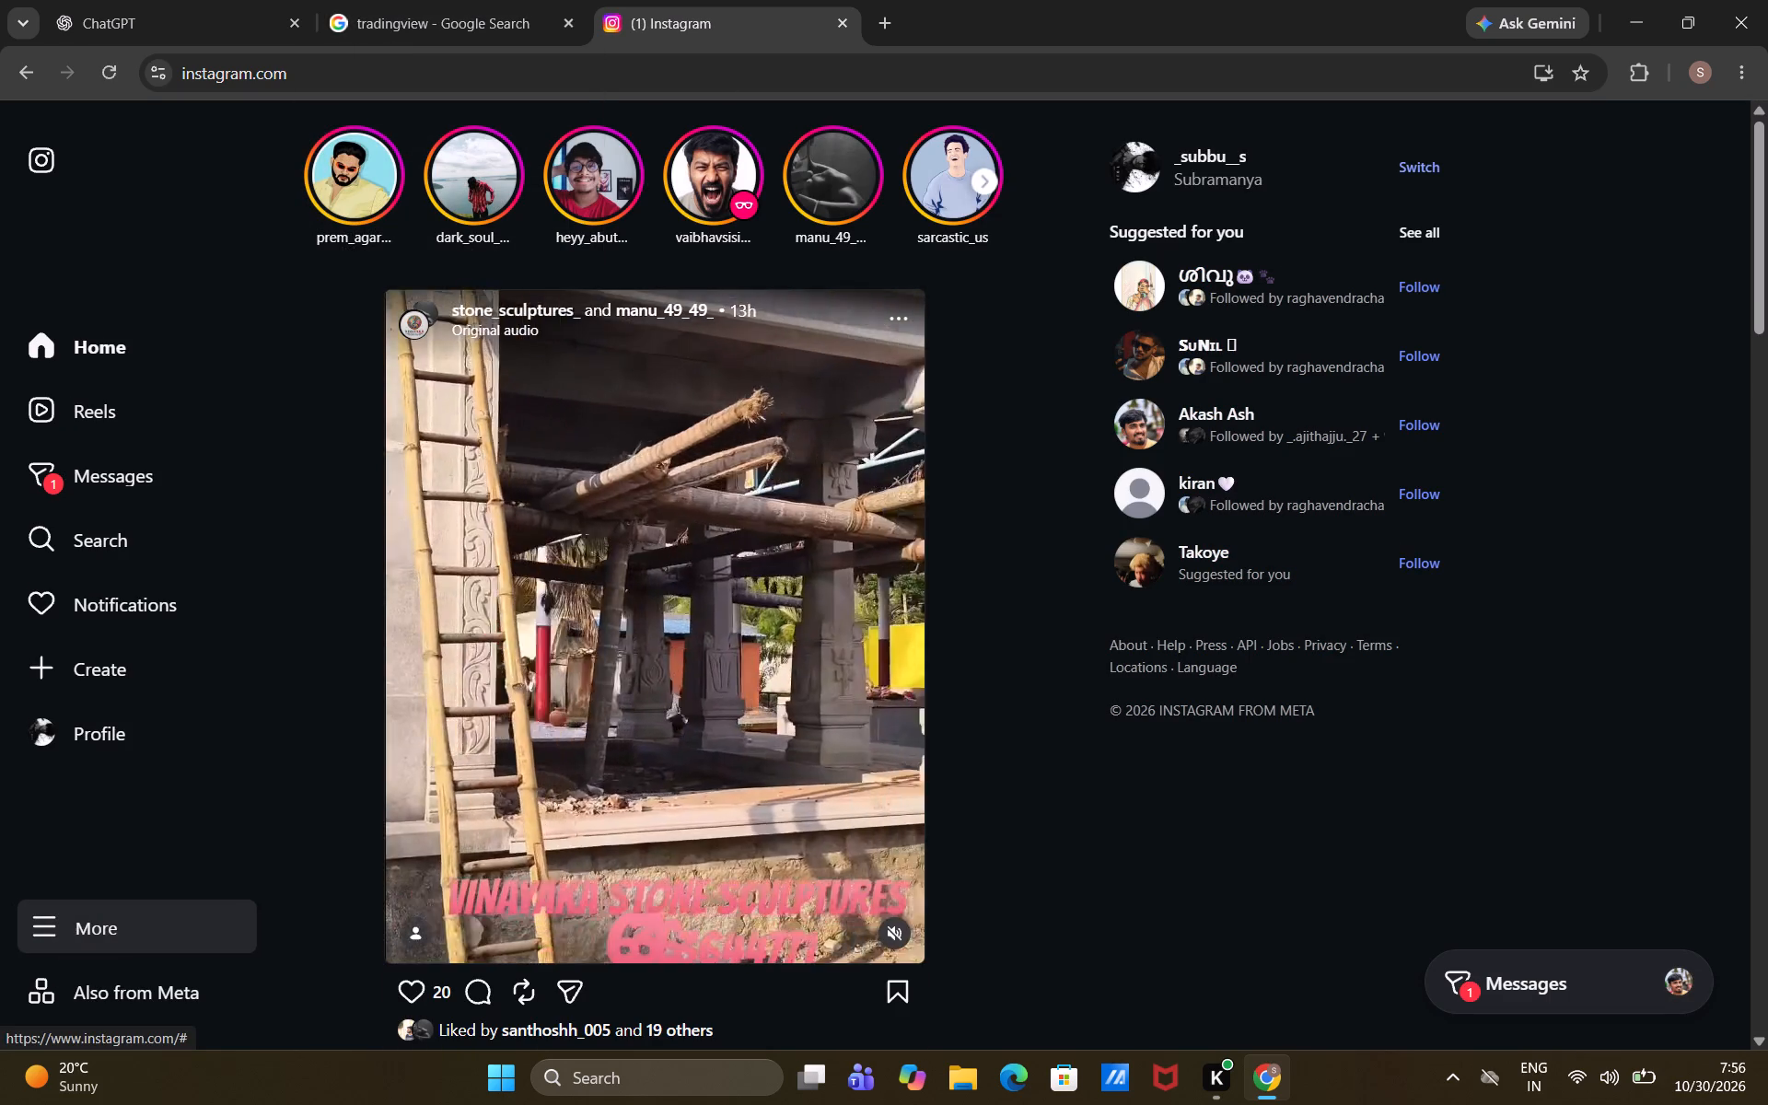
click(144, 523)
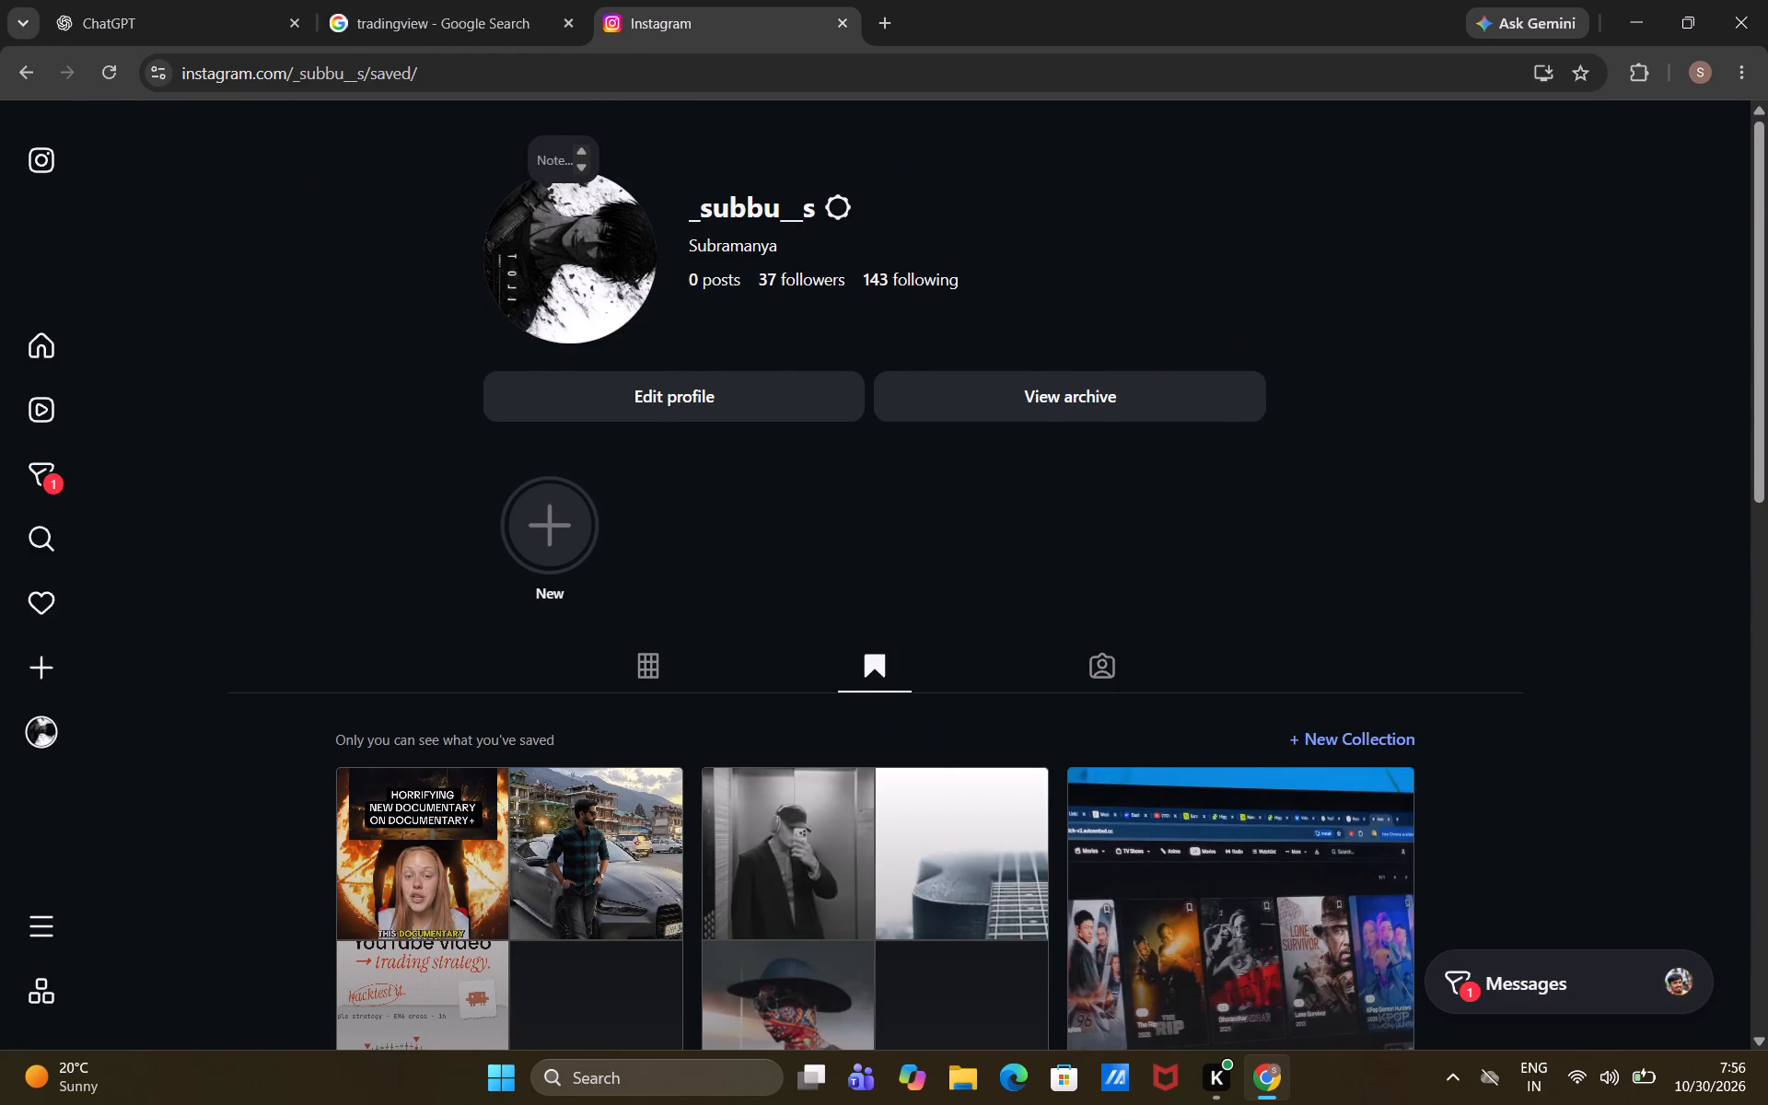
scroll(653, 704, down, 3)
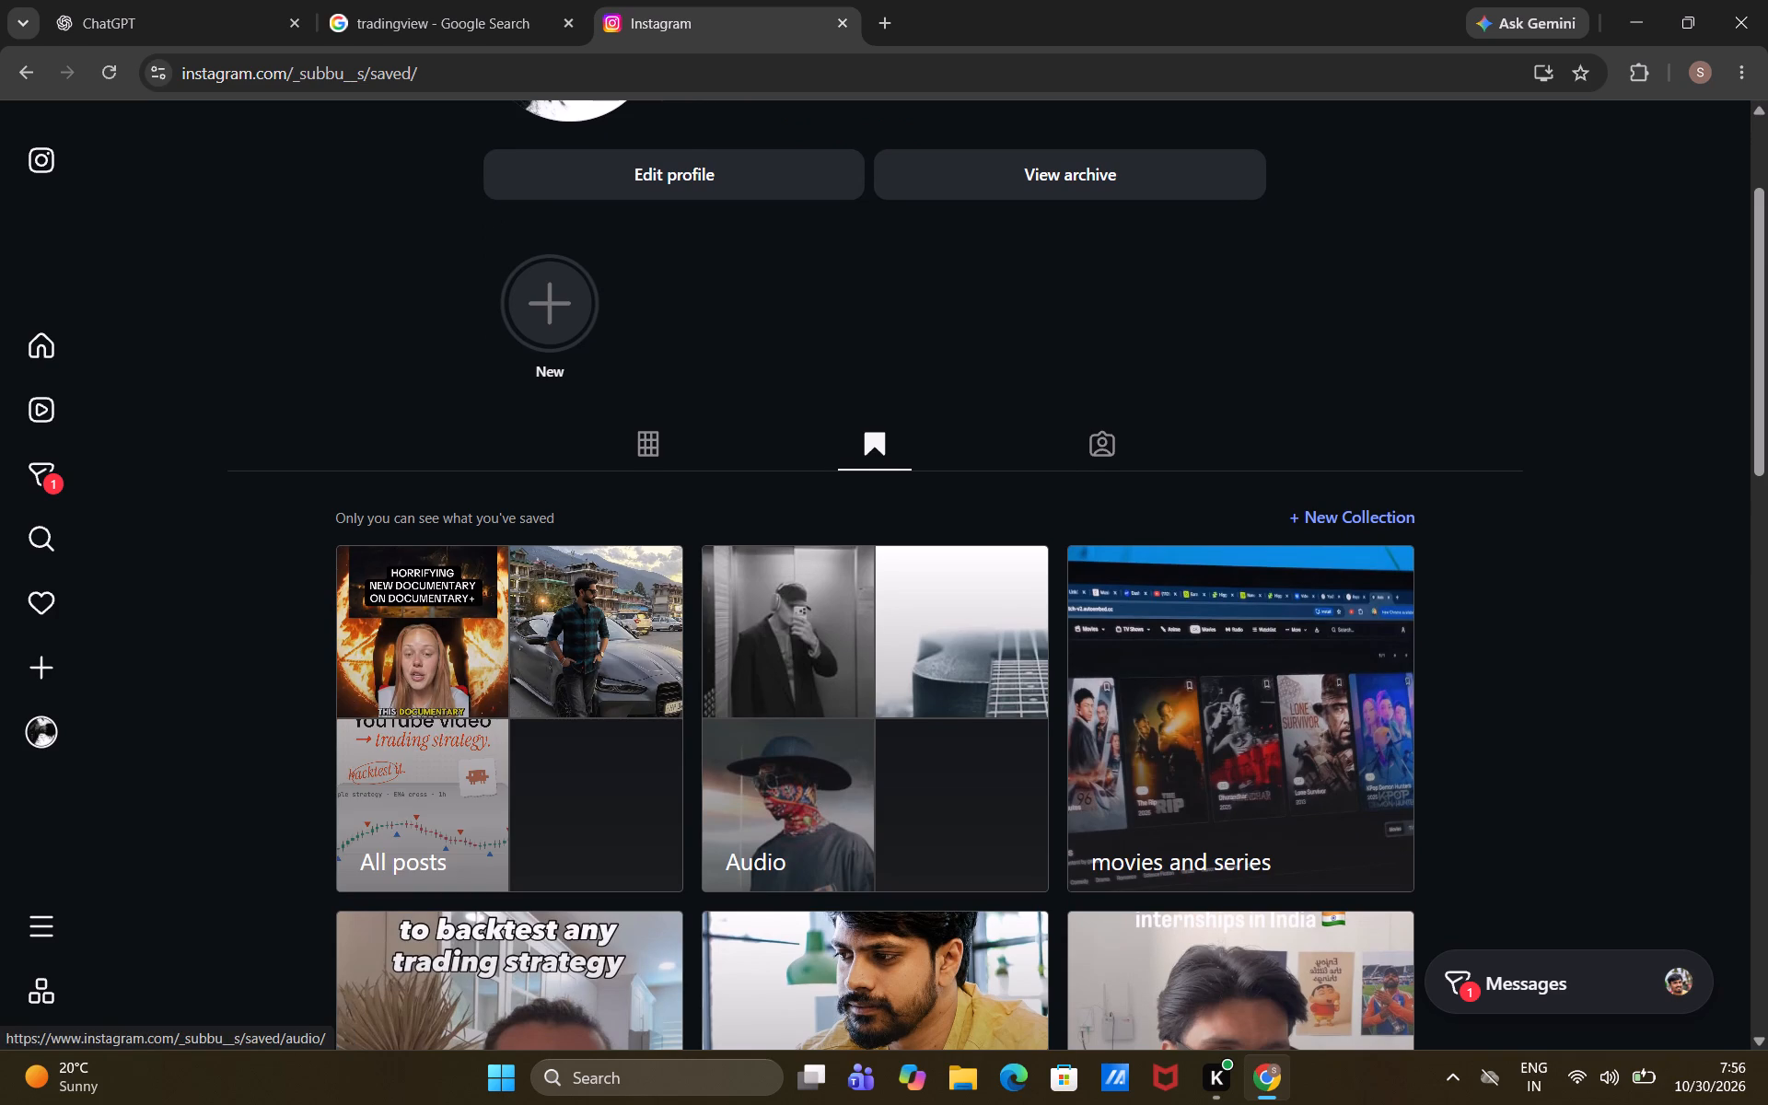
scroll(593, 837, down, 1)
click(593, 837)
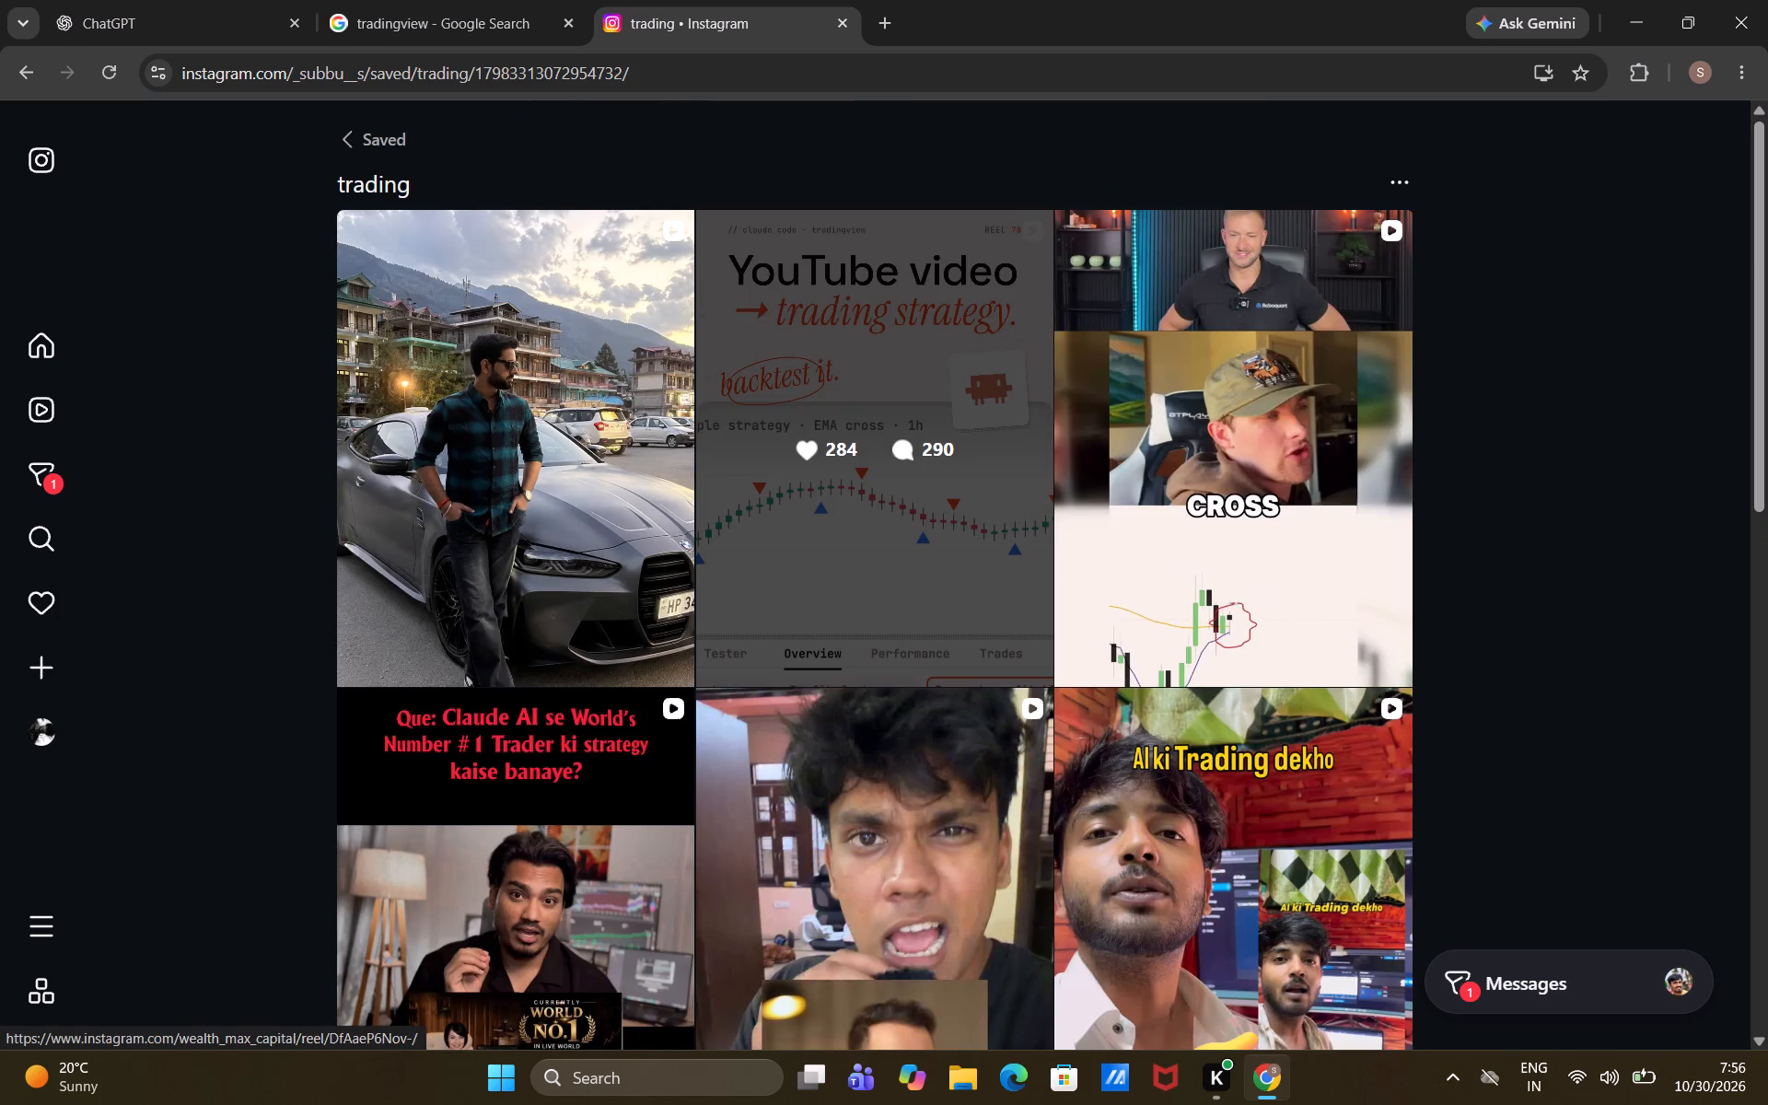
Watch the wealth_max_capital Premium Indicator Strategy reel with sound on, and pause it at the volume delta explanation.
click(623, 587)
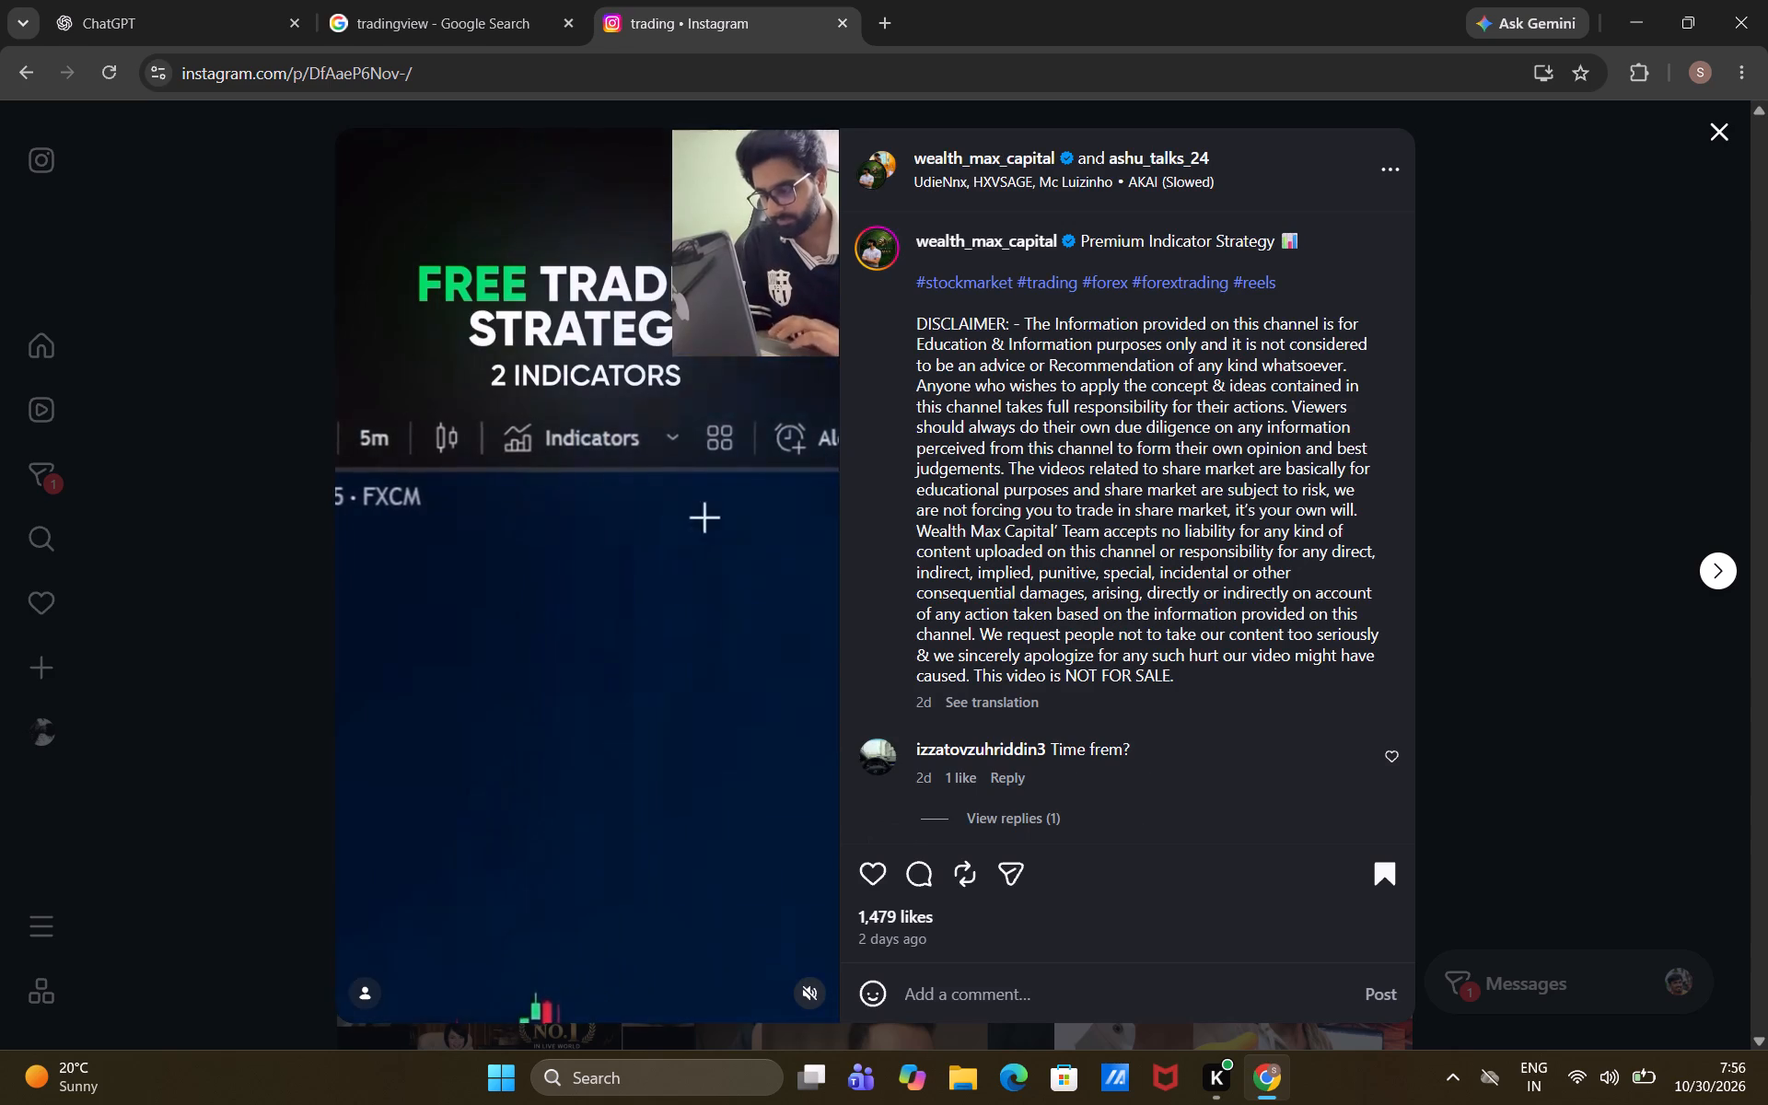
click(804, 987)
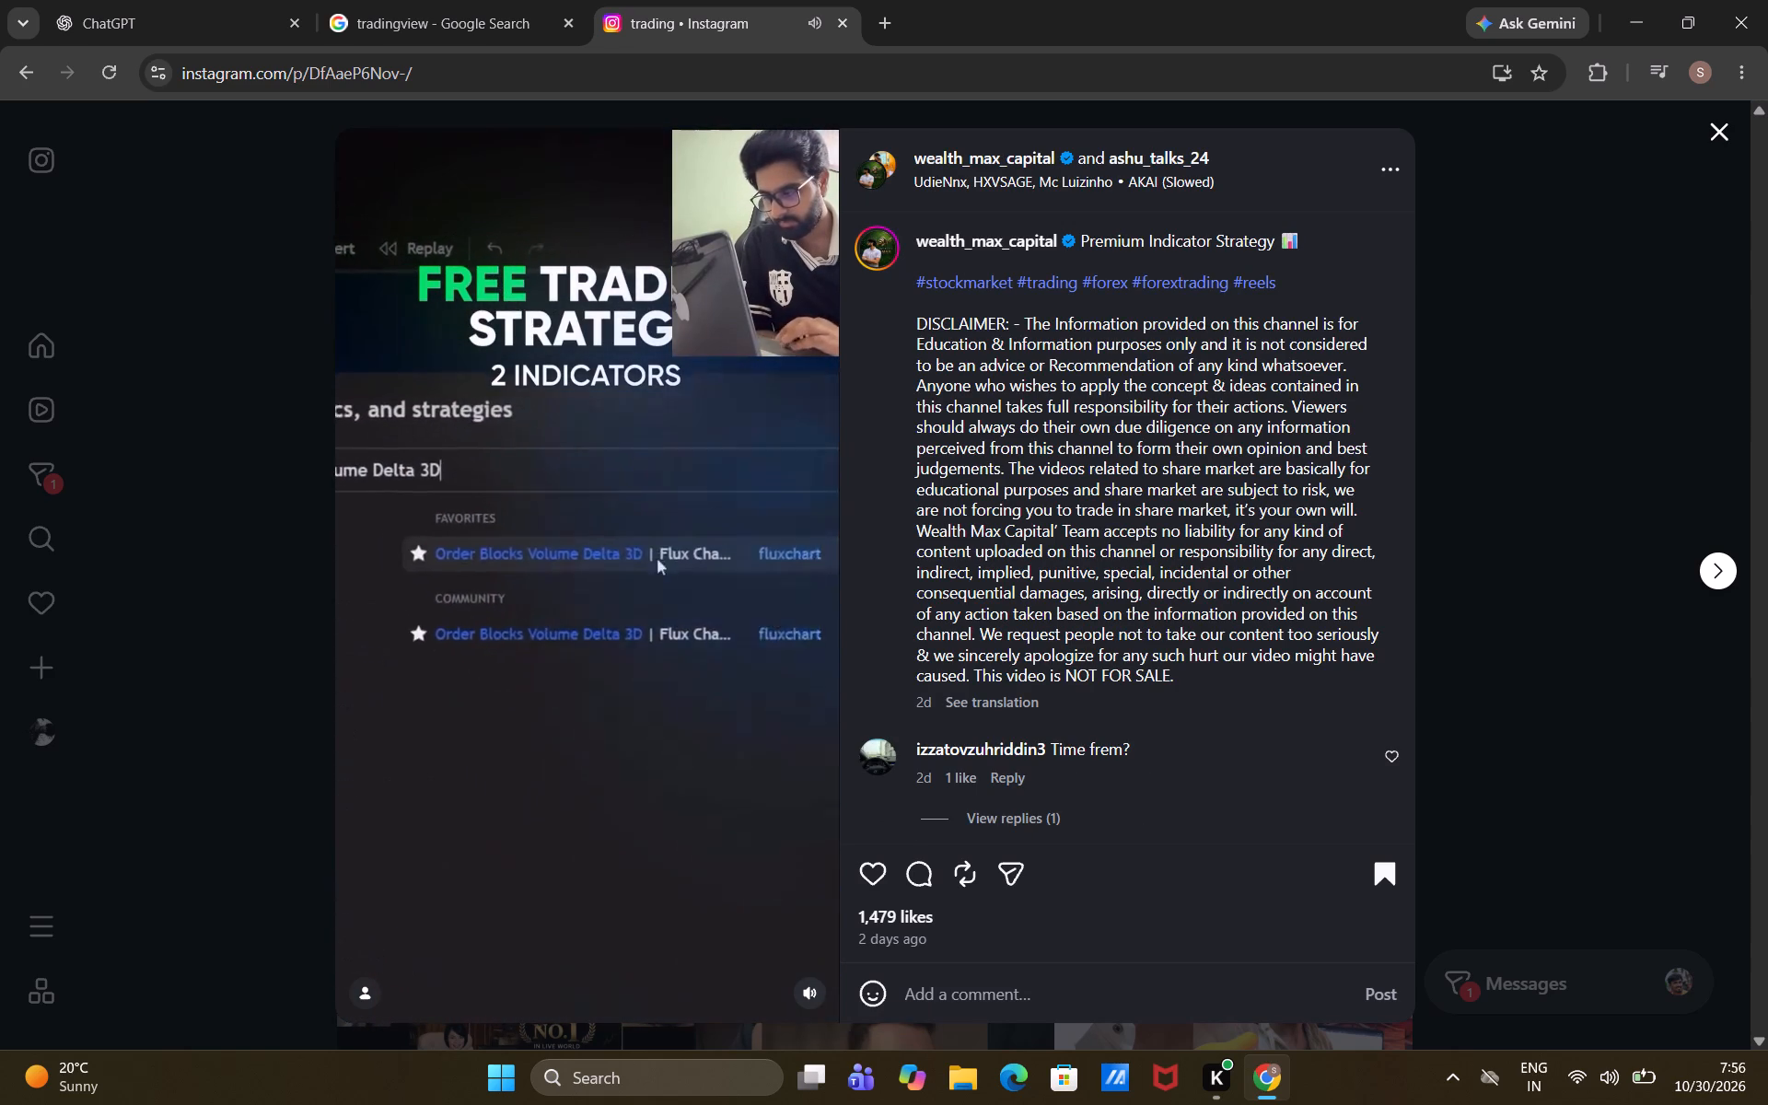
click(809, 997)
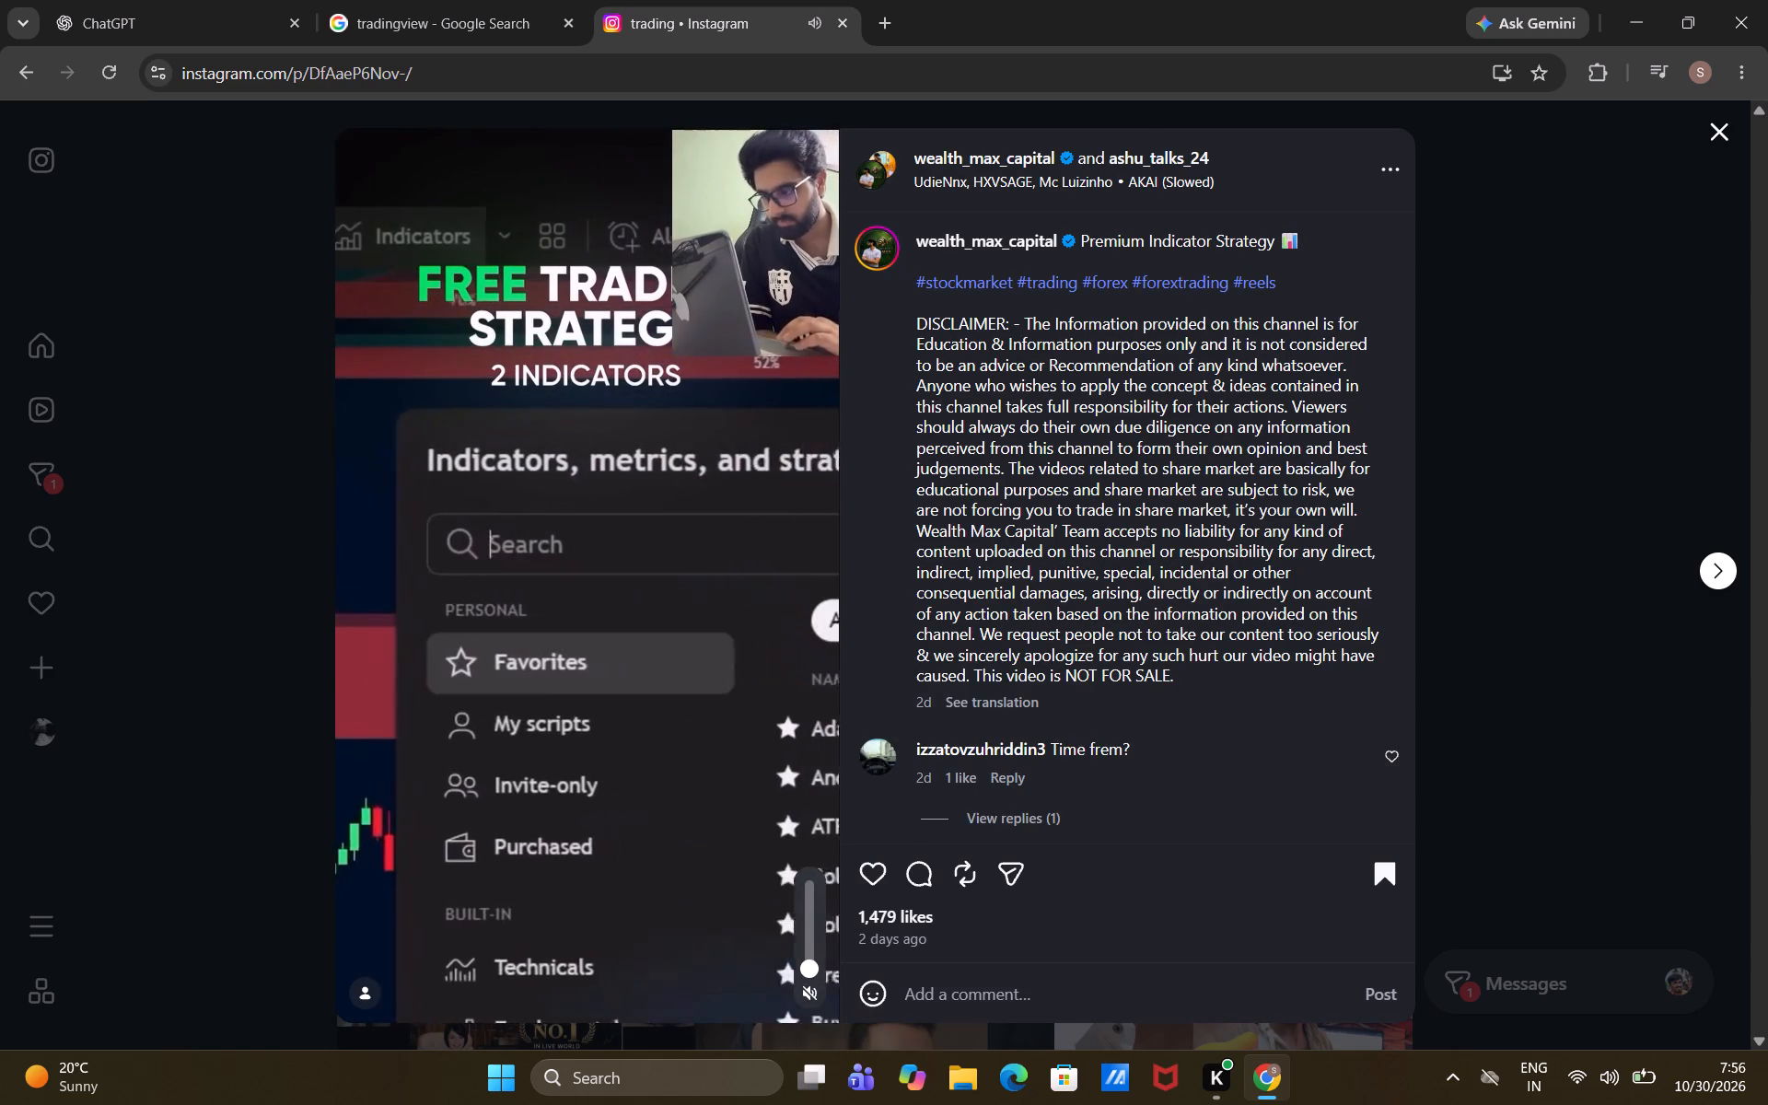
click(809, 997)
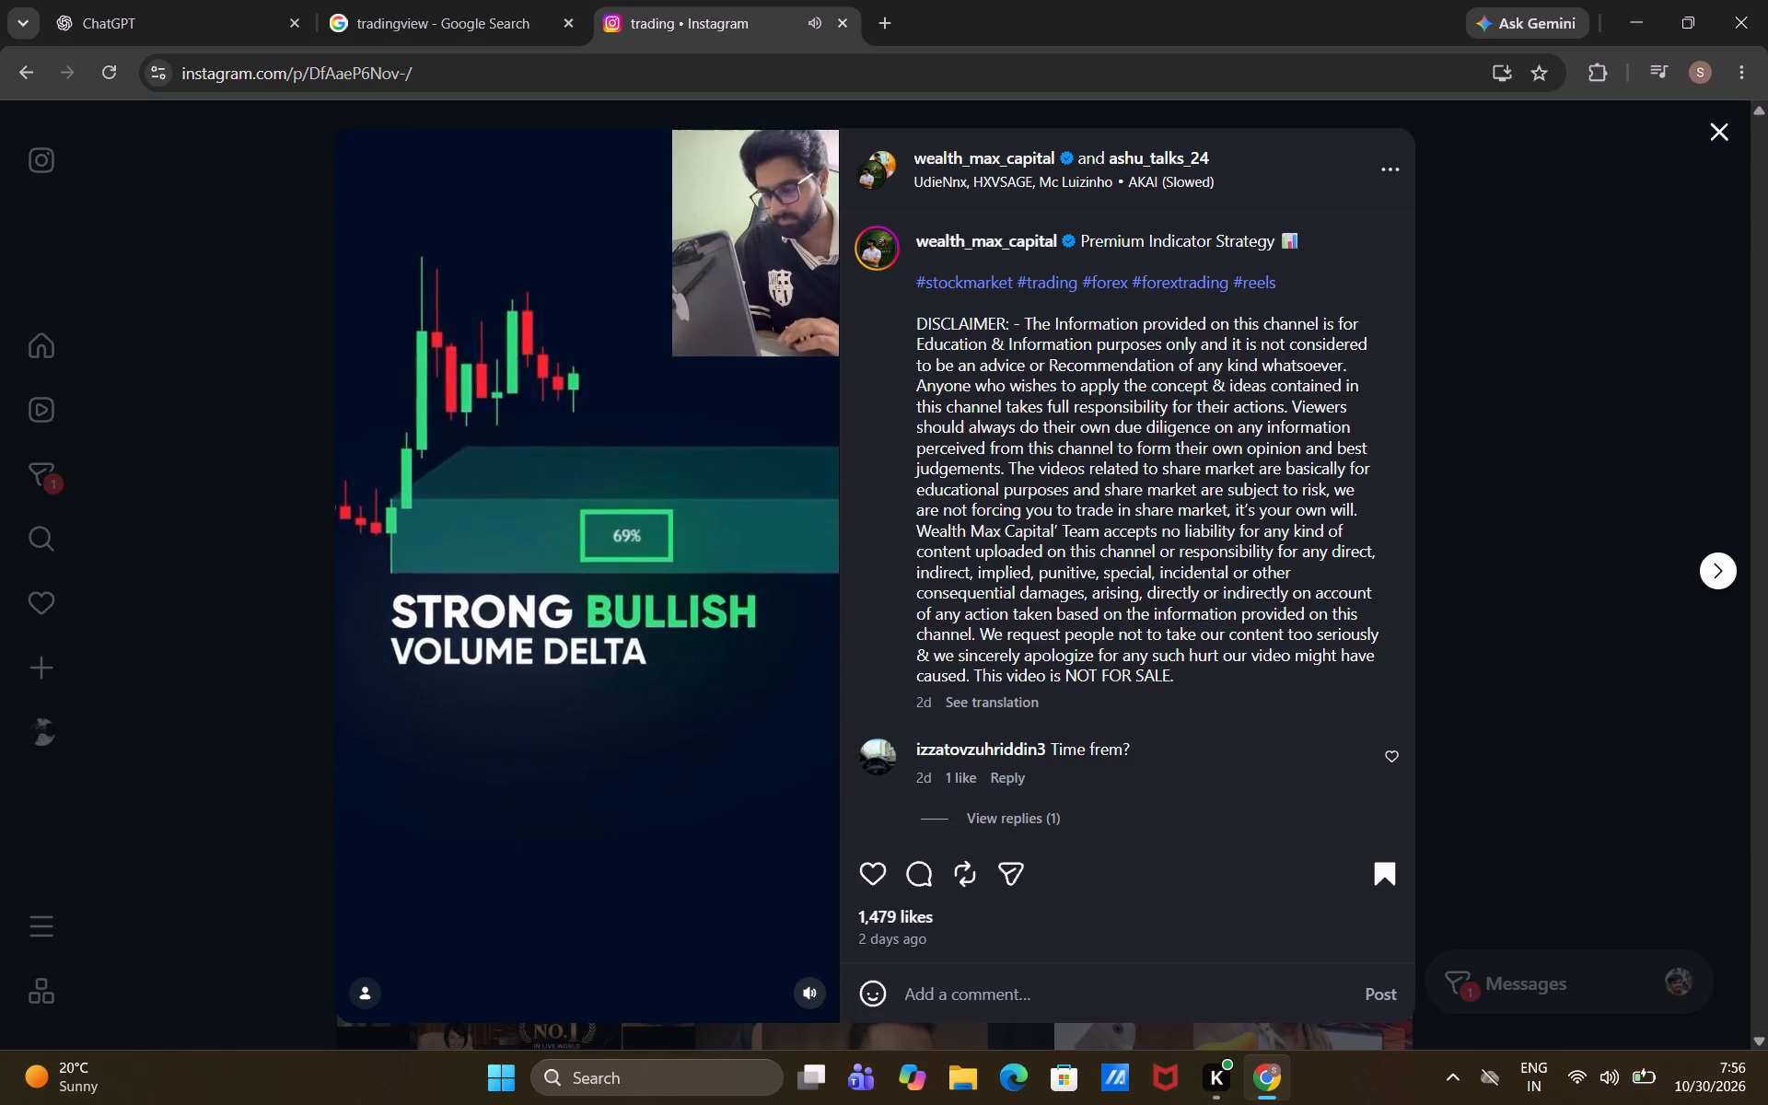
click(663, 826)
click(663, 826)
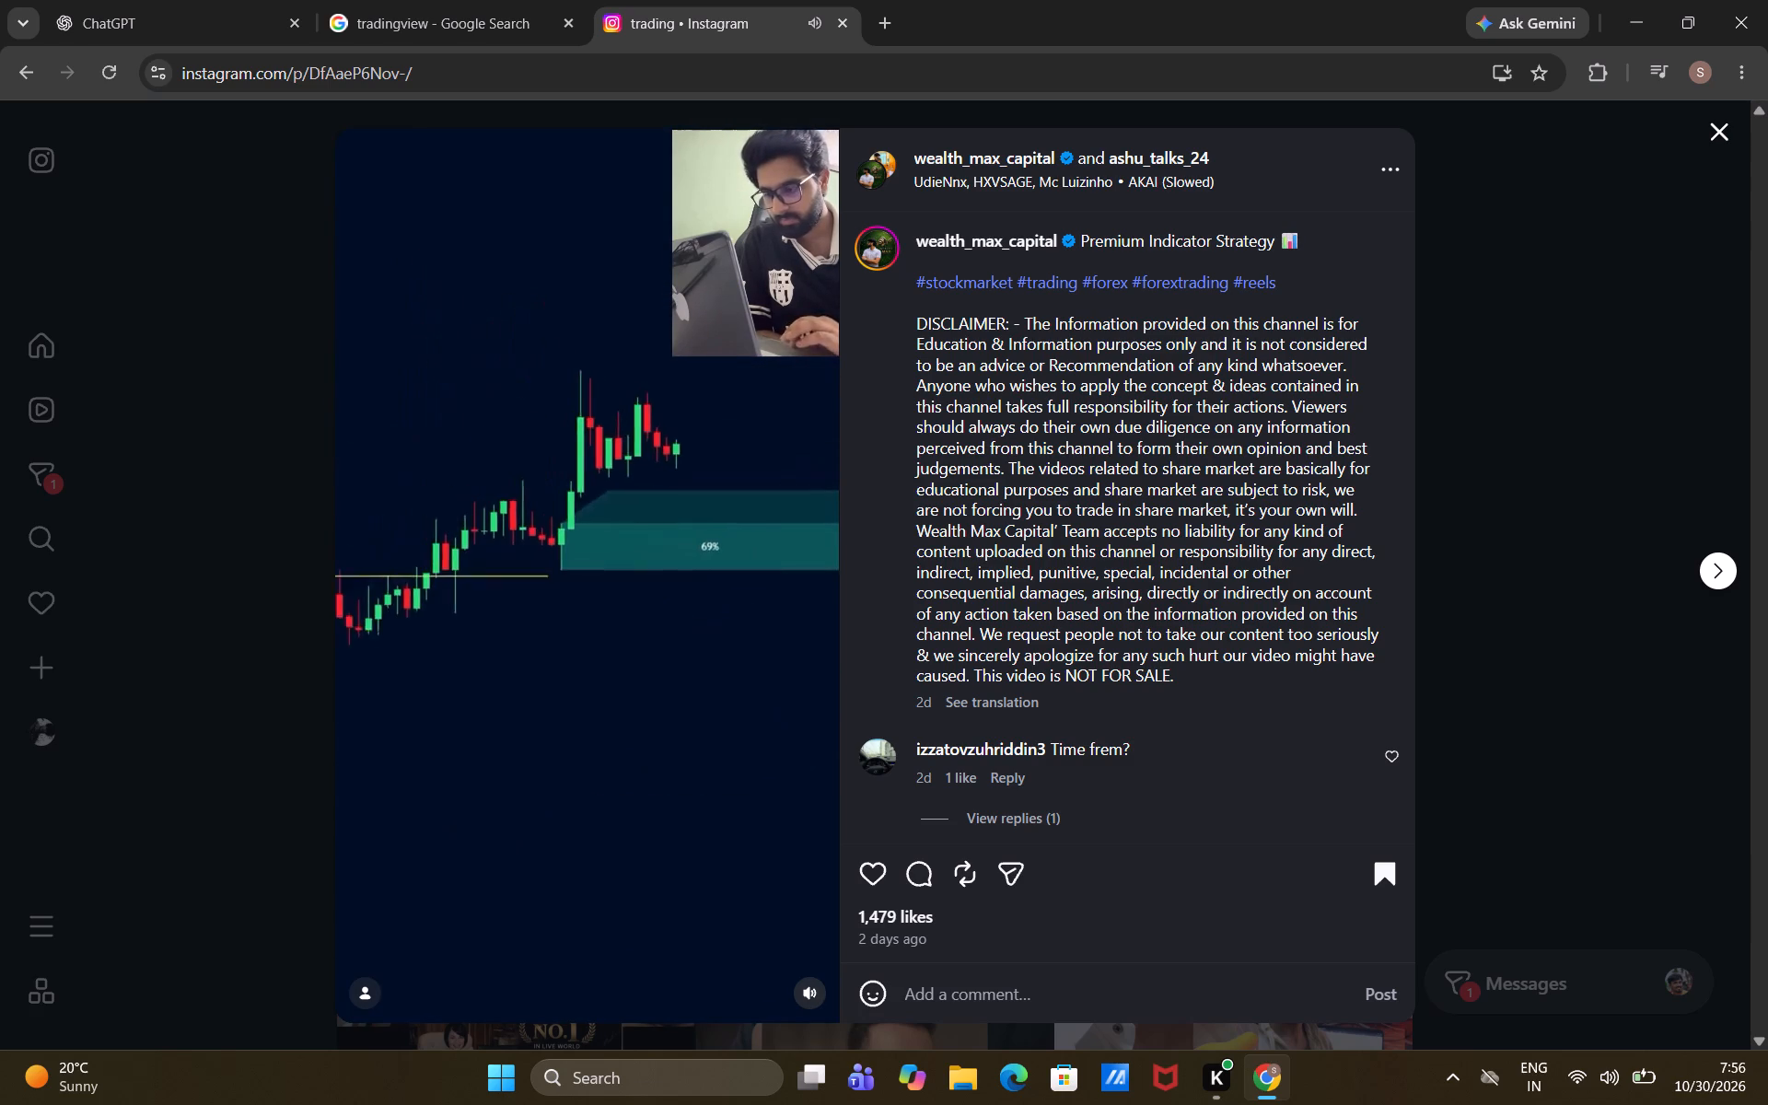
click(663, 826)
Go back to the tradingview search results and open the TradingView India site.
click(498, 0)
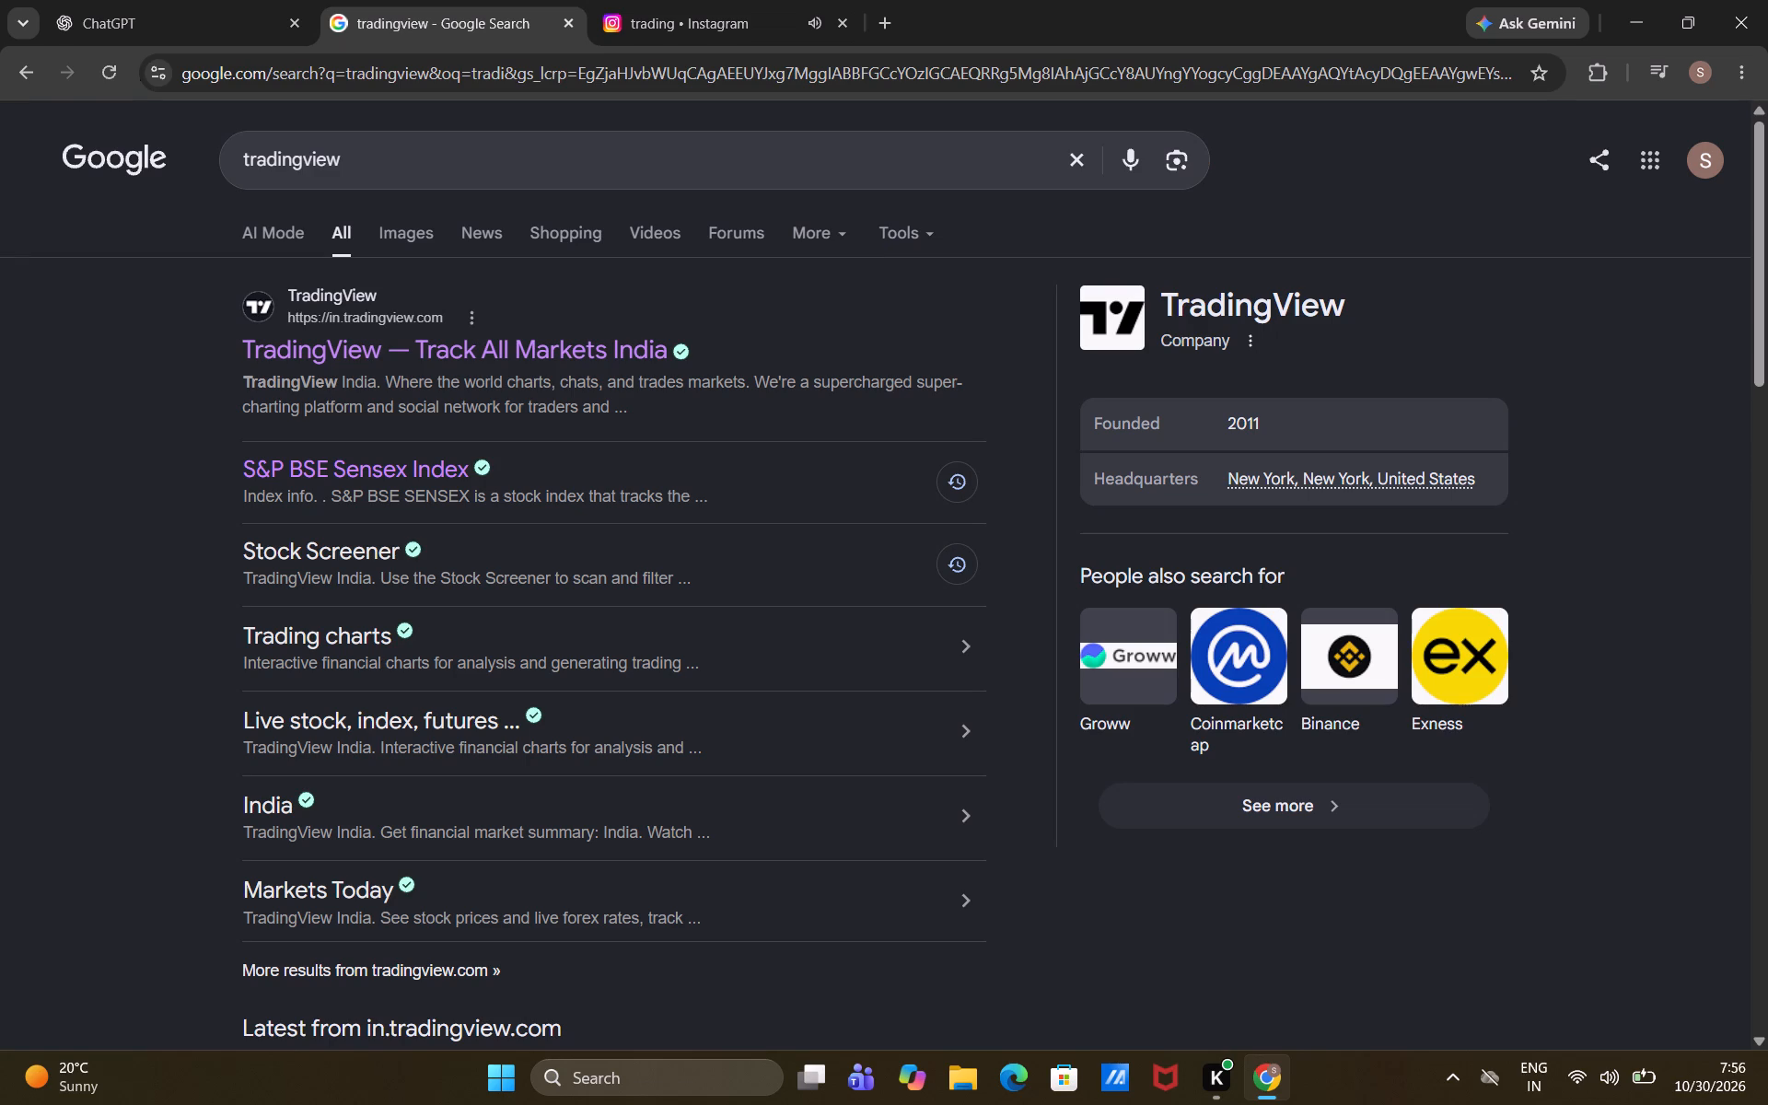
click(387, 339)
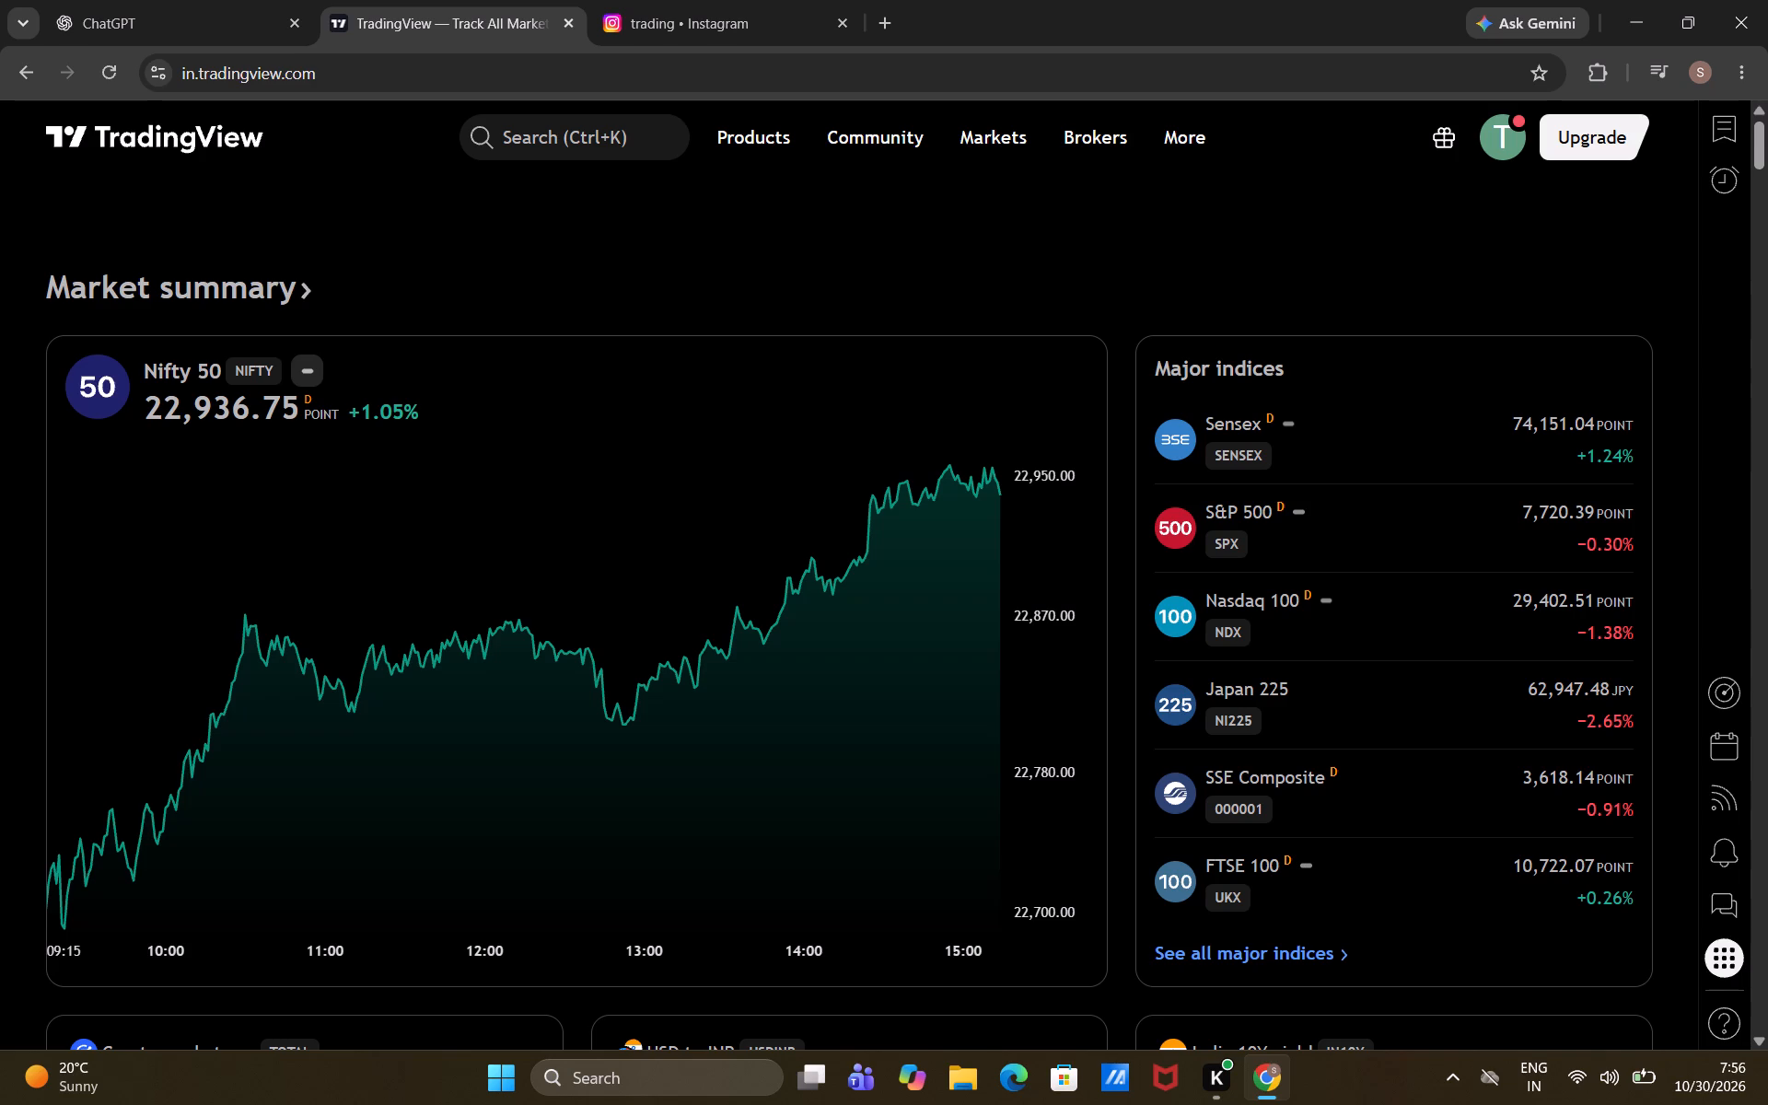
Return to Instagram and watch the next two saved reels, on Claude Pine Script strategies and on EMA 9 + VWAP.
click(730, 1)
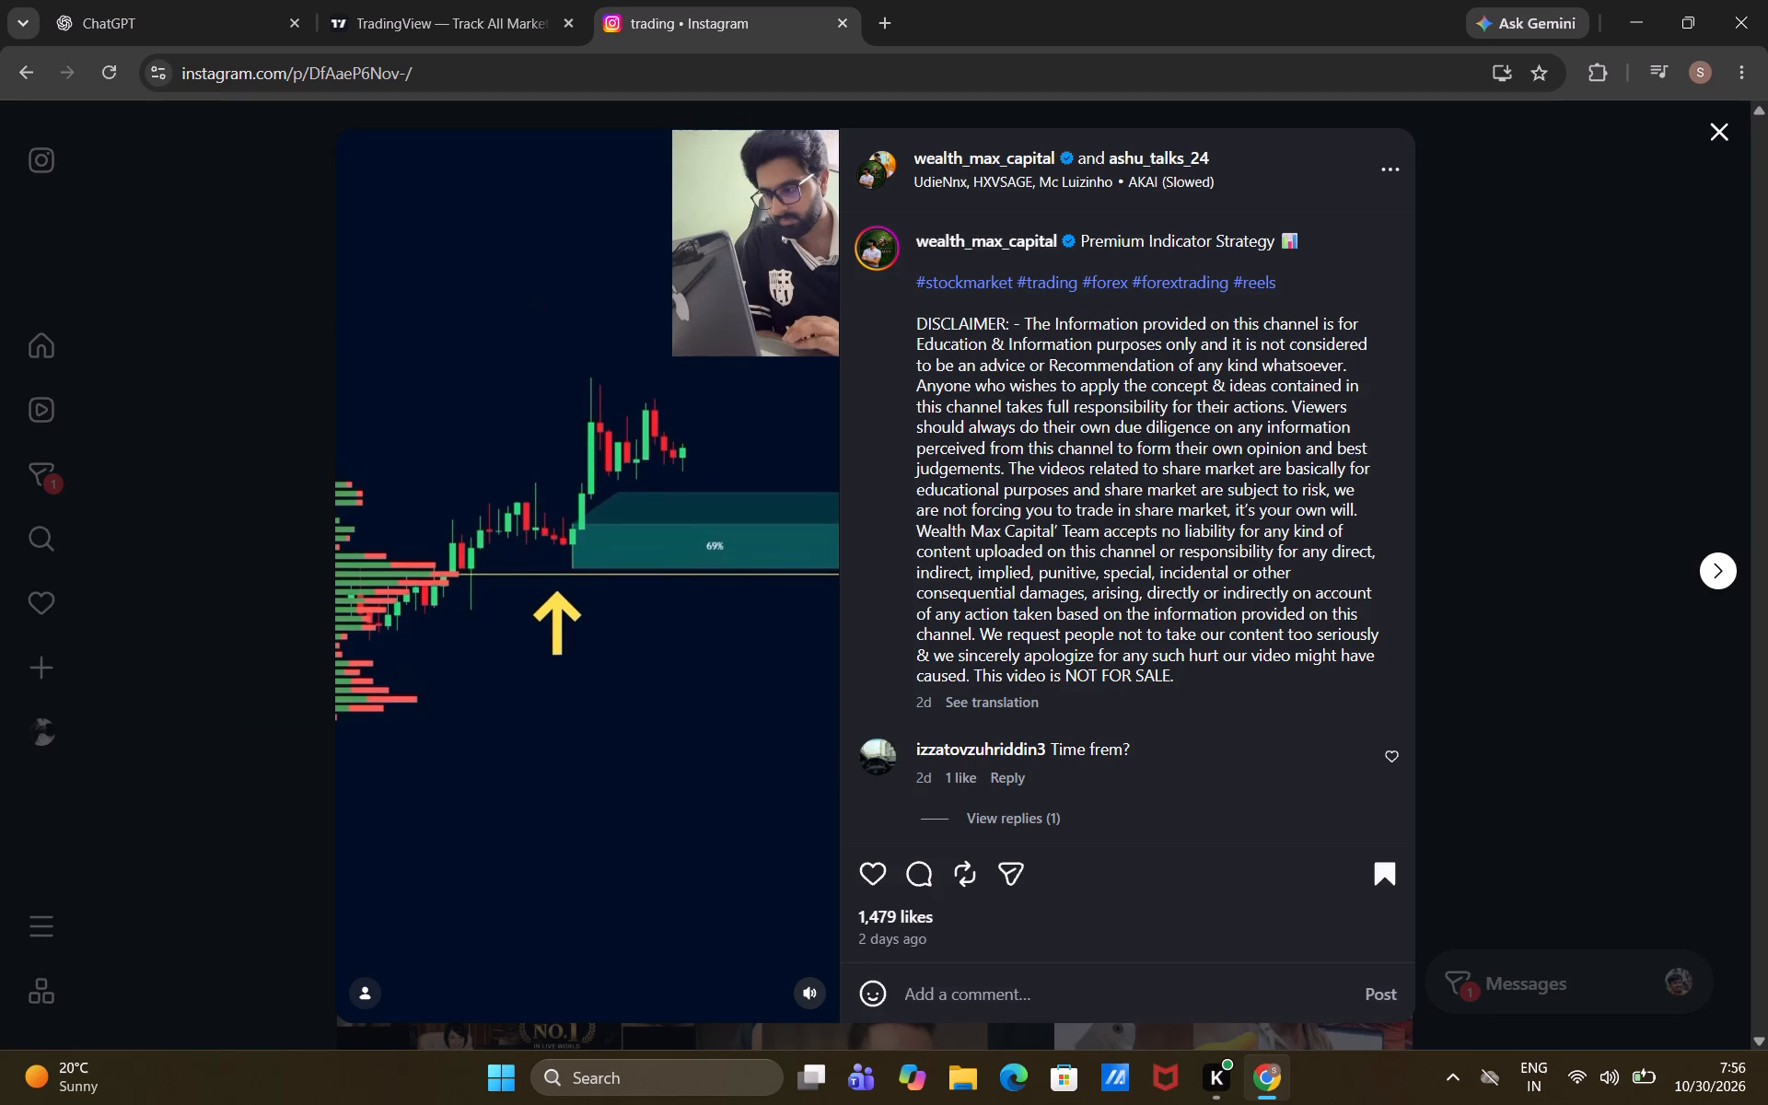
click(1723, 570)
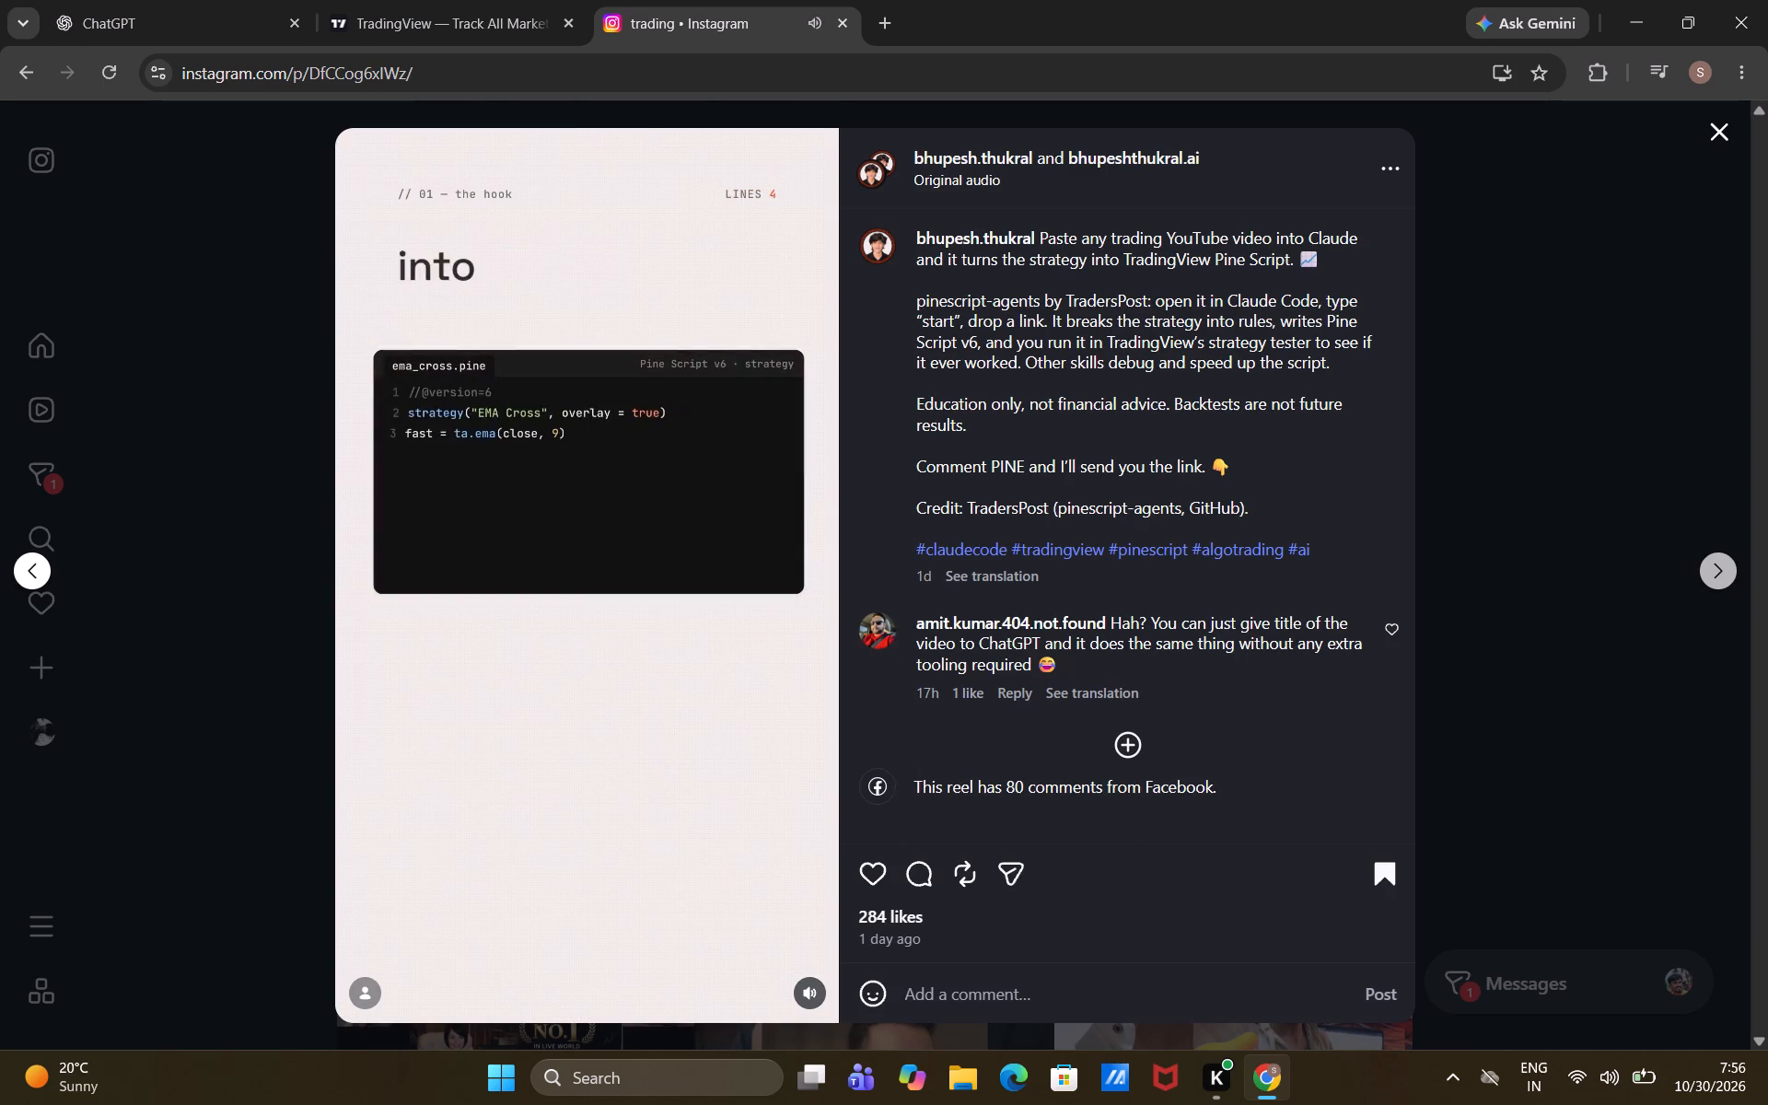
click(1723, 570)
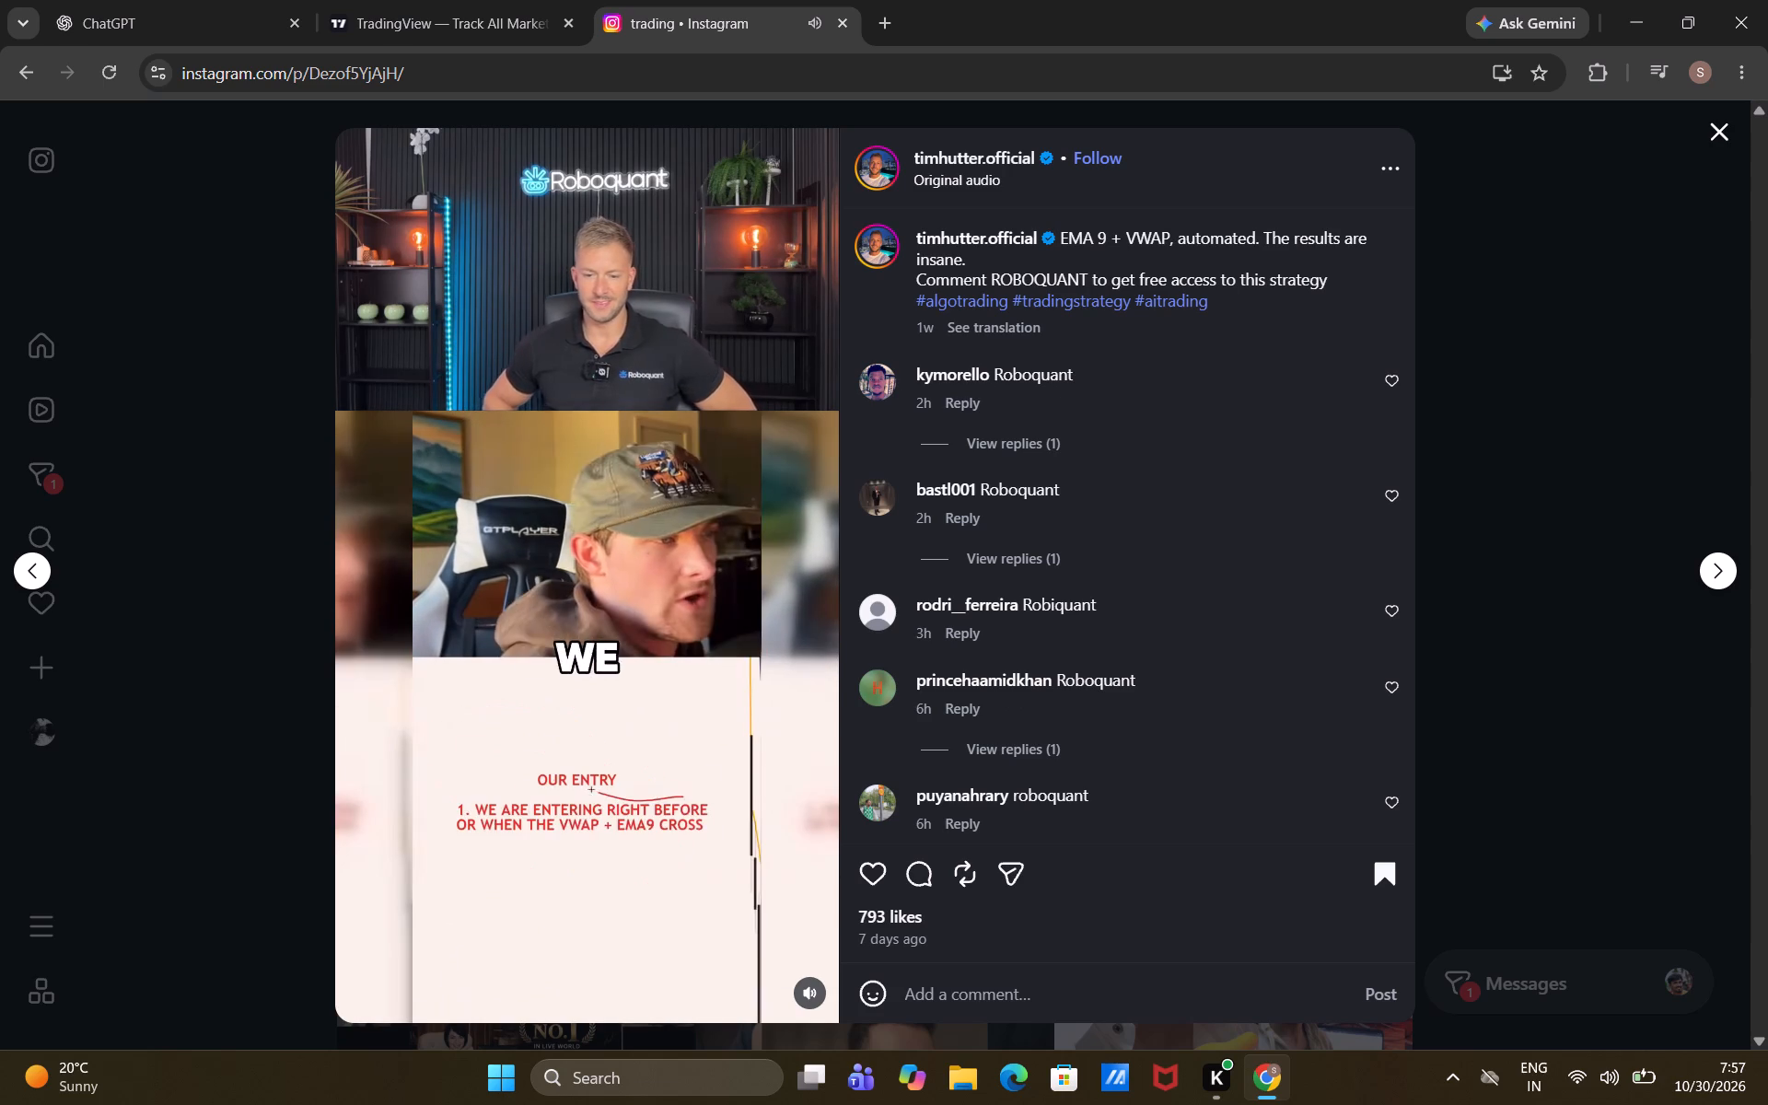
click(639, 832)
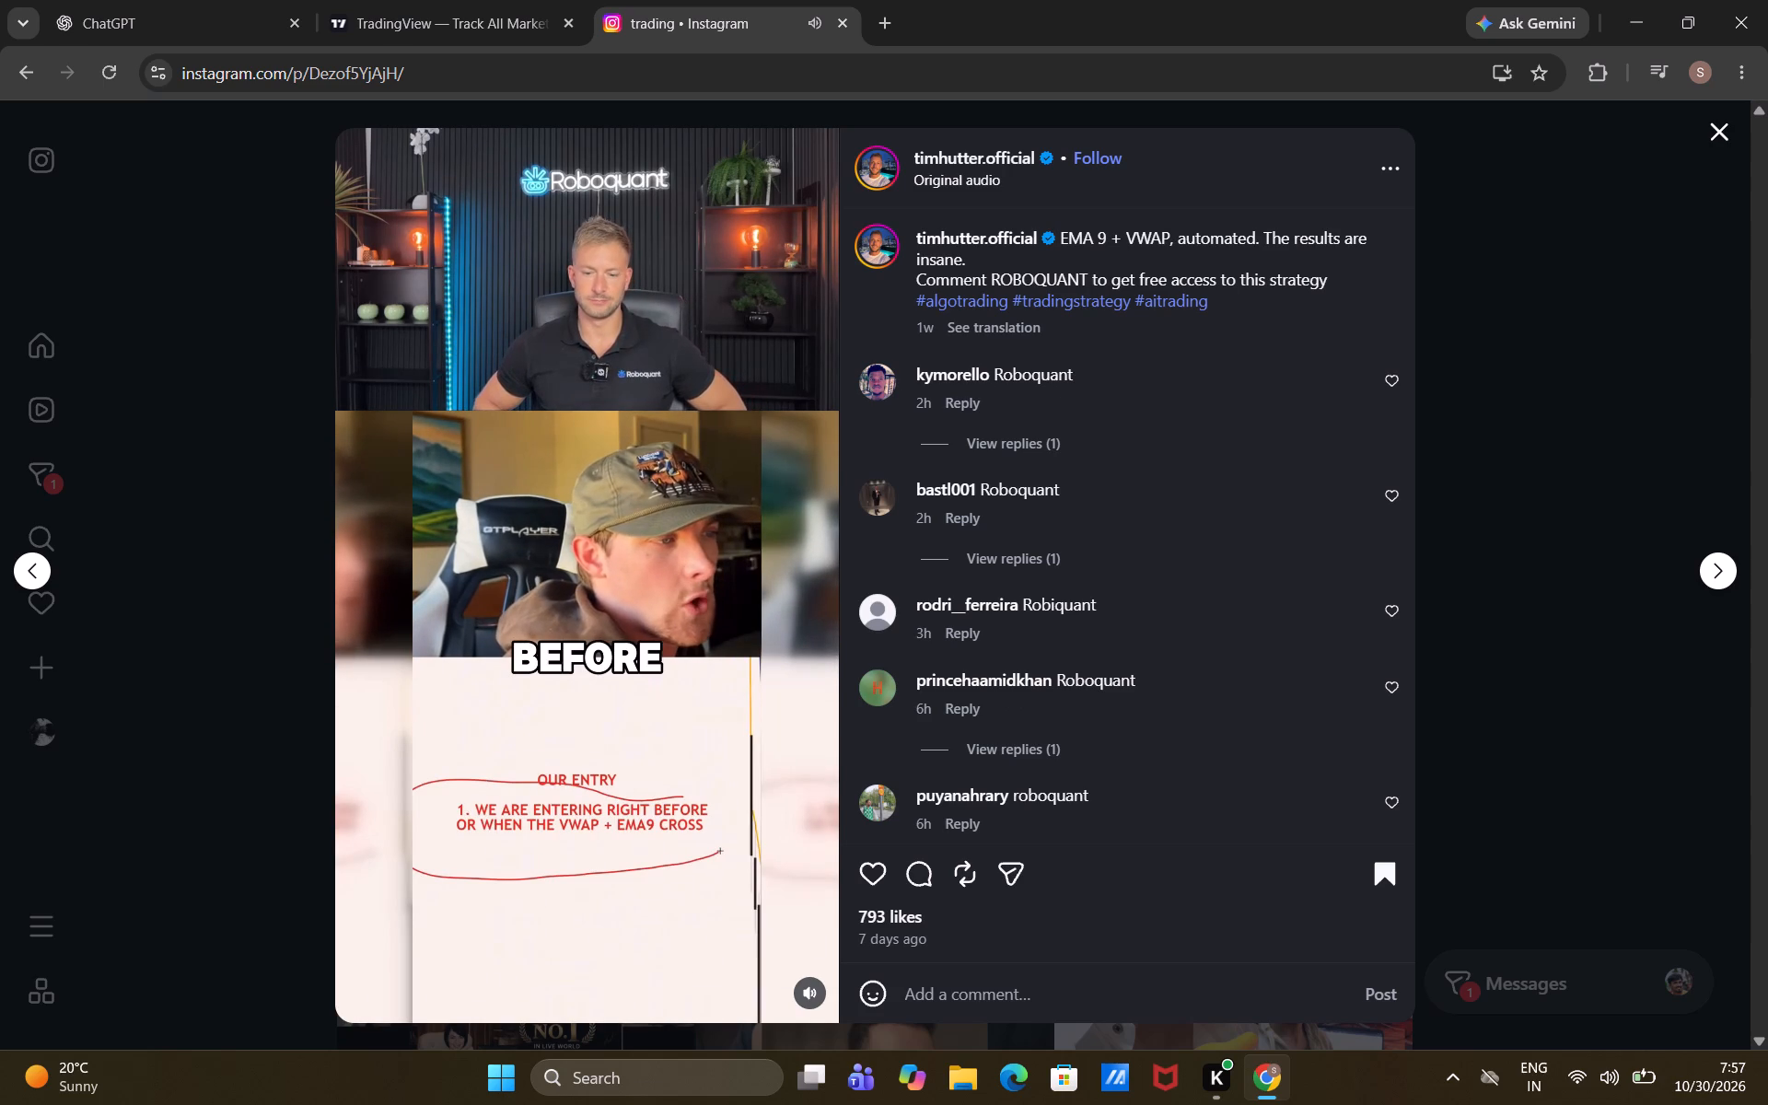
Switch back to TradingView, search the symbols for gold, and open the GOLD chart.
click(428, 3)
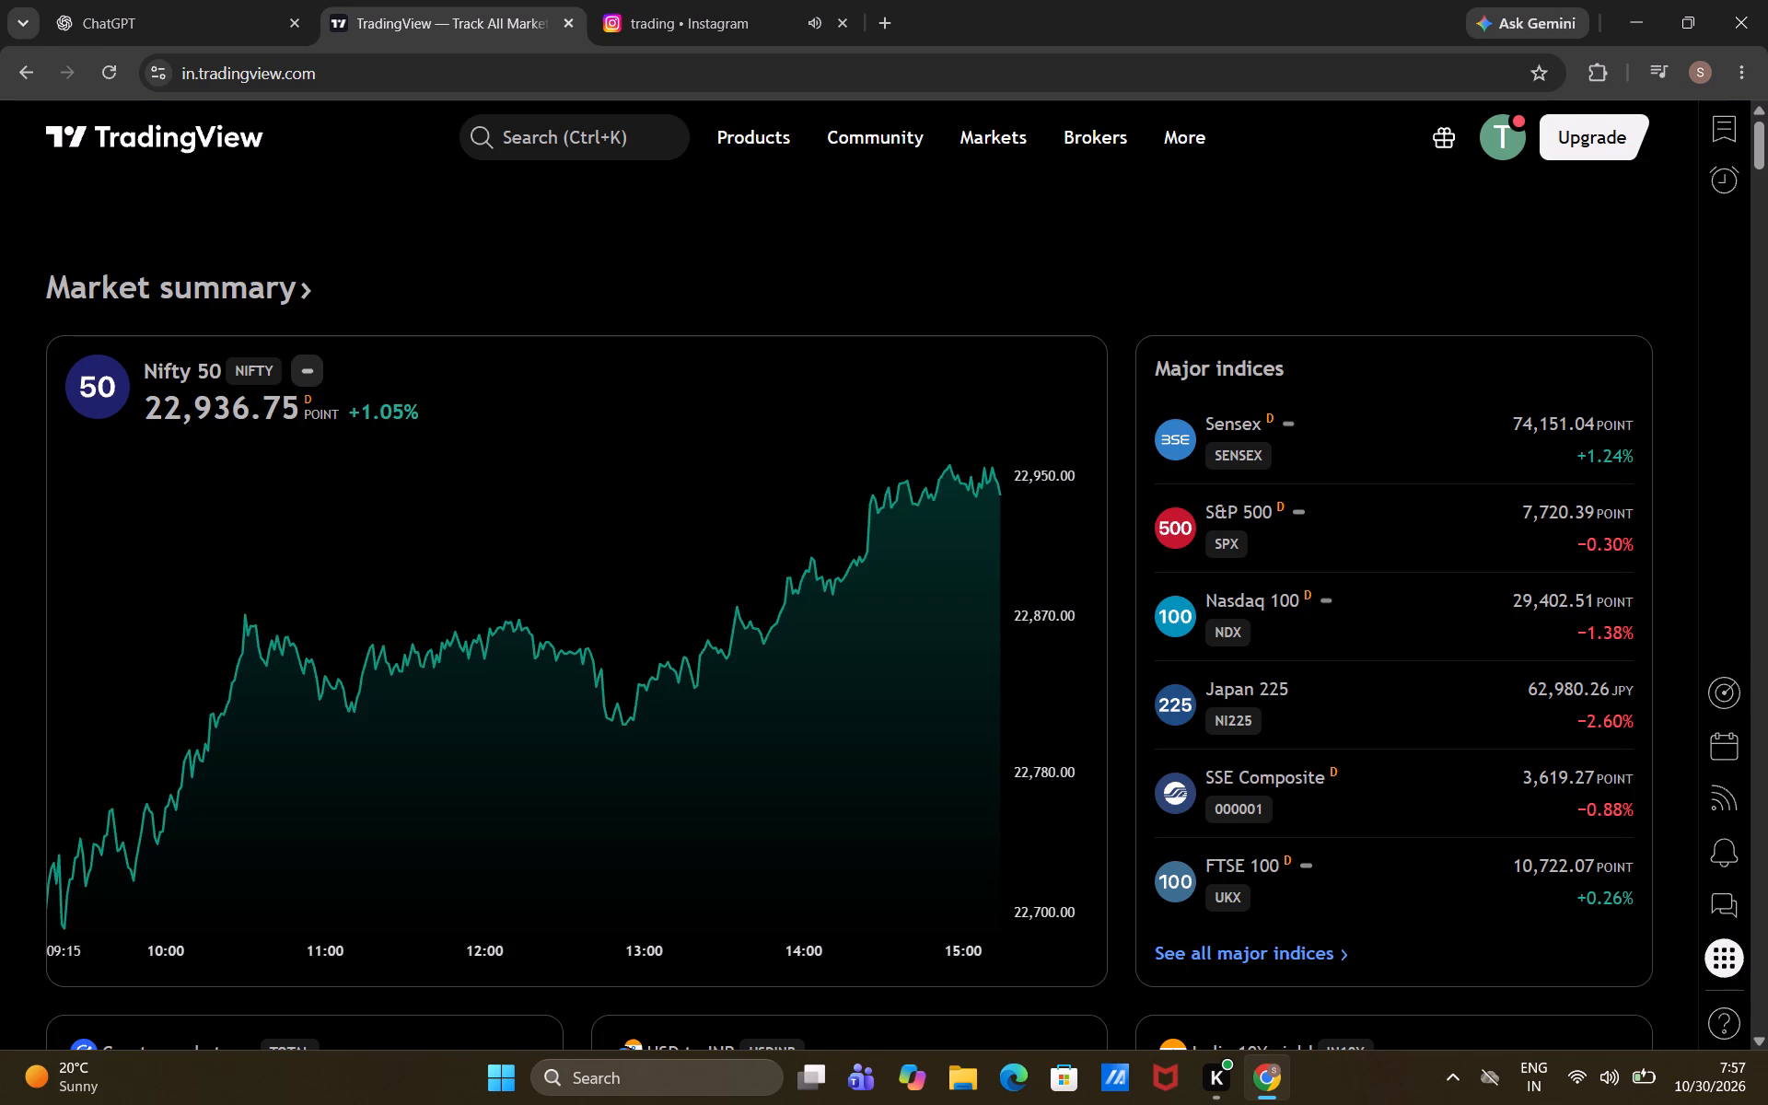
click(565, 152)
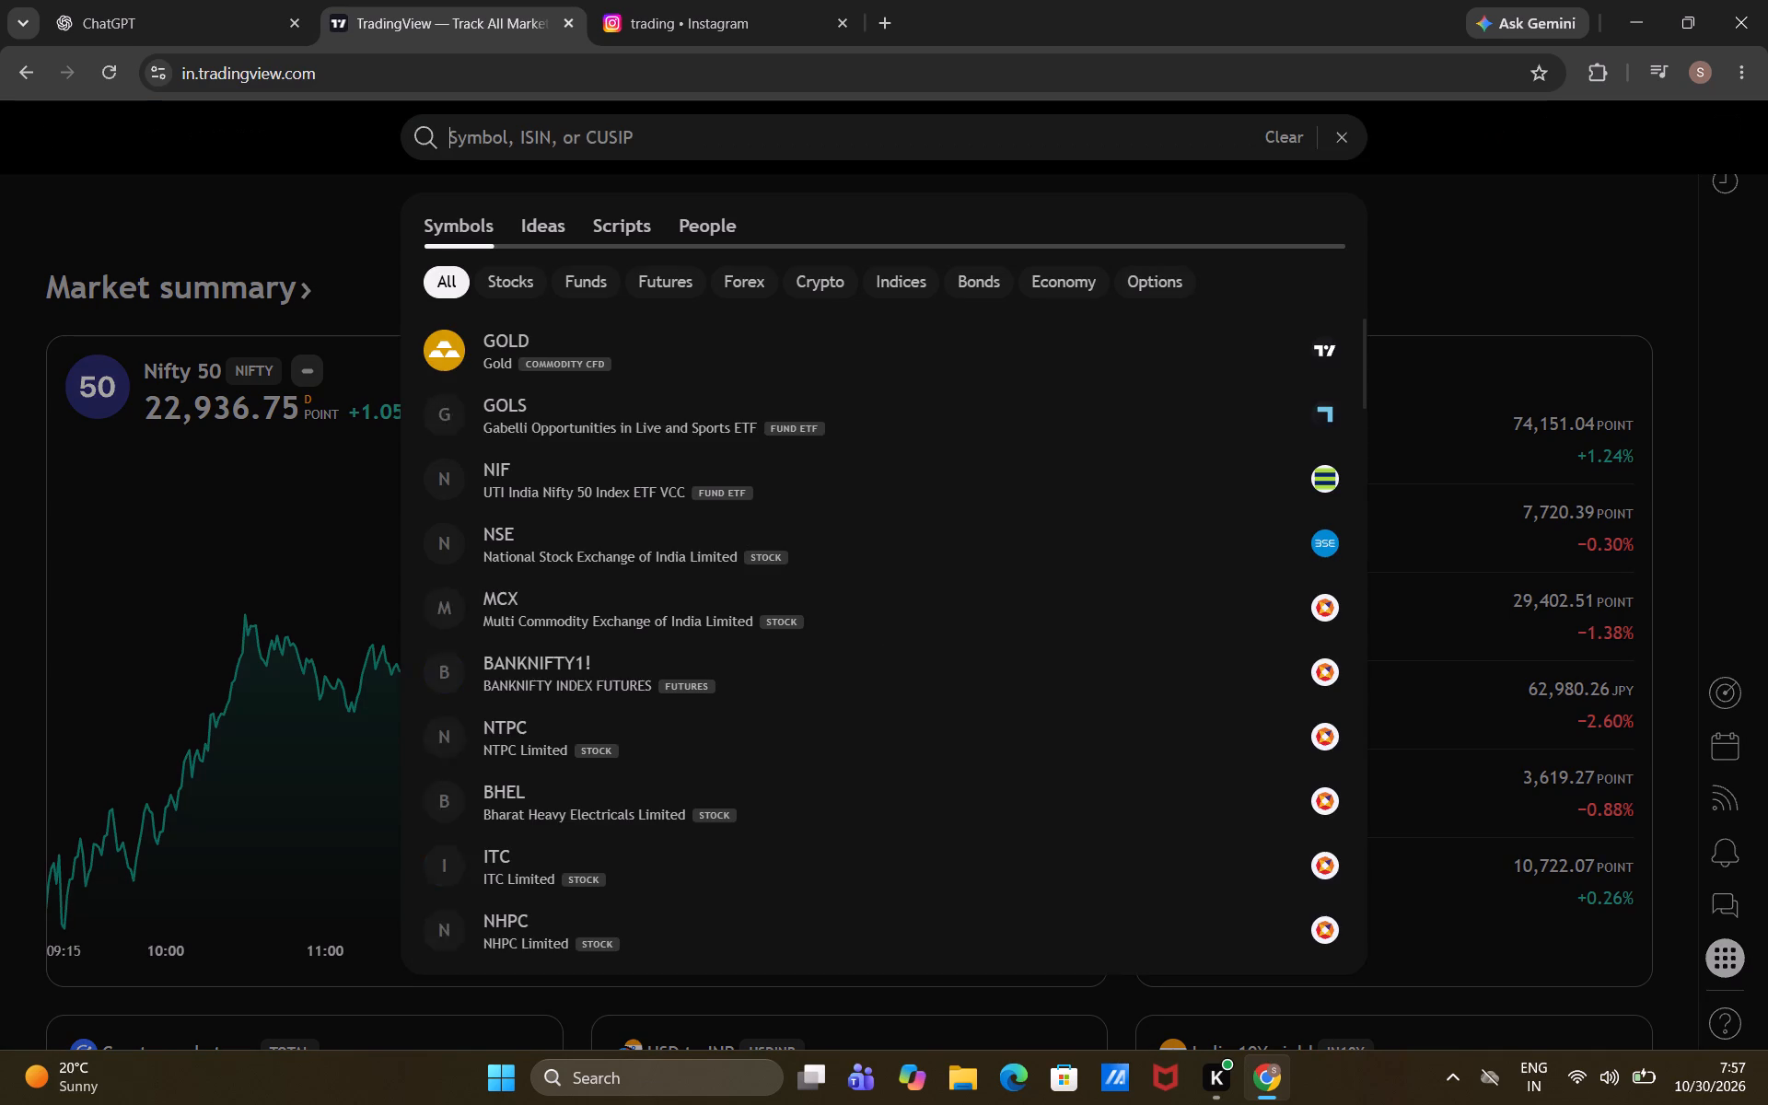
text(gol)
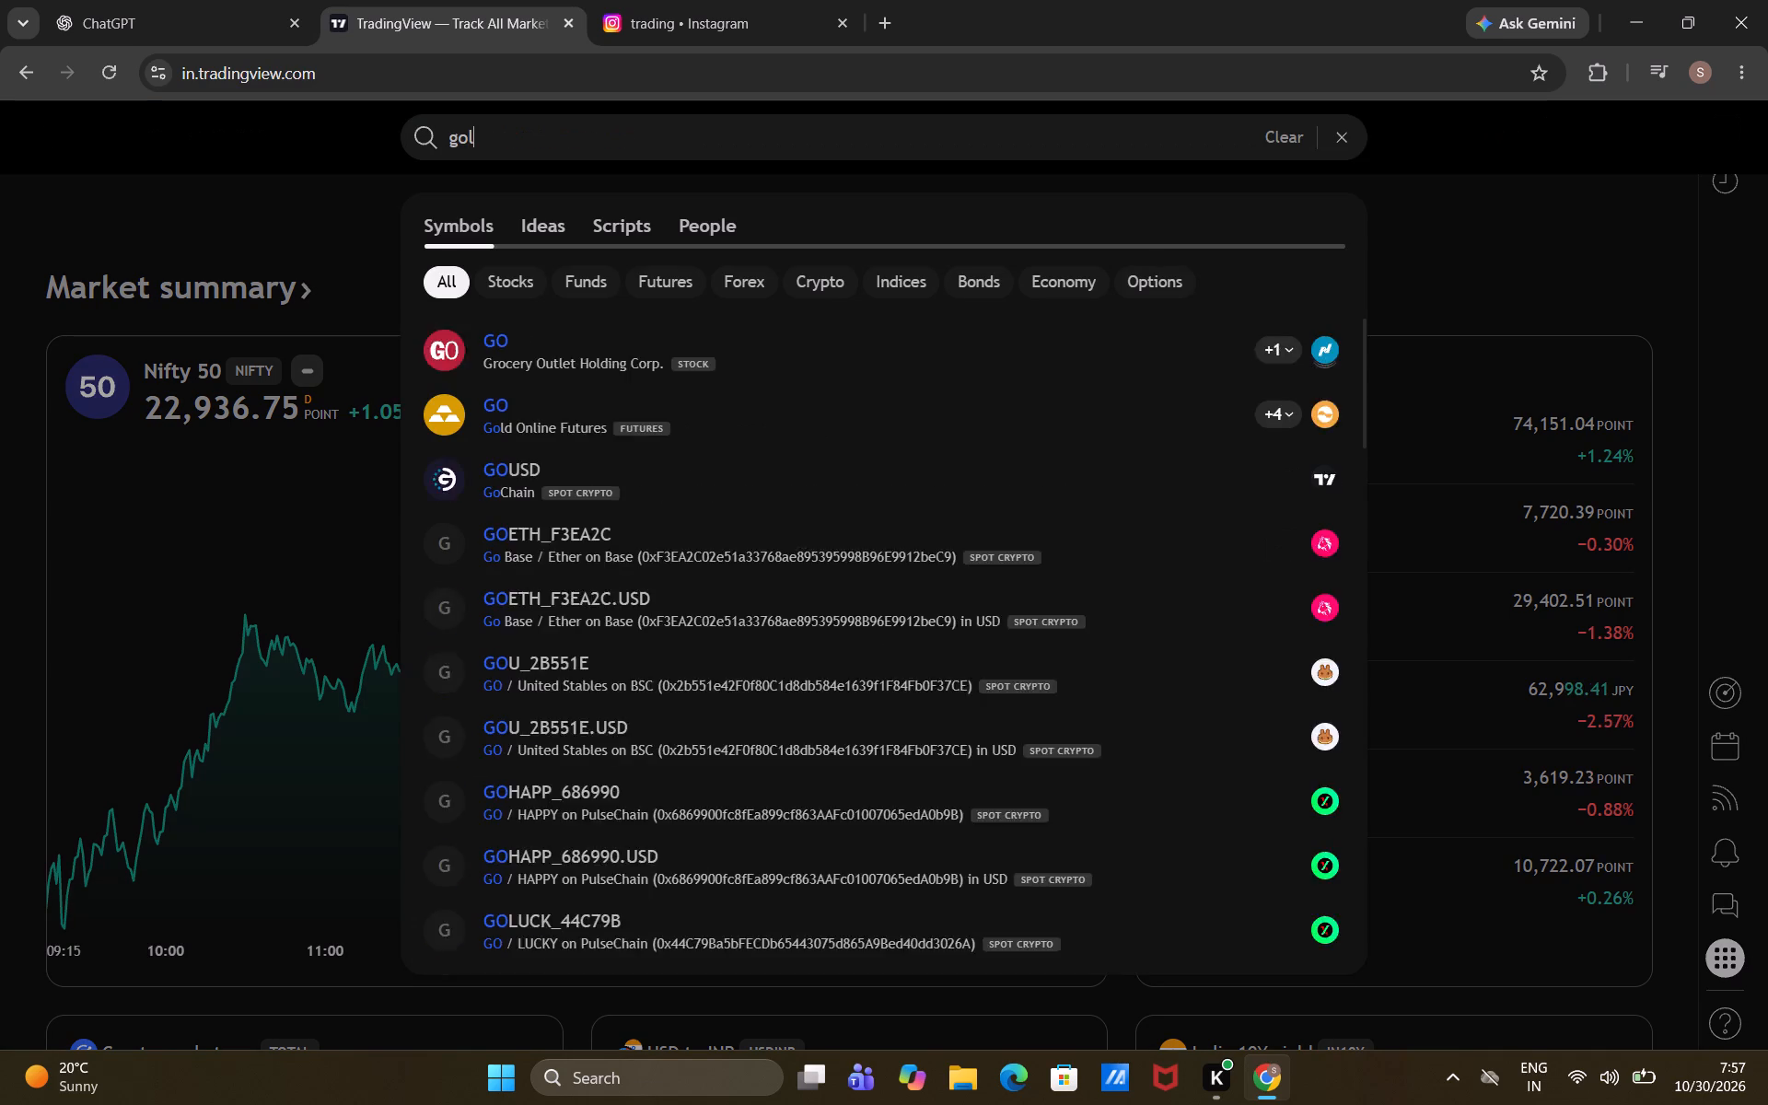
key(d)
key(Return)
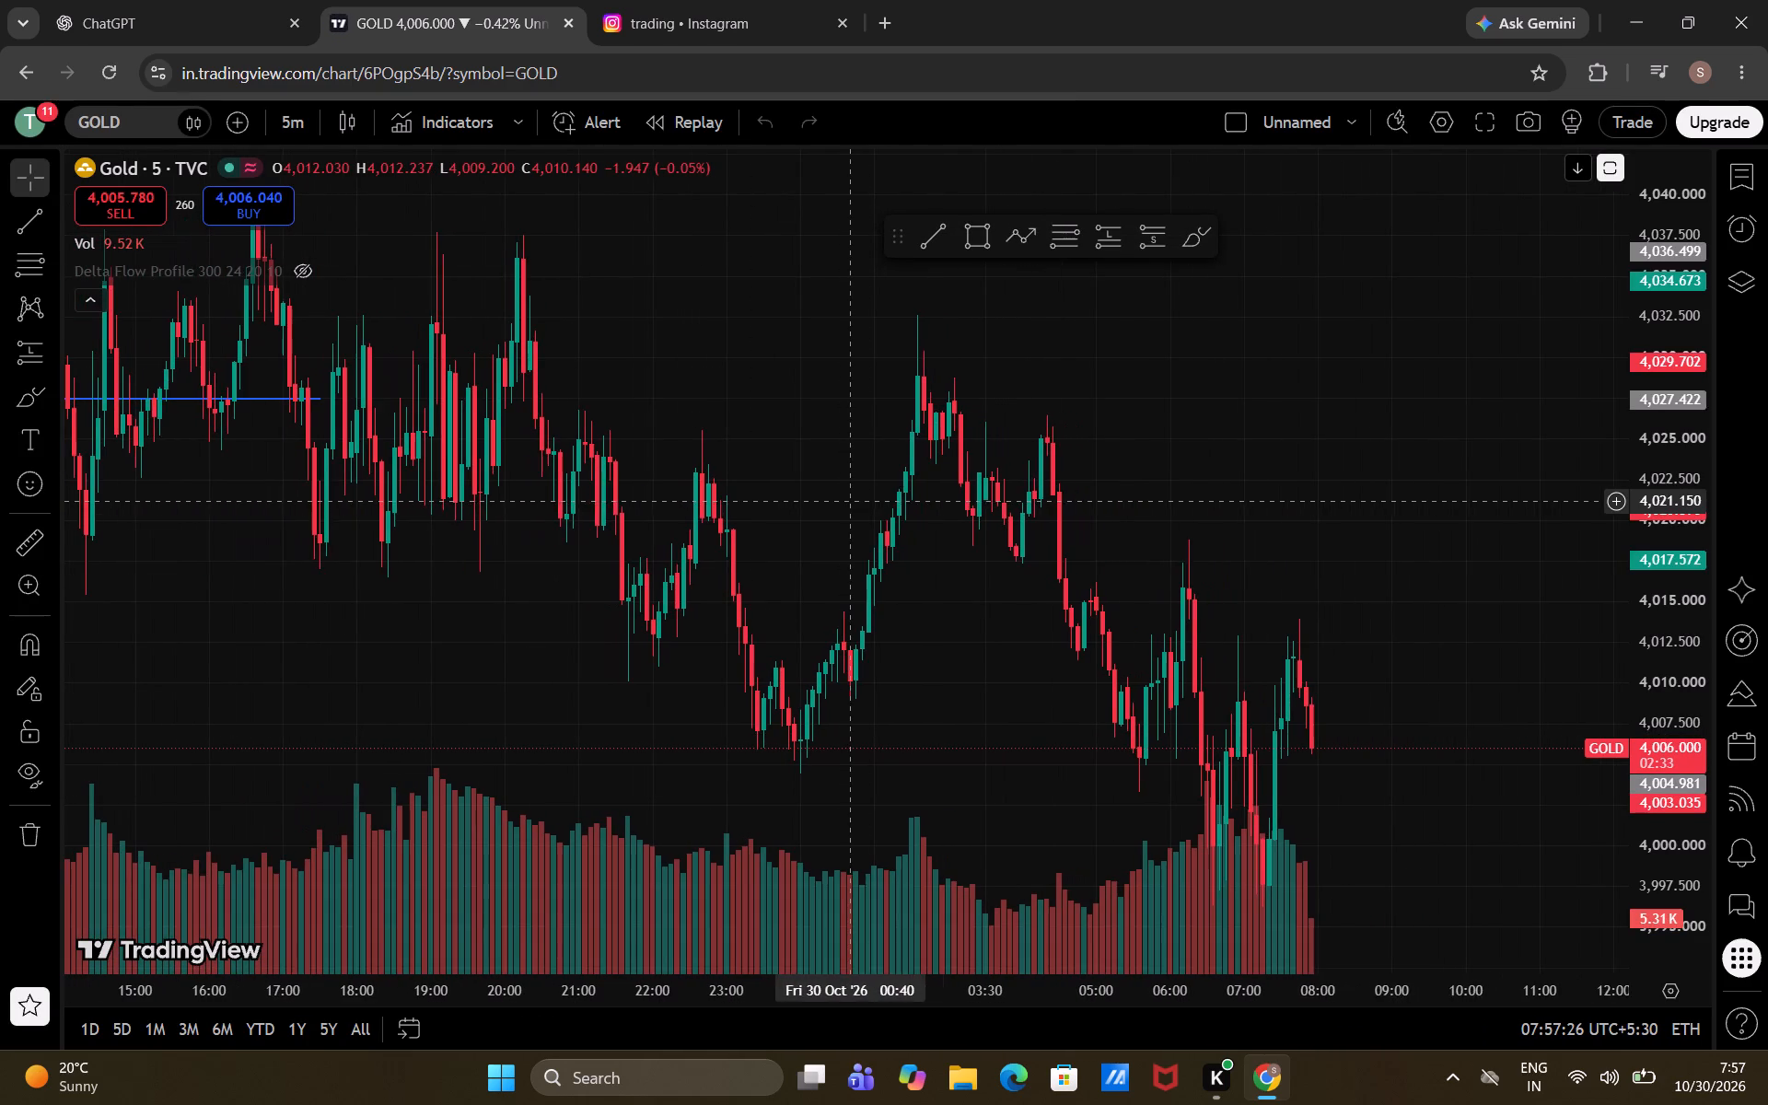
Remove all drawings from the gold chart while keeping its indicators.
drag(1660, 347, 1665, 718)
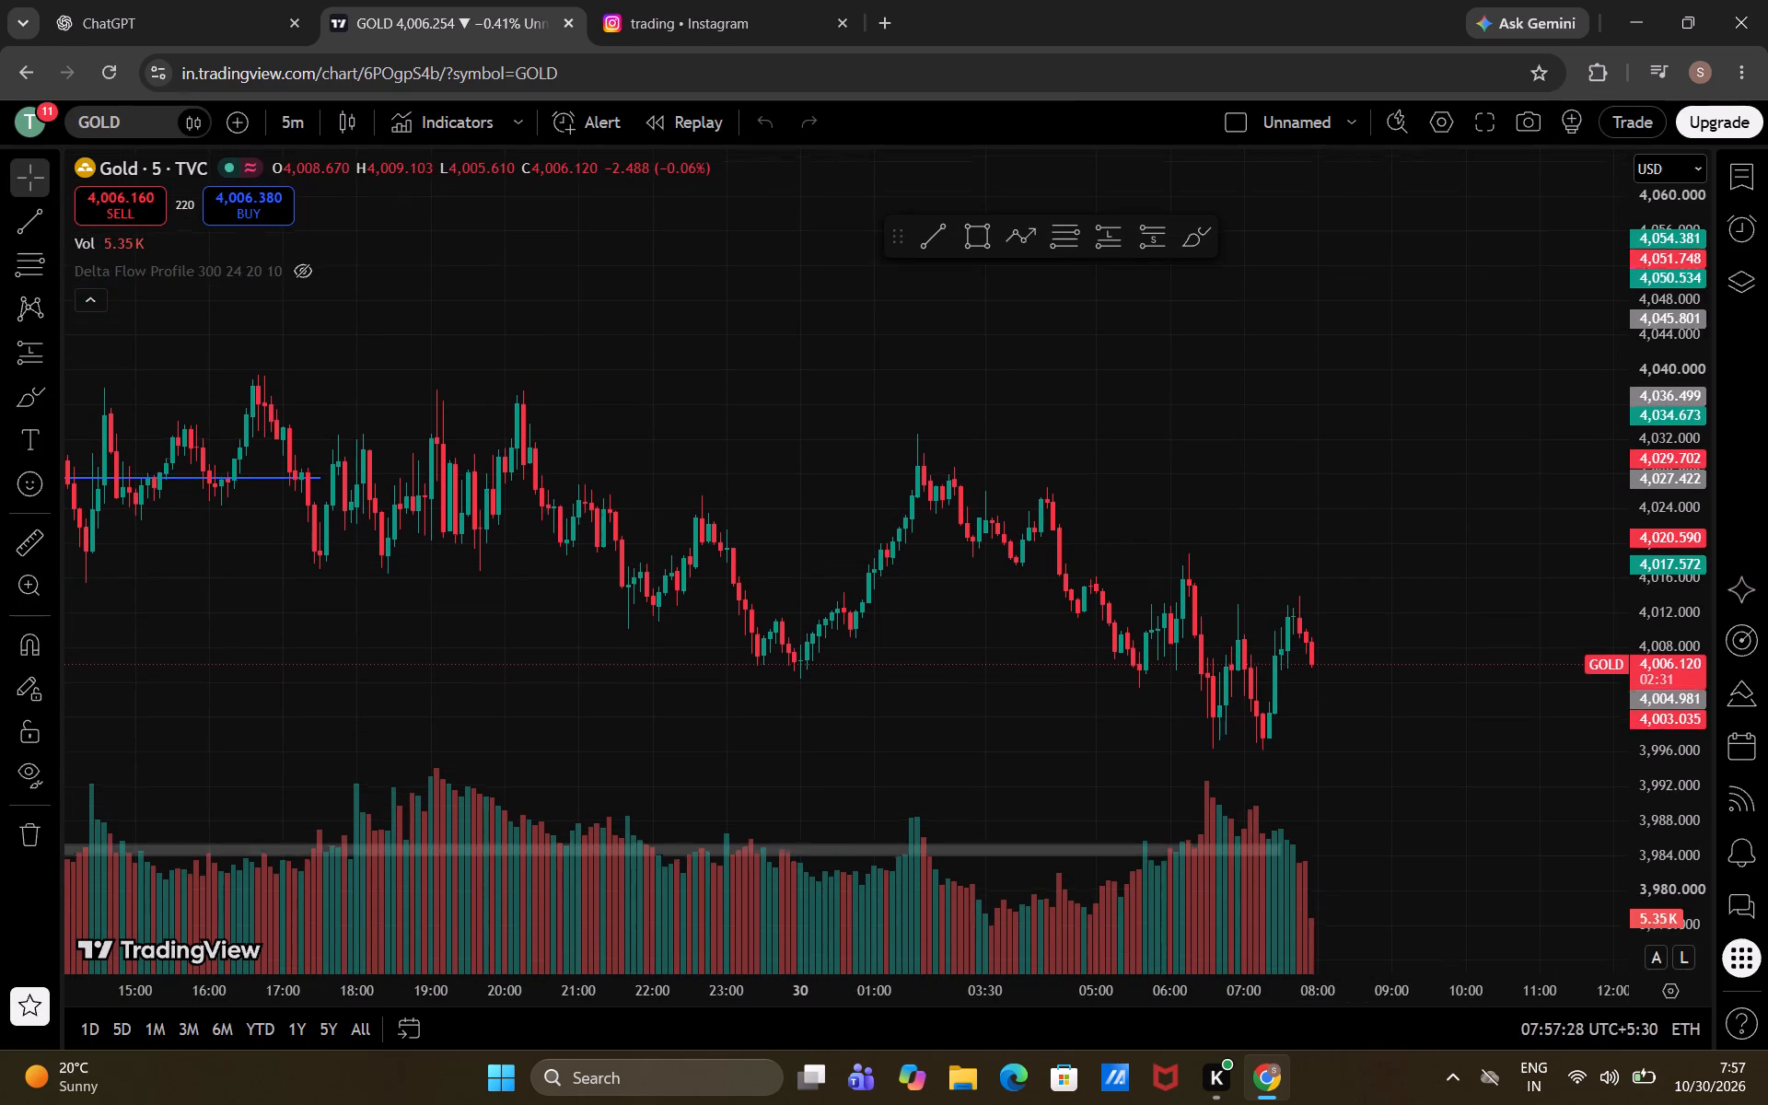
drag(1665, 718, 1664, 715)
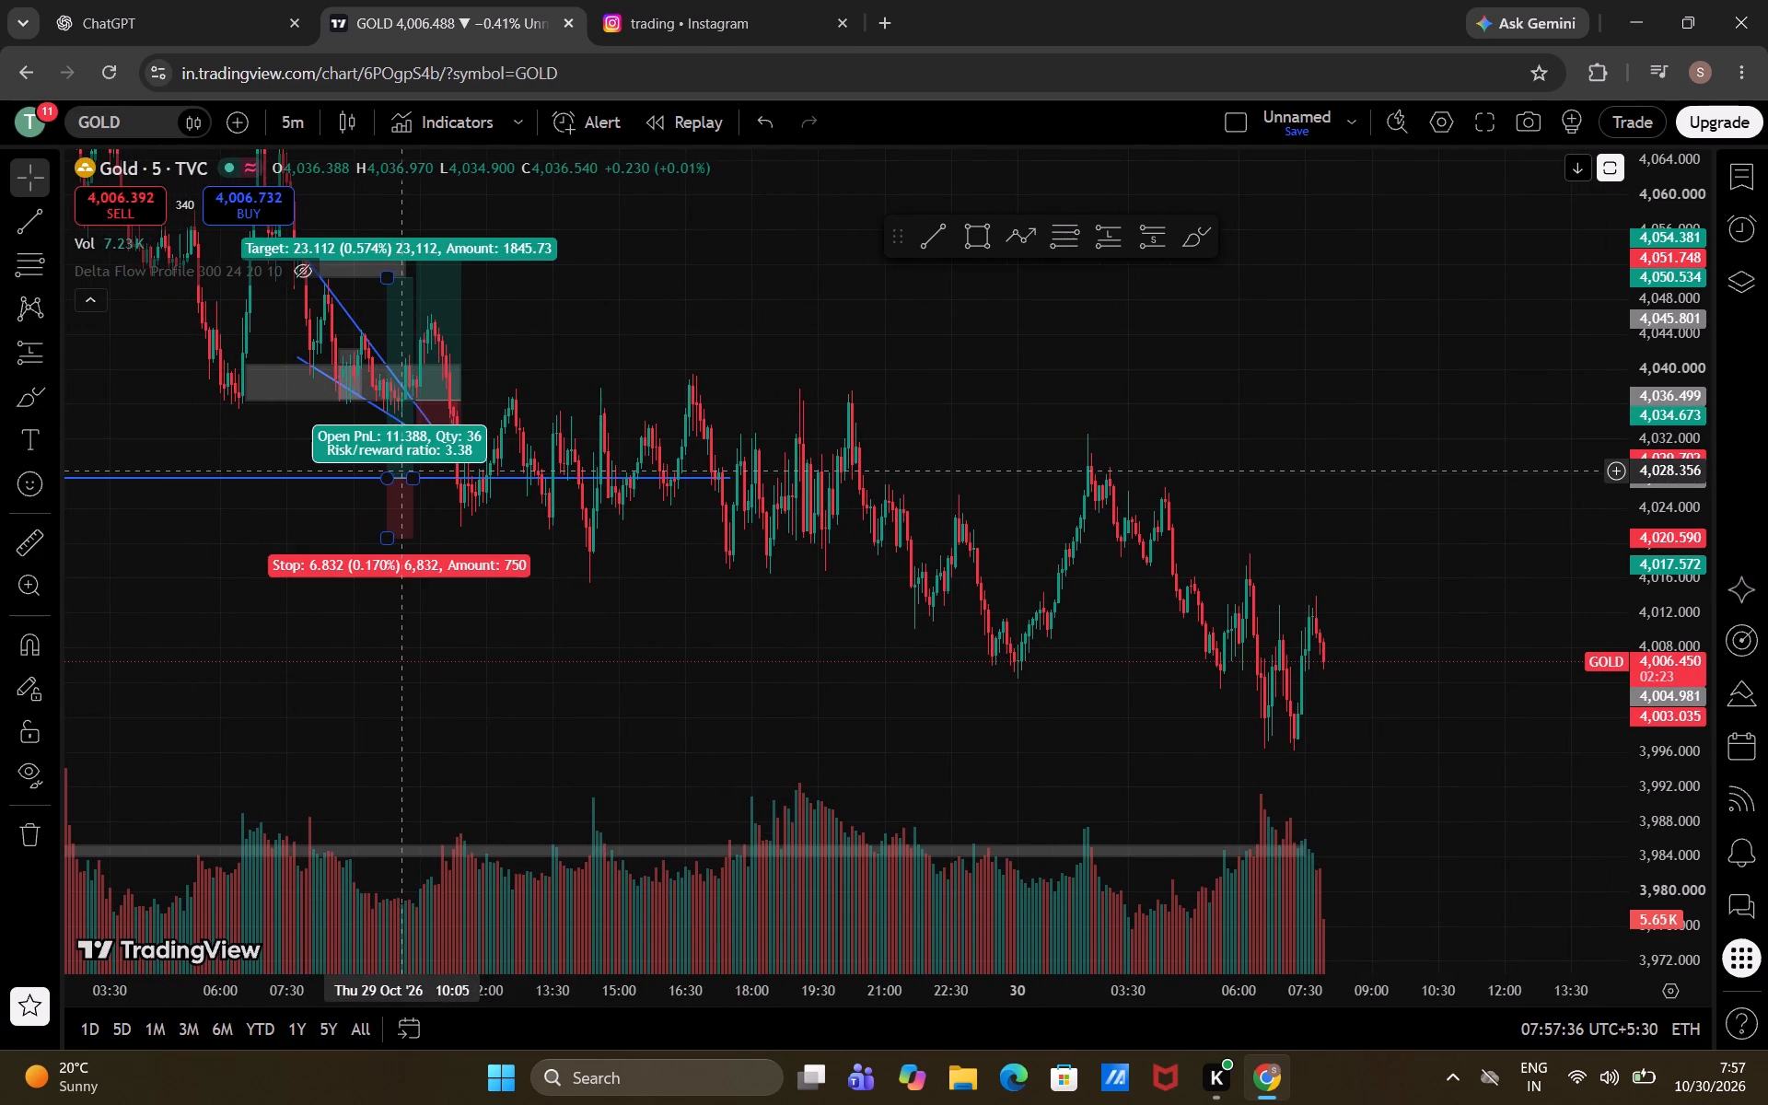
click(22, 822)
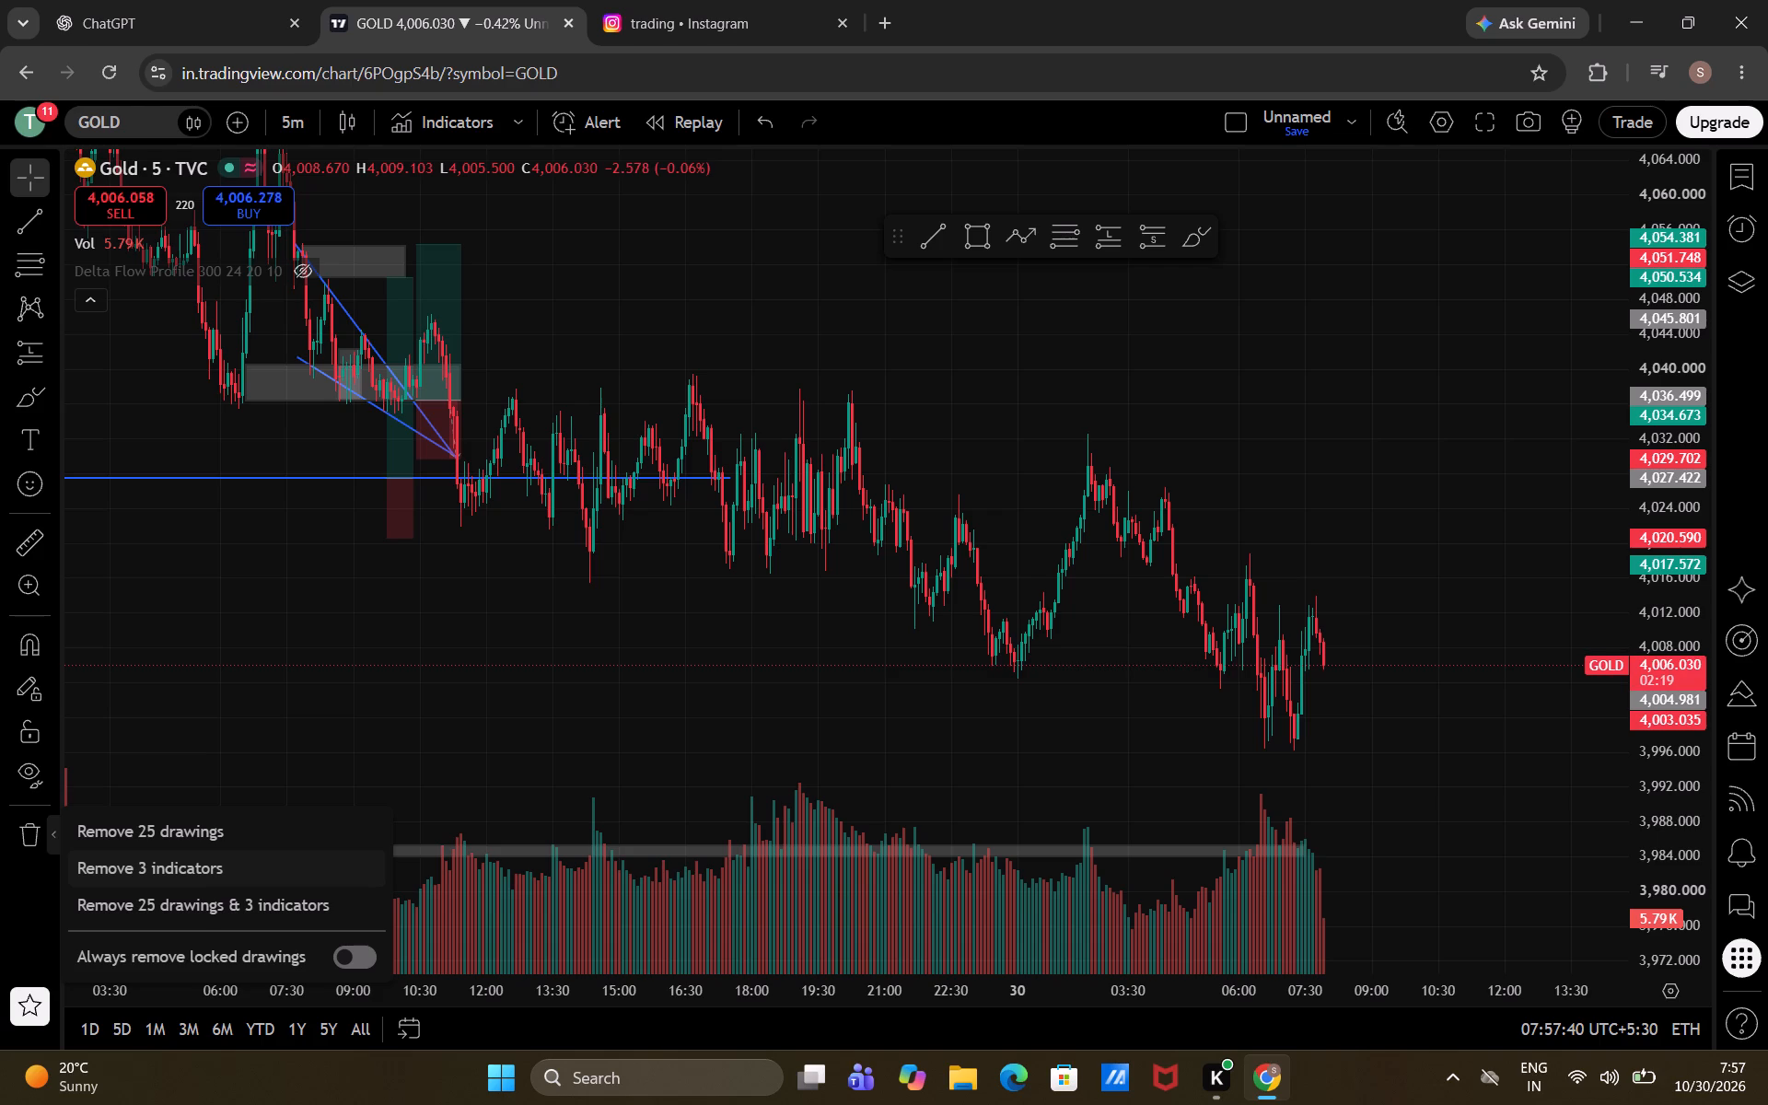
click(196, 824)
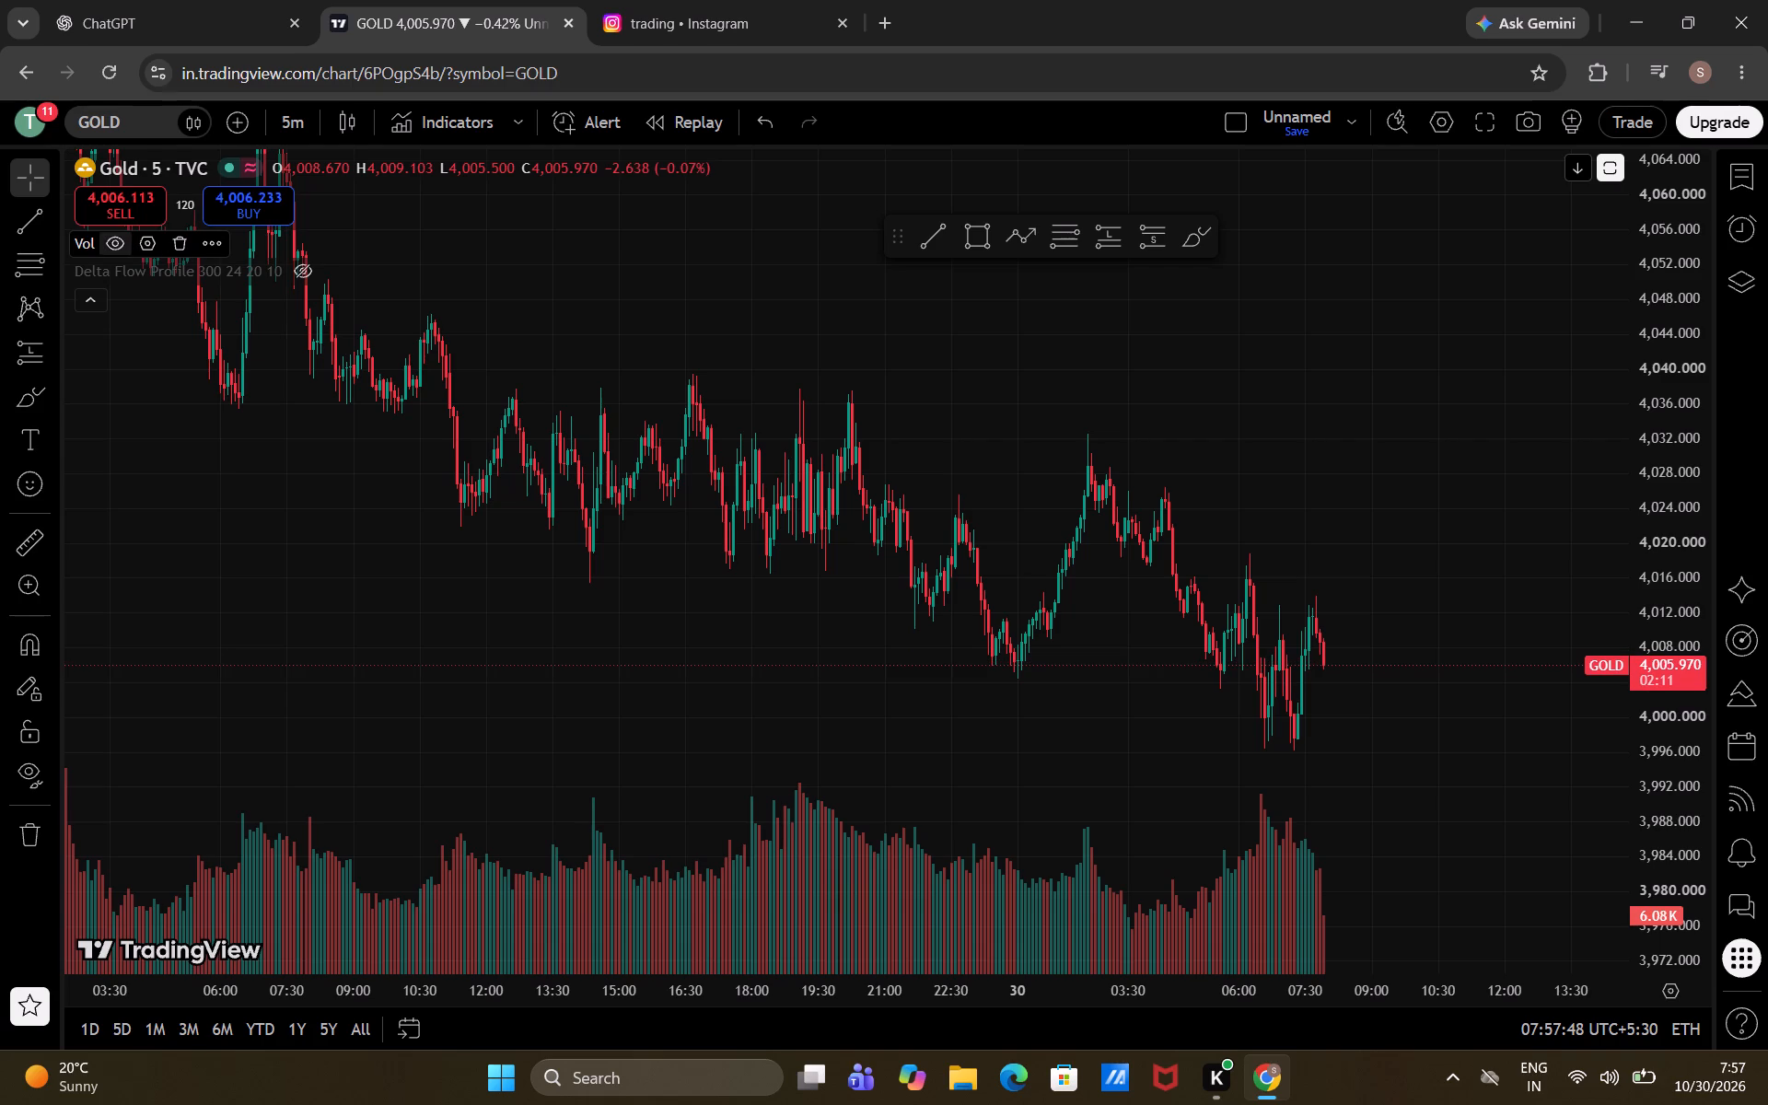
Remove the Volume indicator from the gold chart.
click(174, 247)
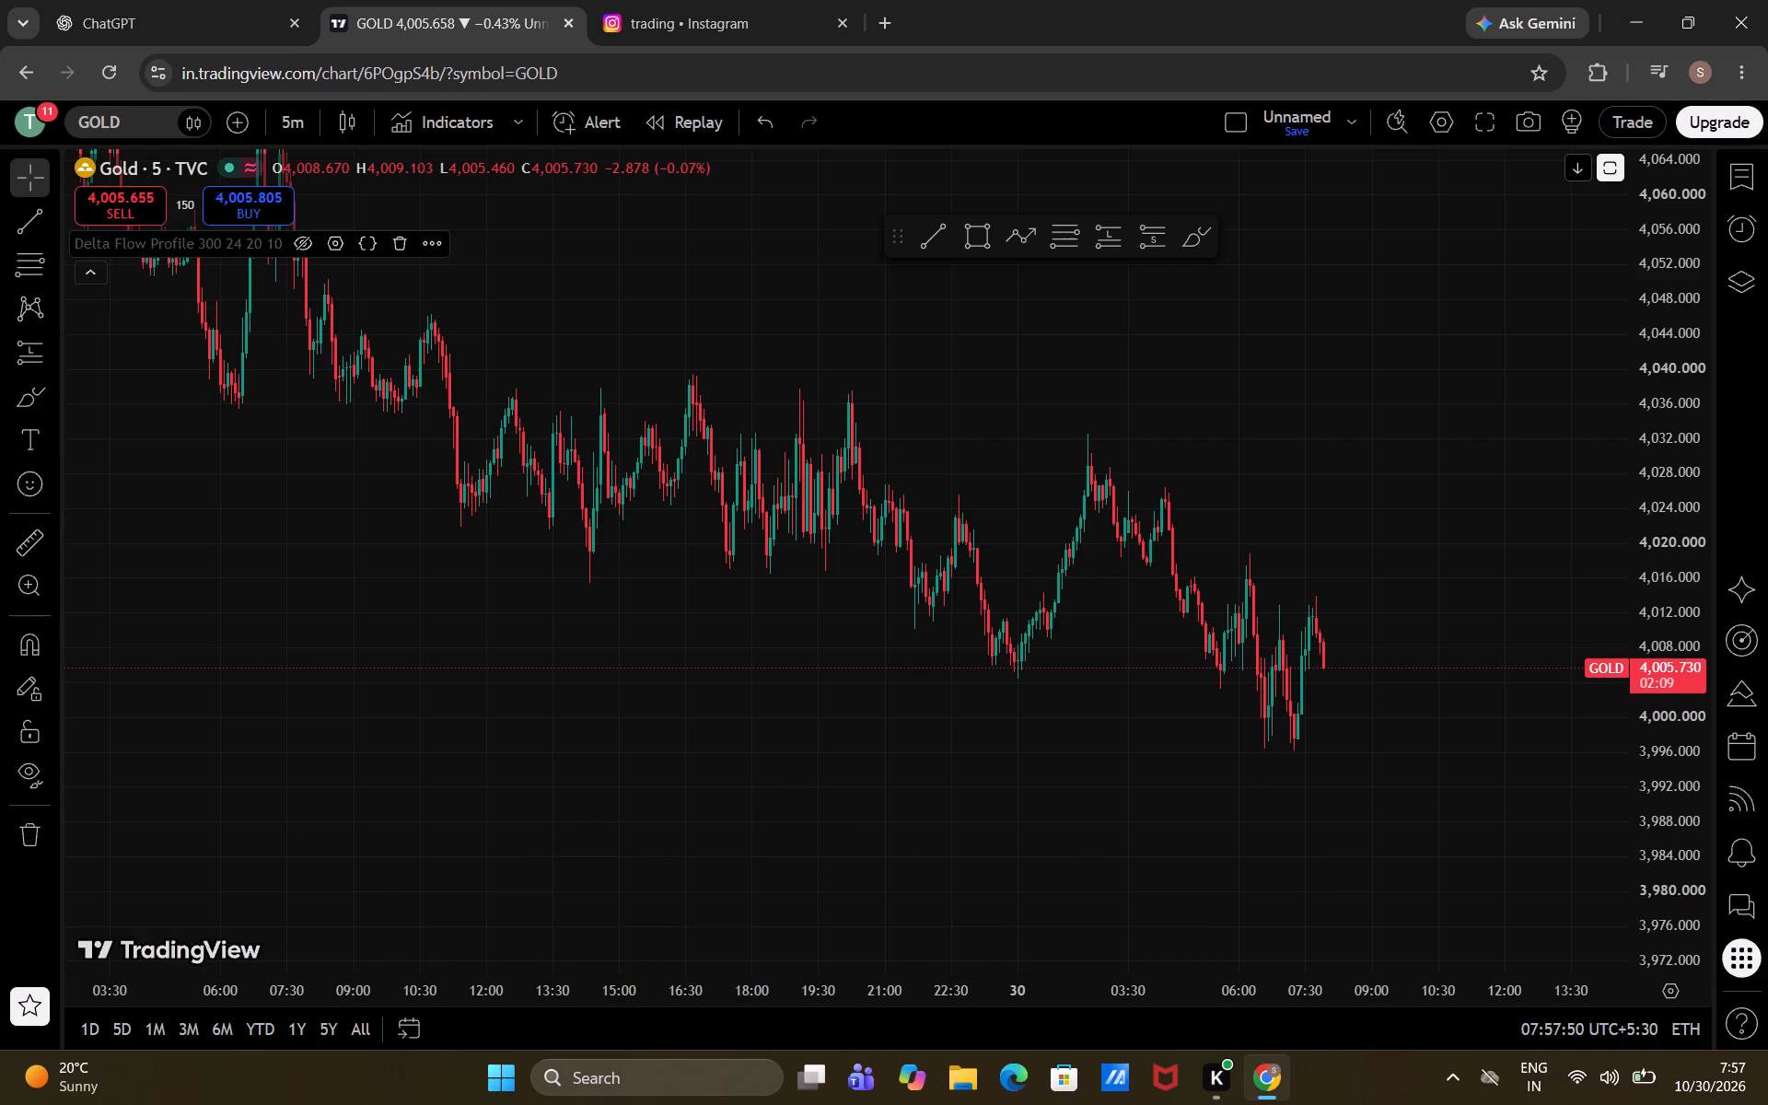
Add the VWAP indicator to the gold chart and search the indicator library for "ema".
click(405, 116)
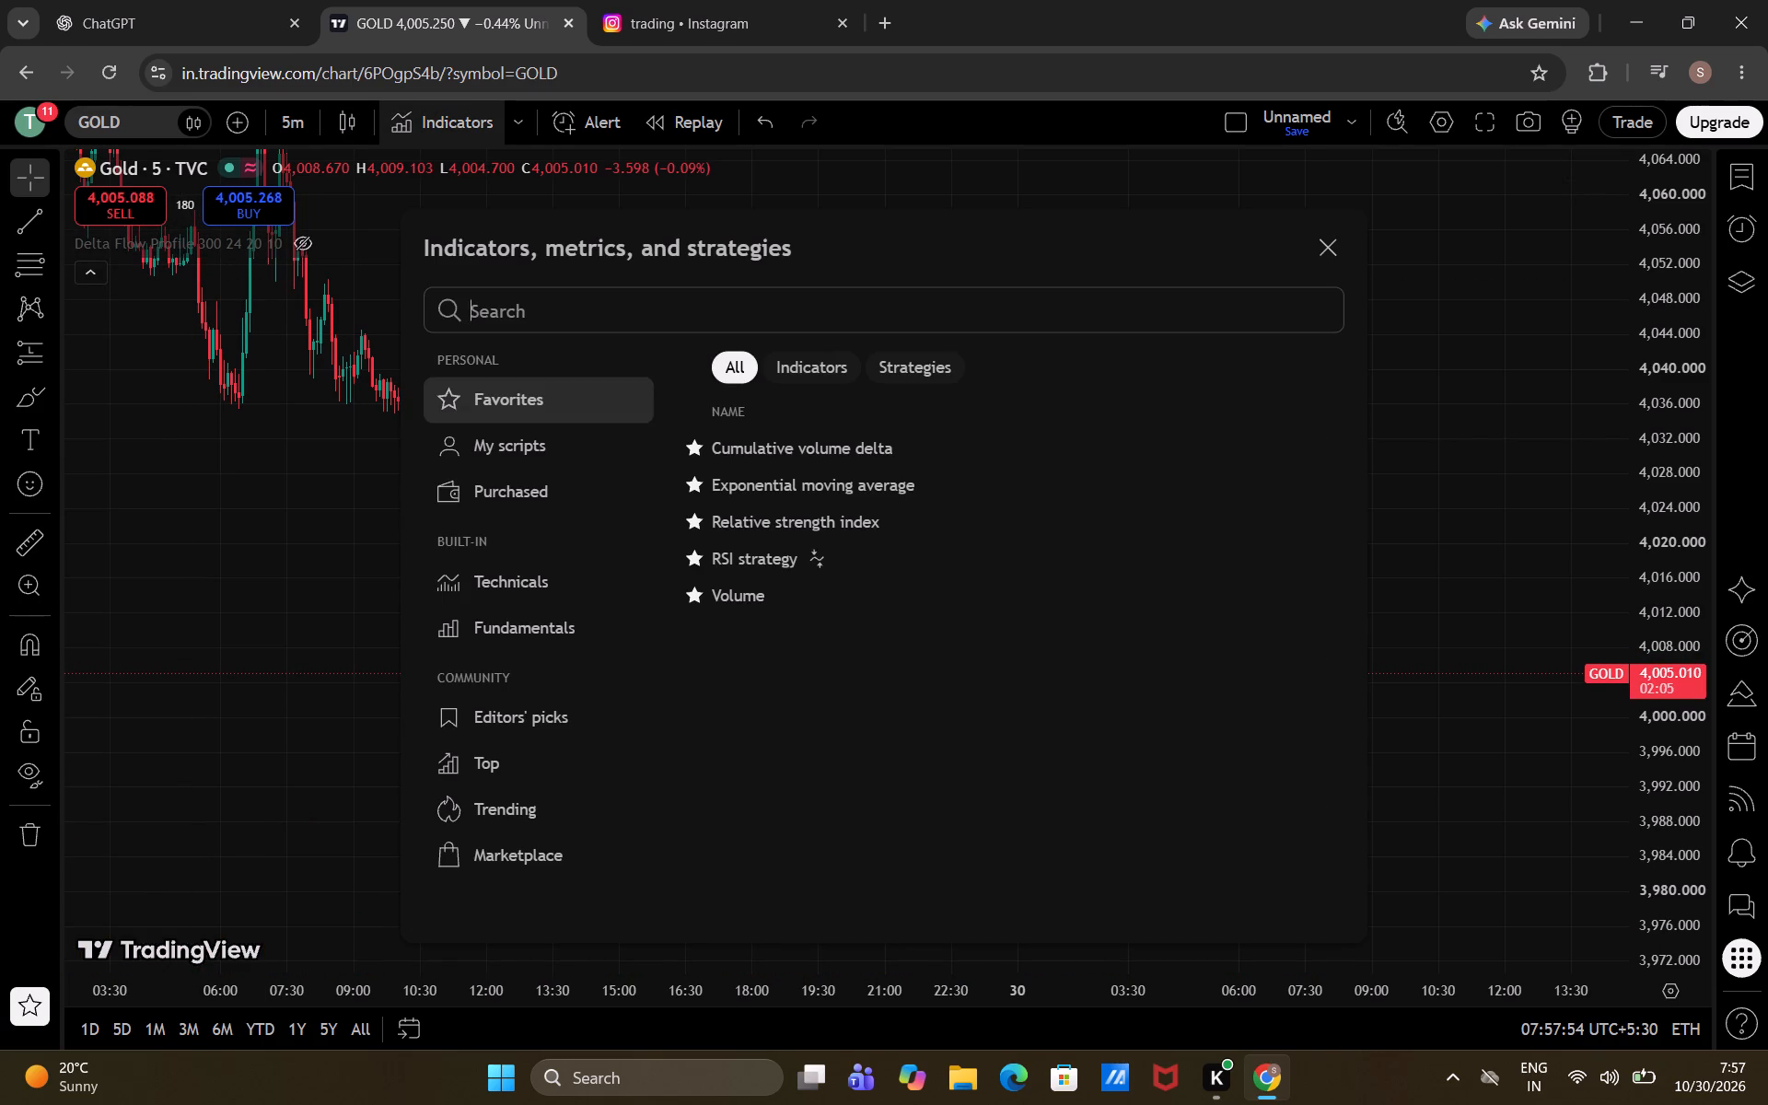
Search the indicator library for "vwap" and add the Volume-weighted average price indicator to the gold chart.
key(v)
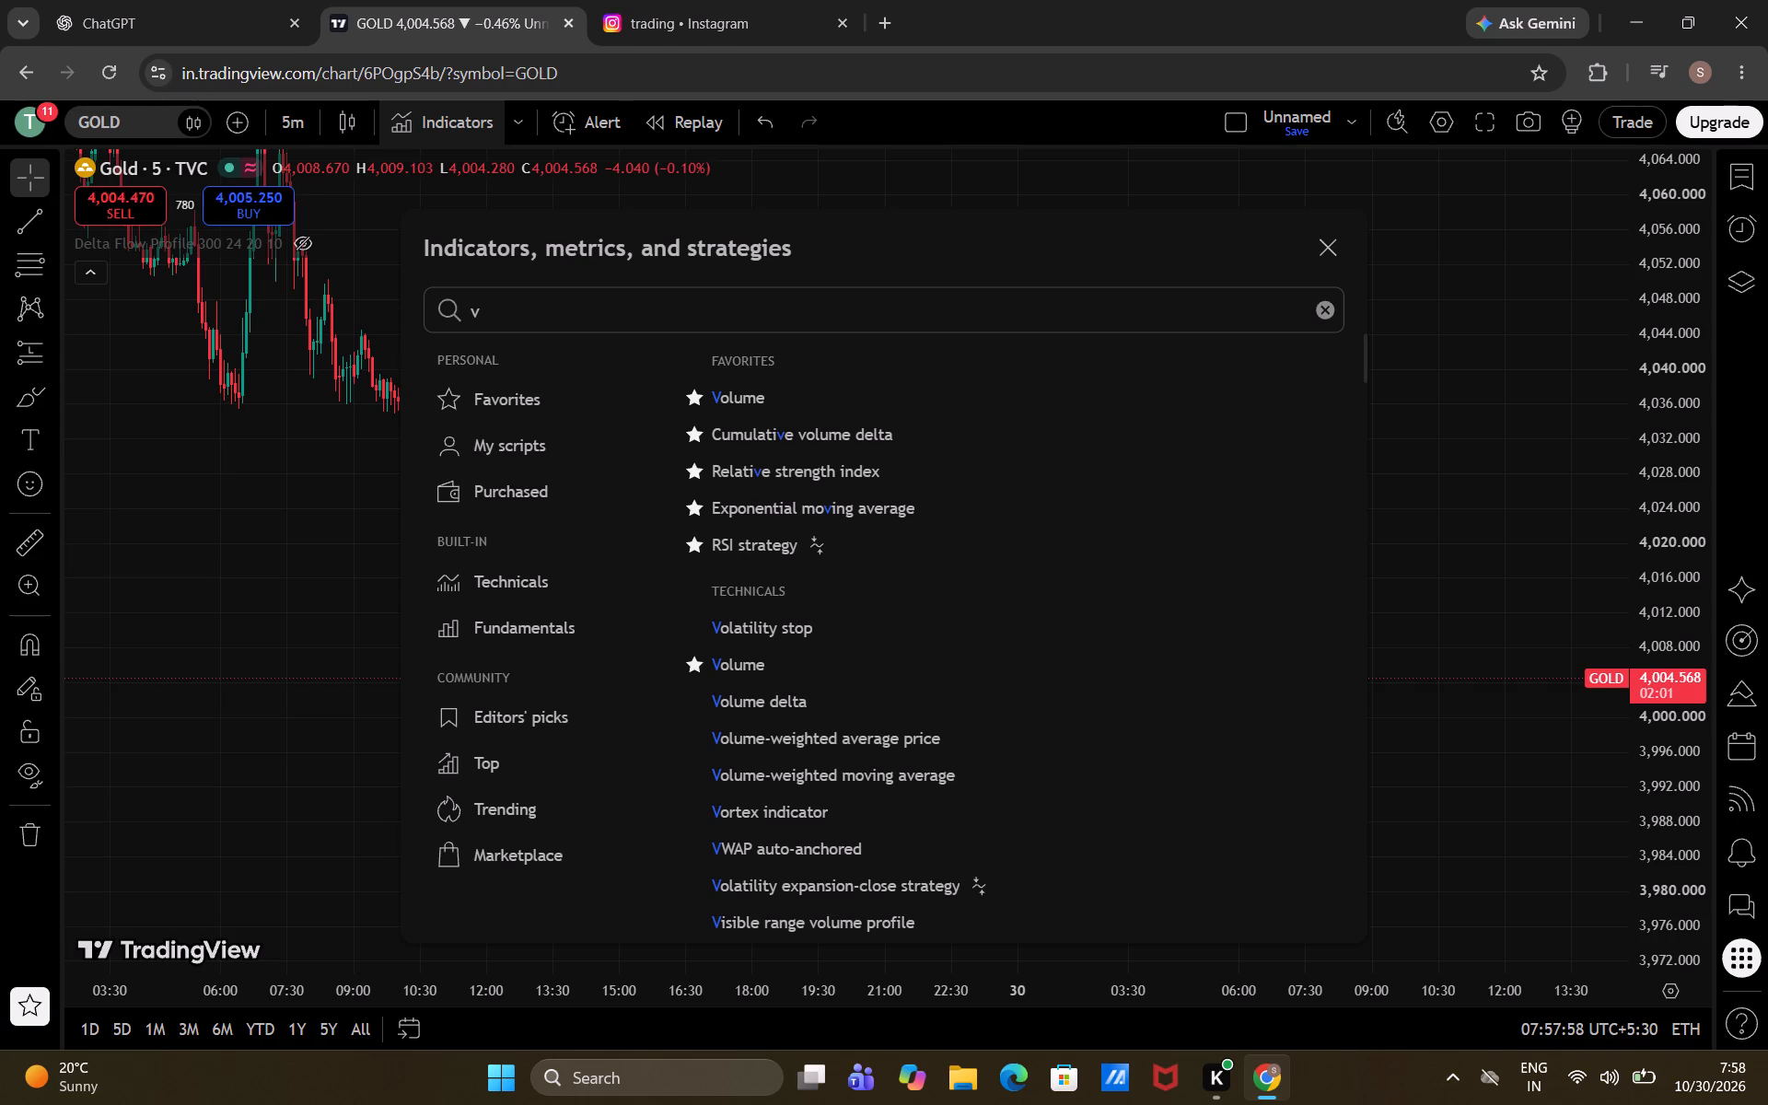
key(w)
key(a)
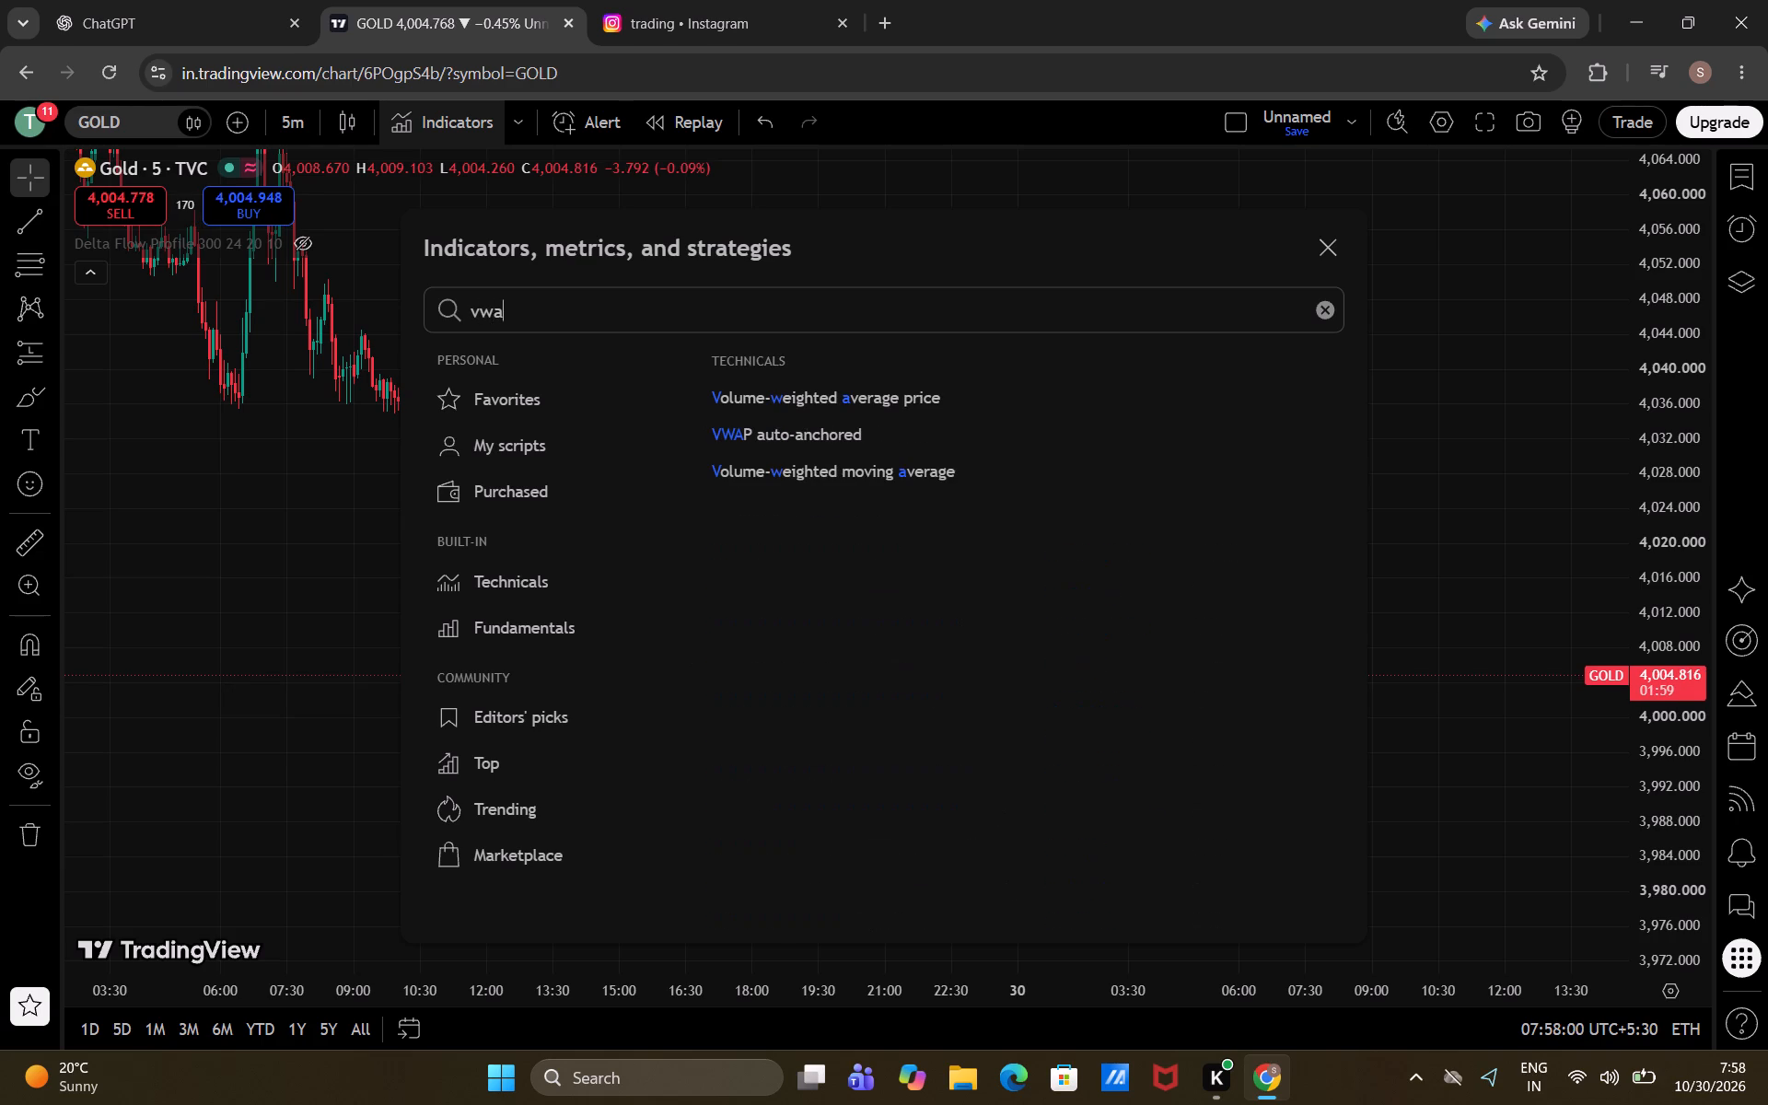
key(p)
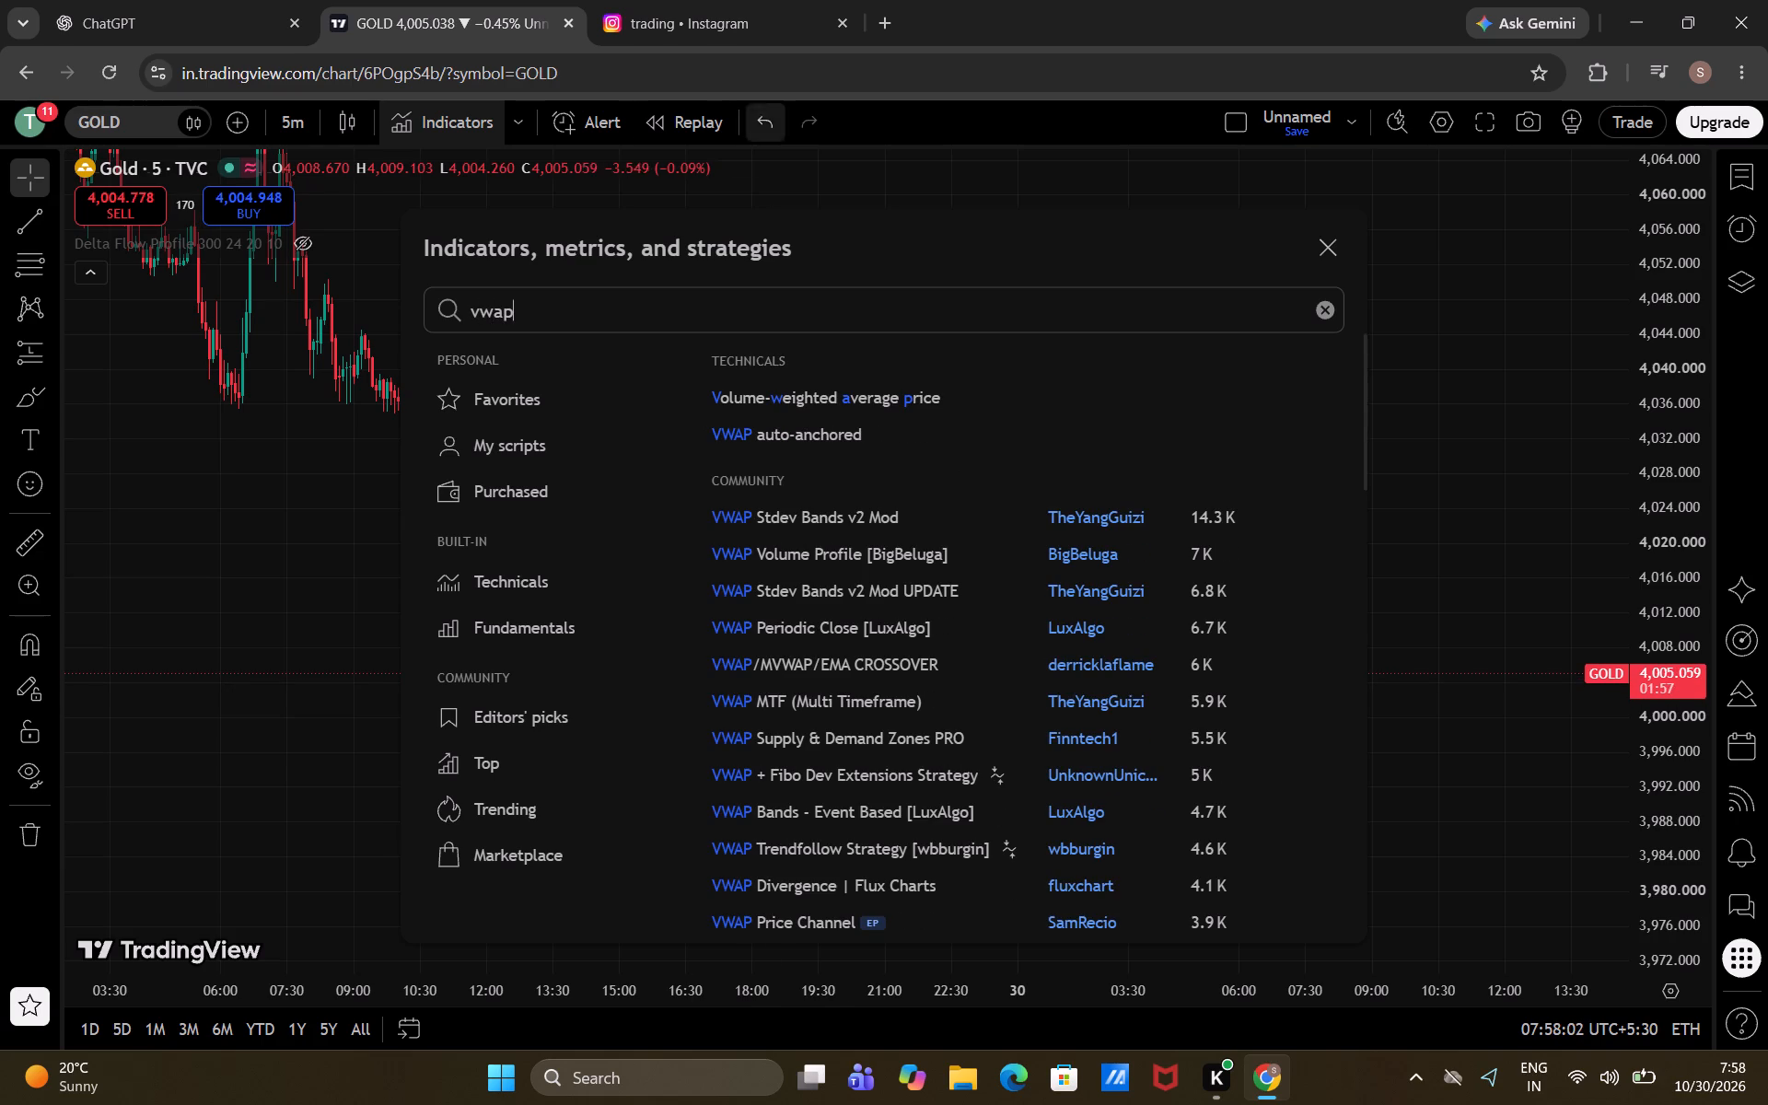
click(762, 401)
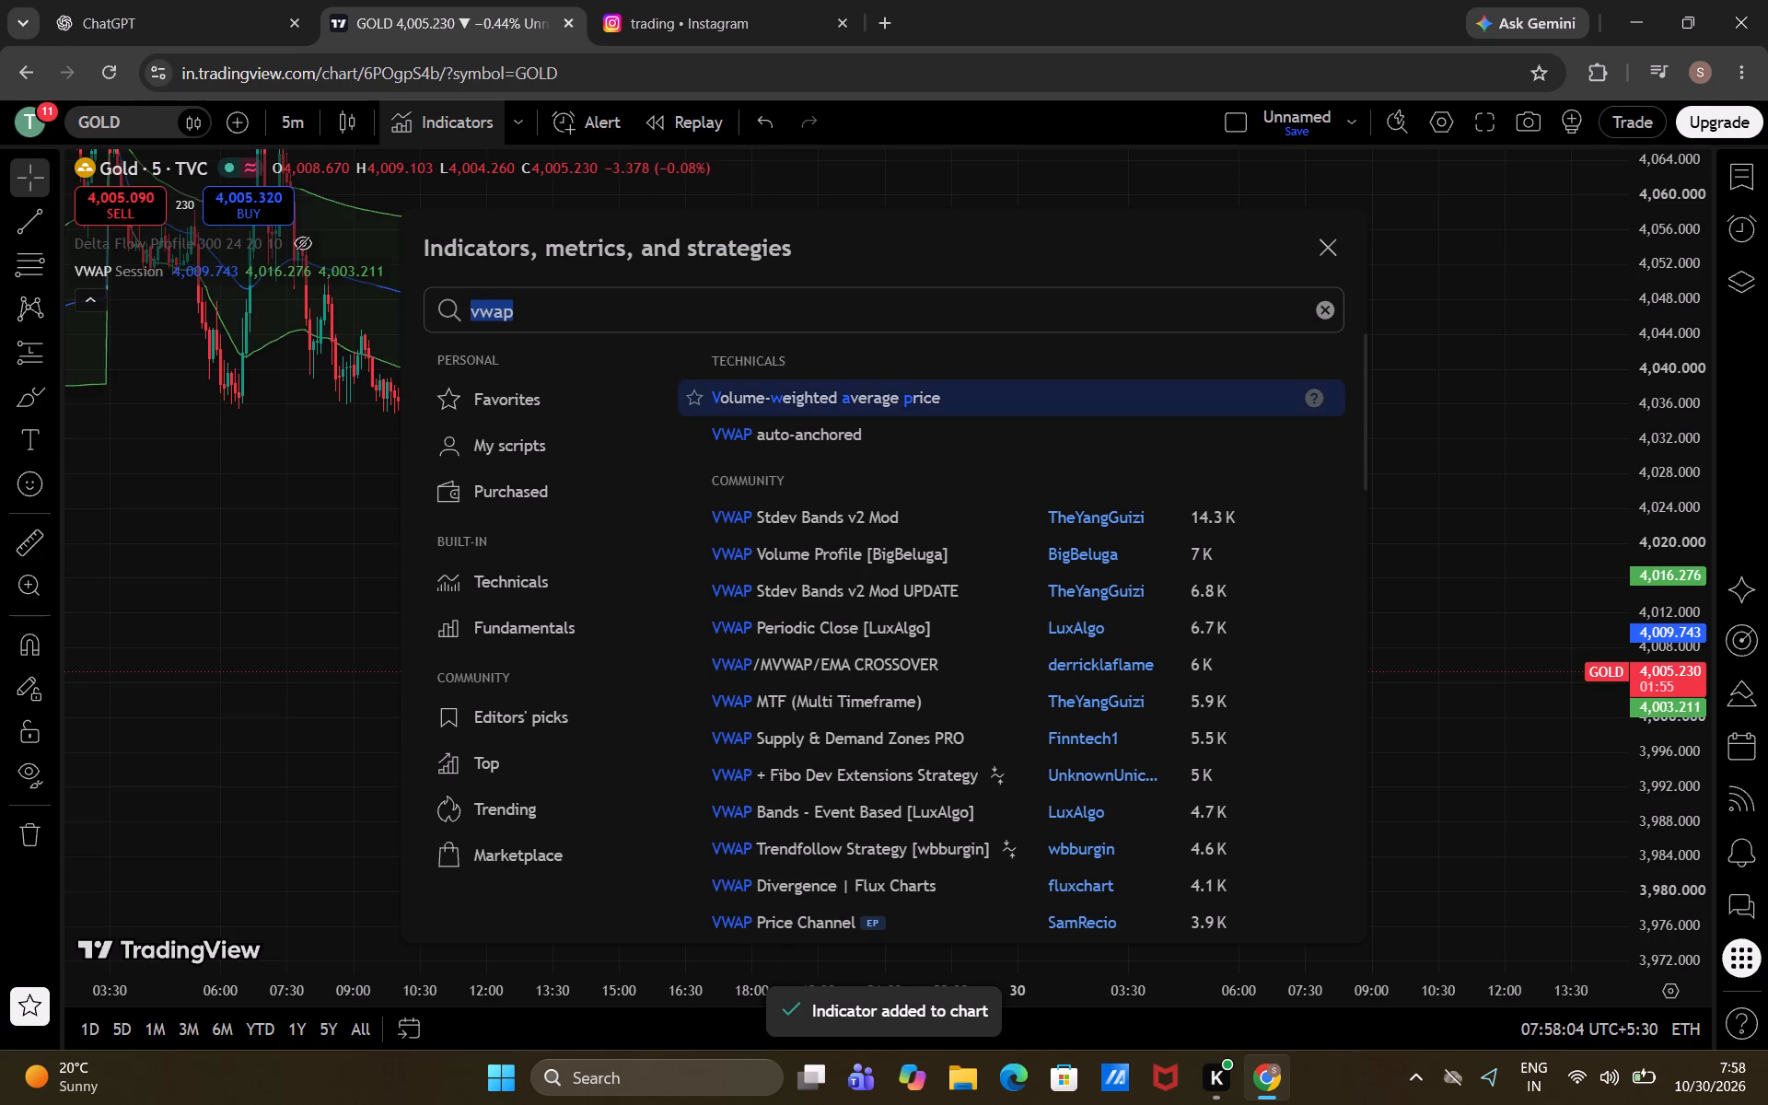
click(1334, 257)
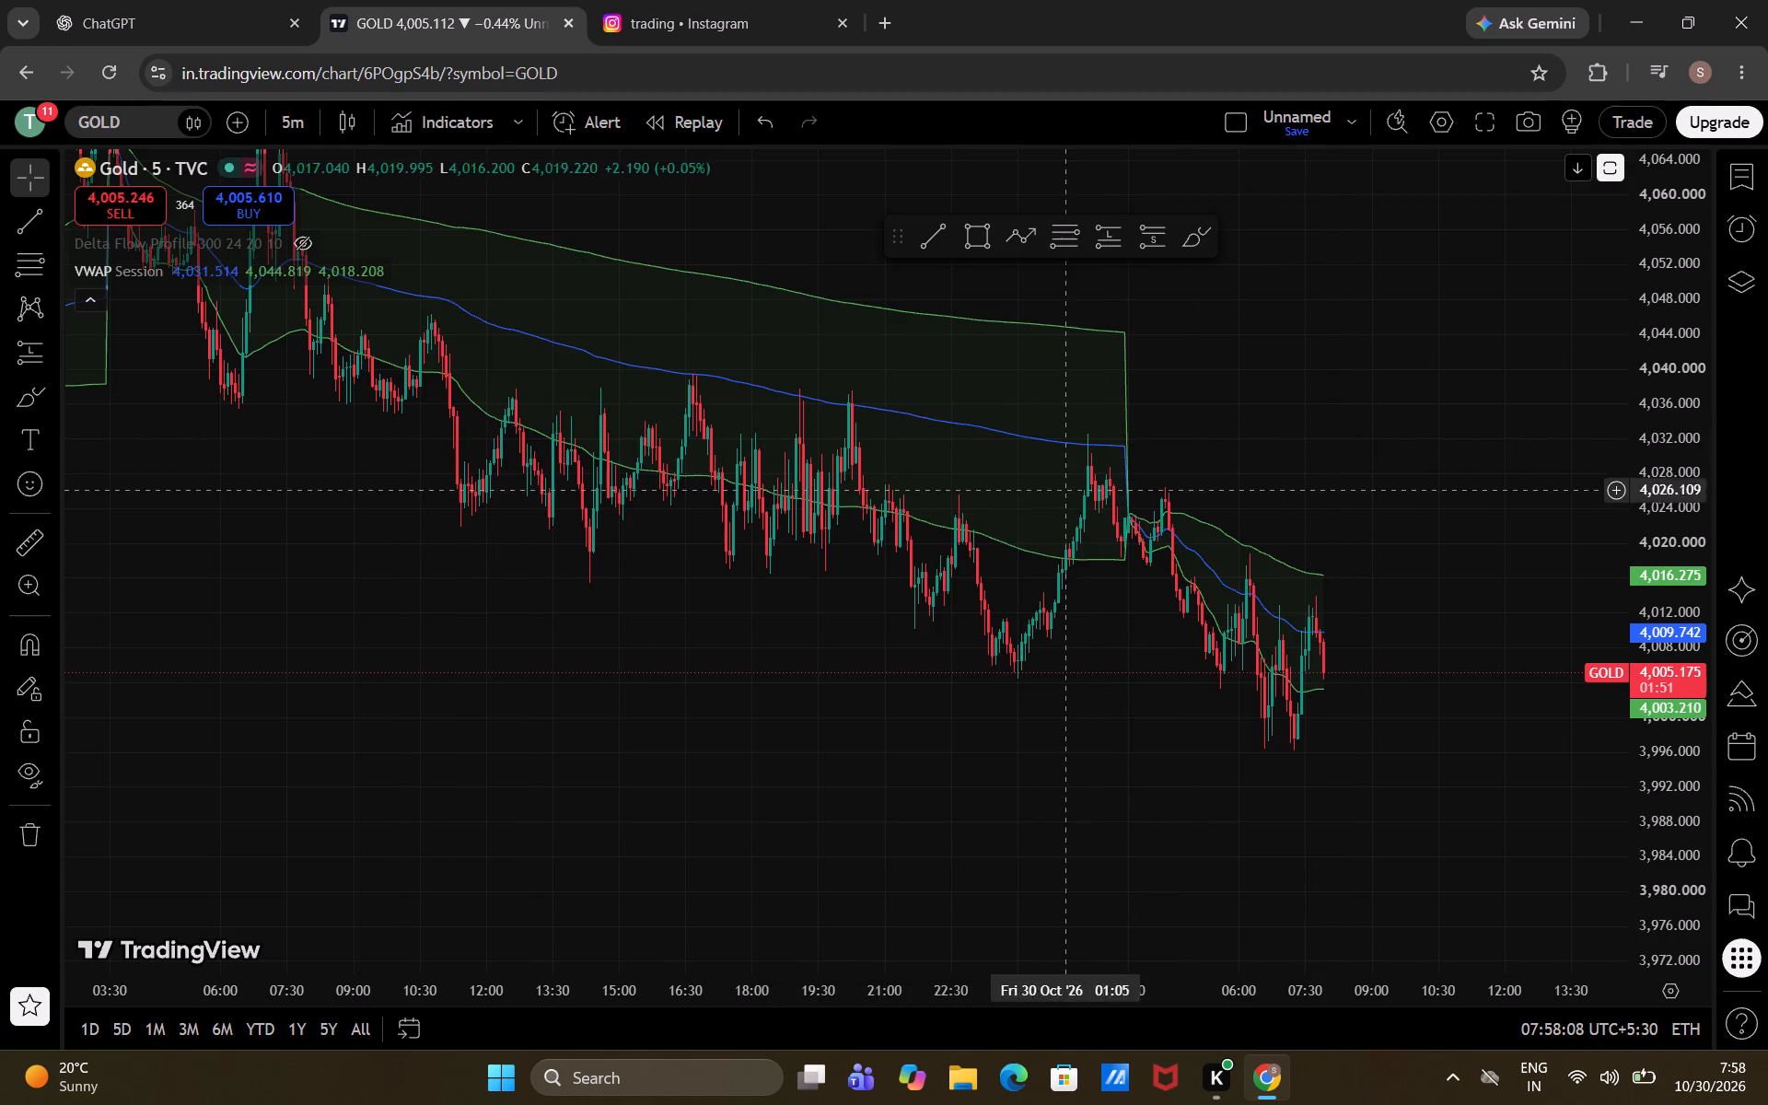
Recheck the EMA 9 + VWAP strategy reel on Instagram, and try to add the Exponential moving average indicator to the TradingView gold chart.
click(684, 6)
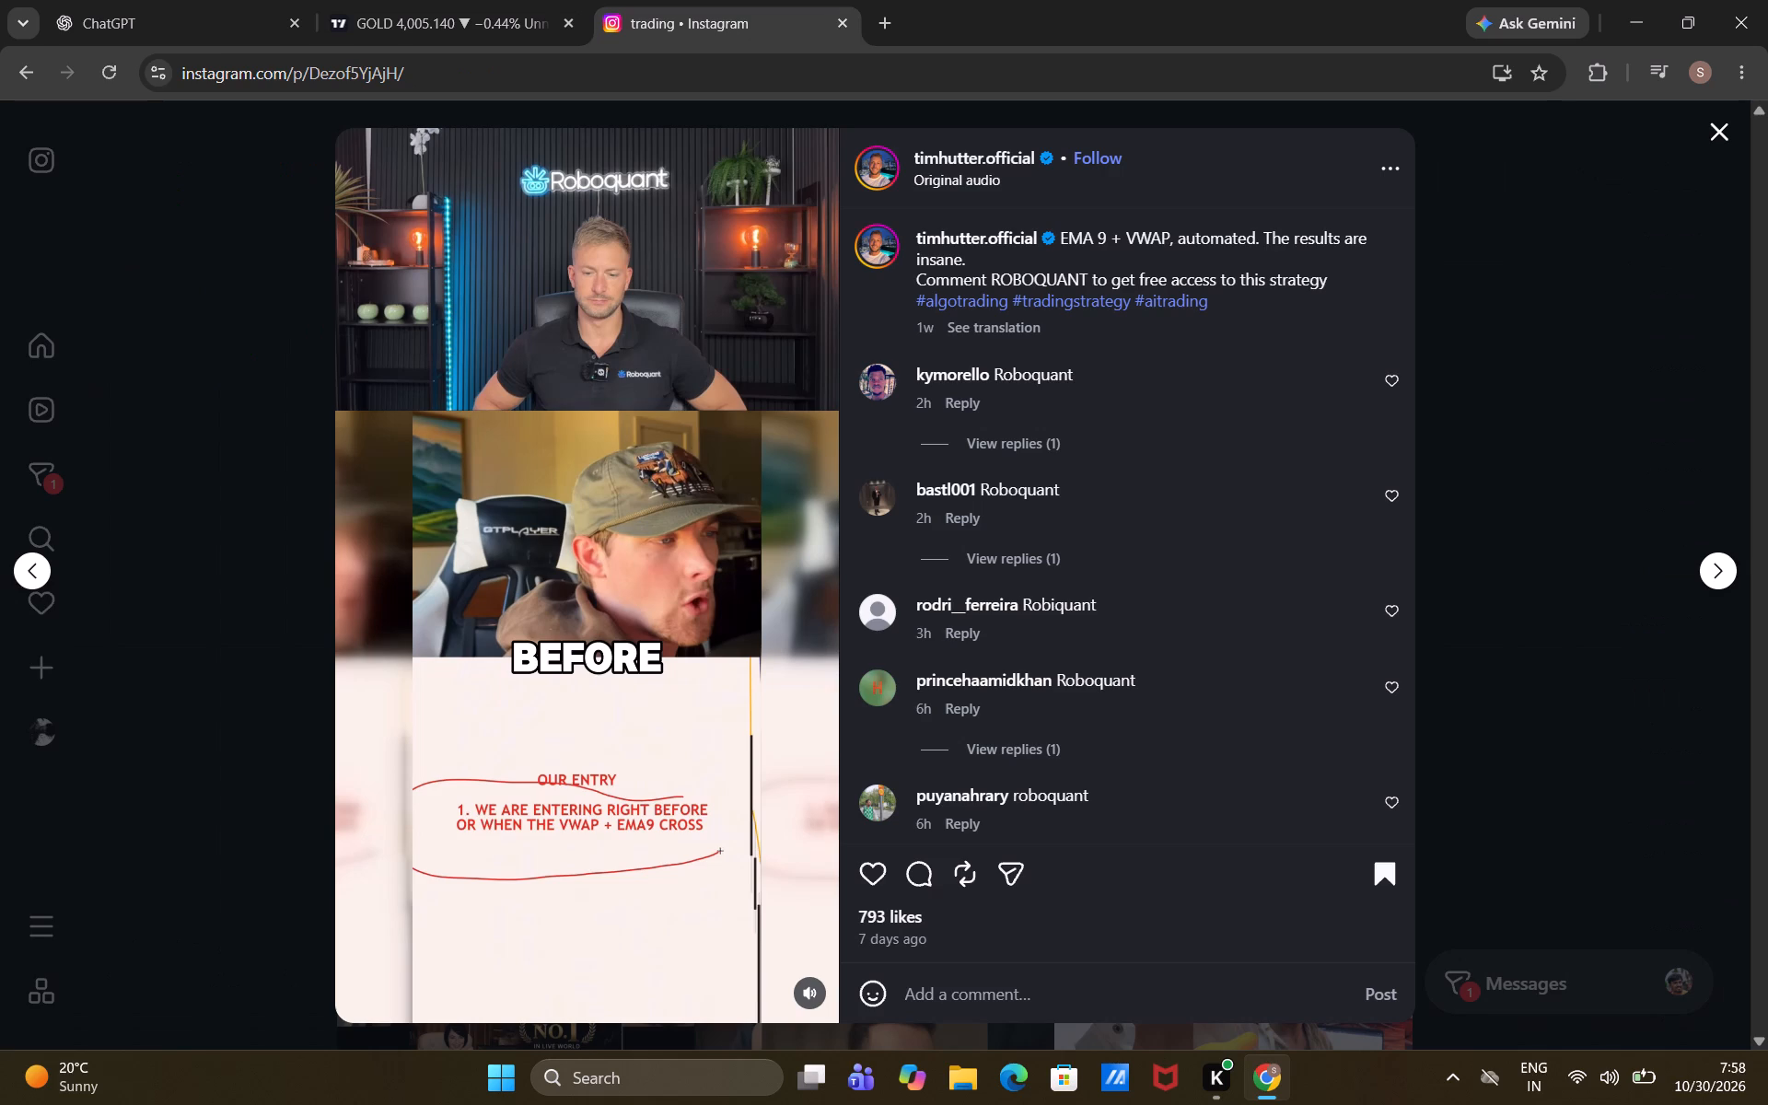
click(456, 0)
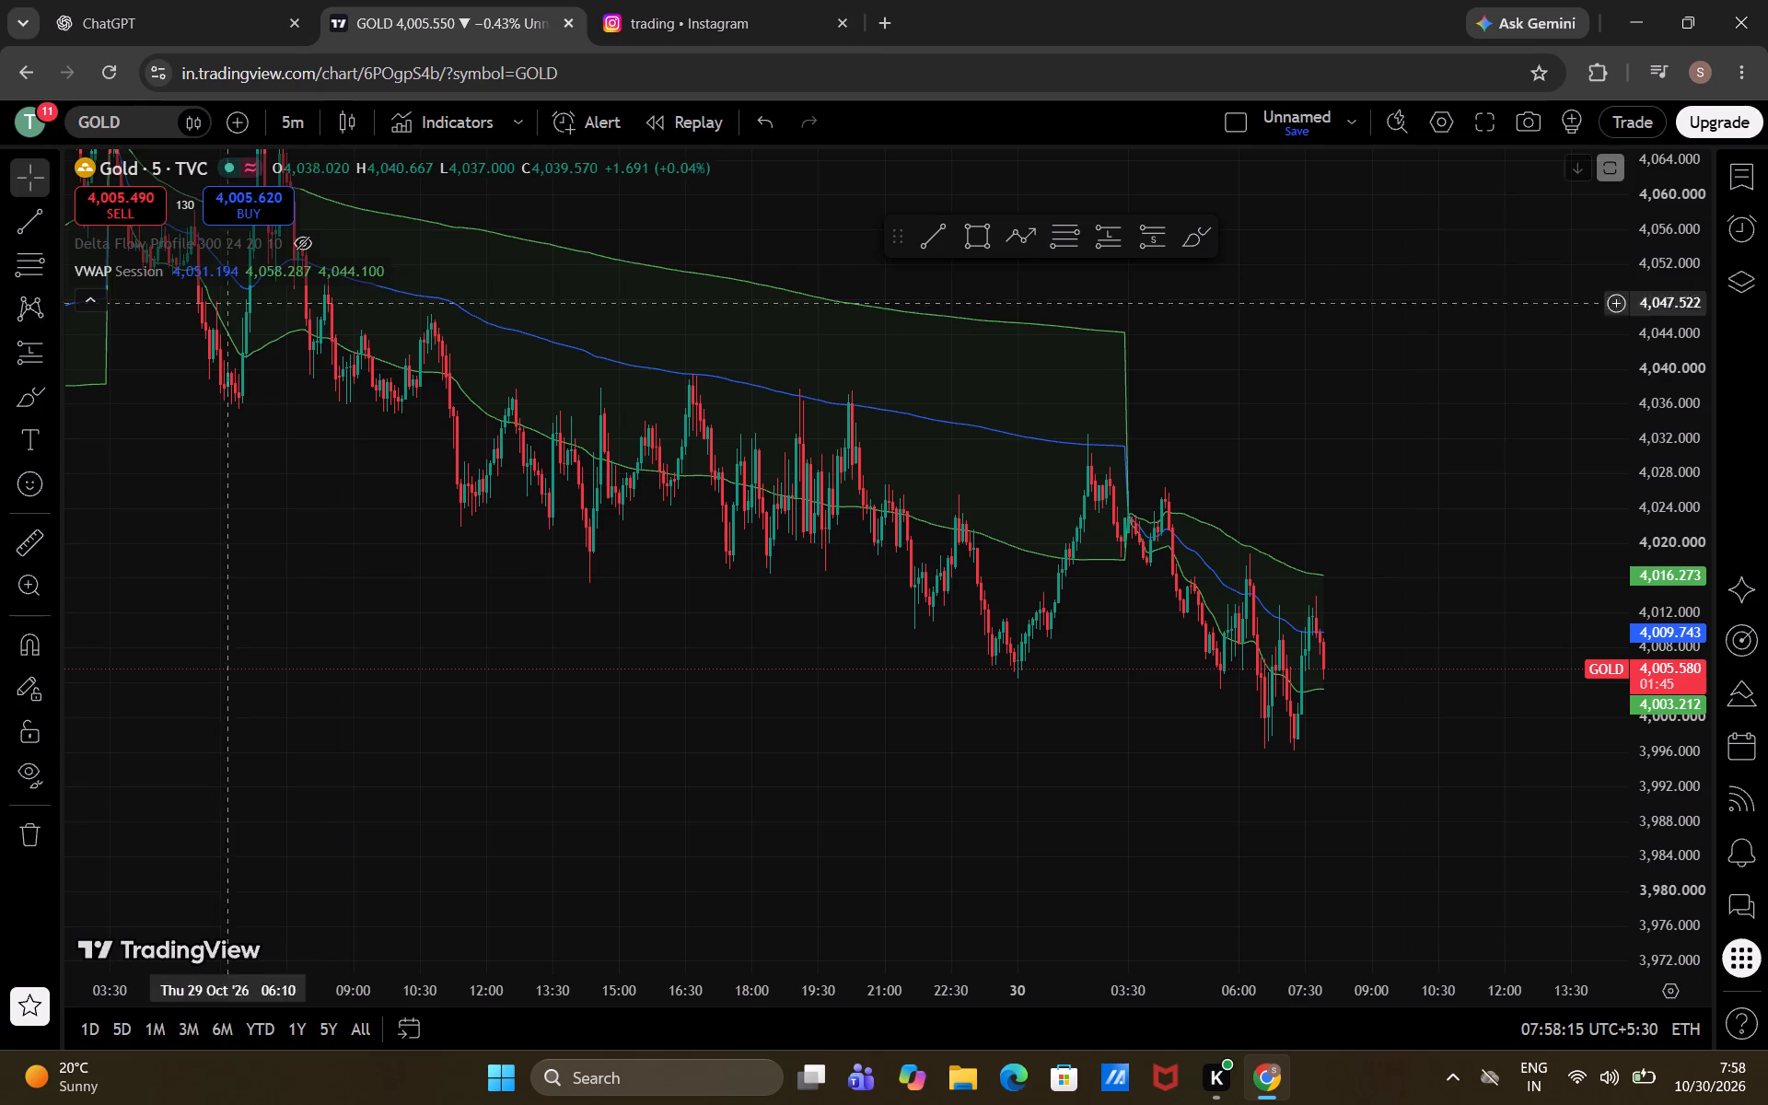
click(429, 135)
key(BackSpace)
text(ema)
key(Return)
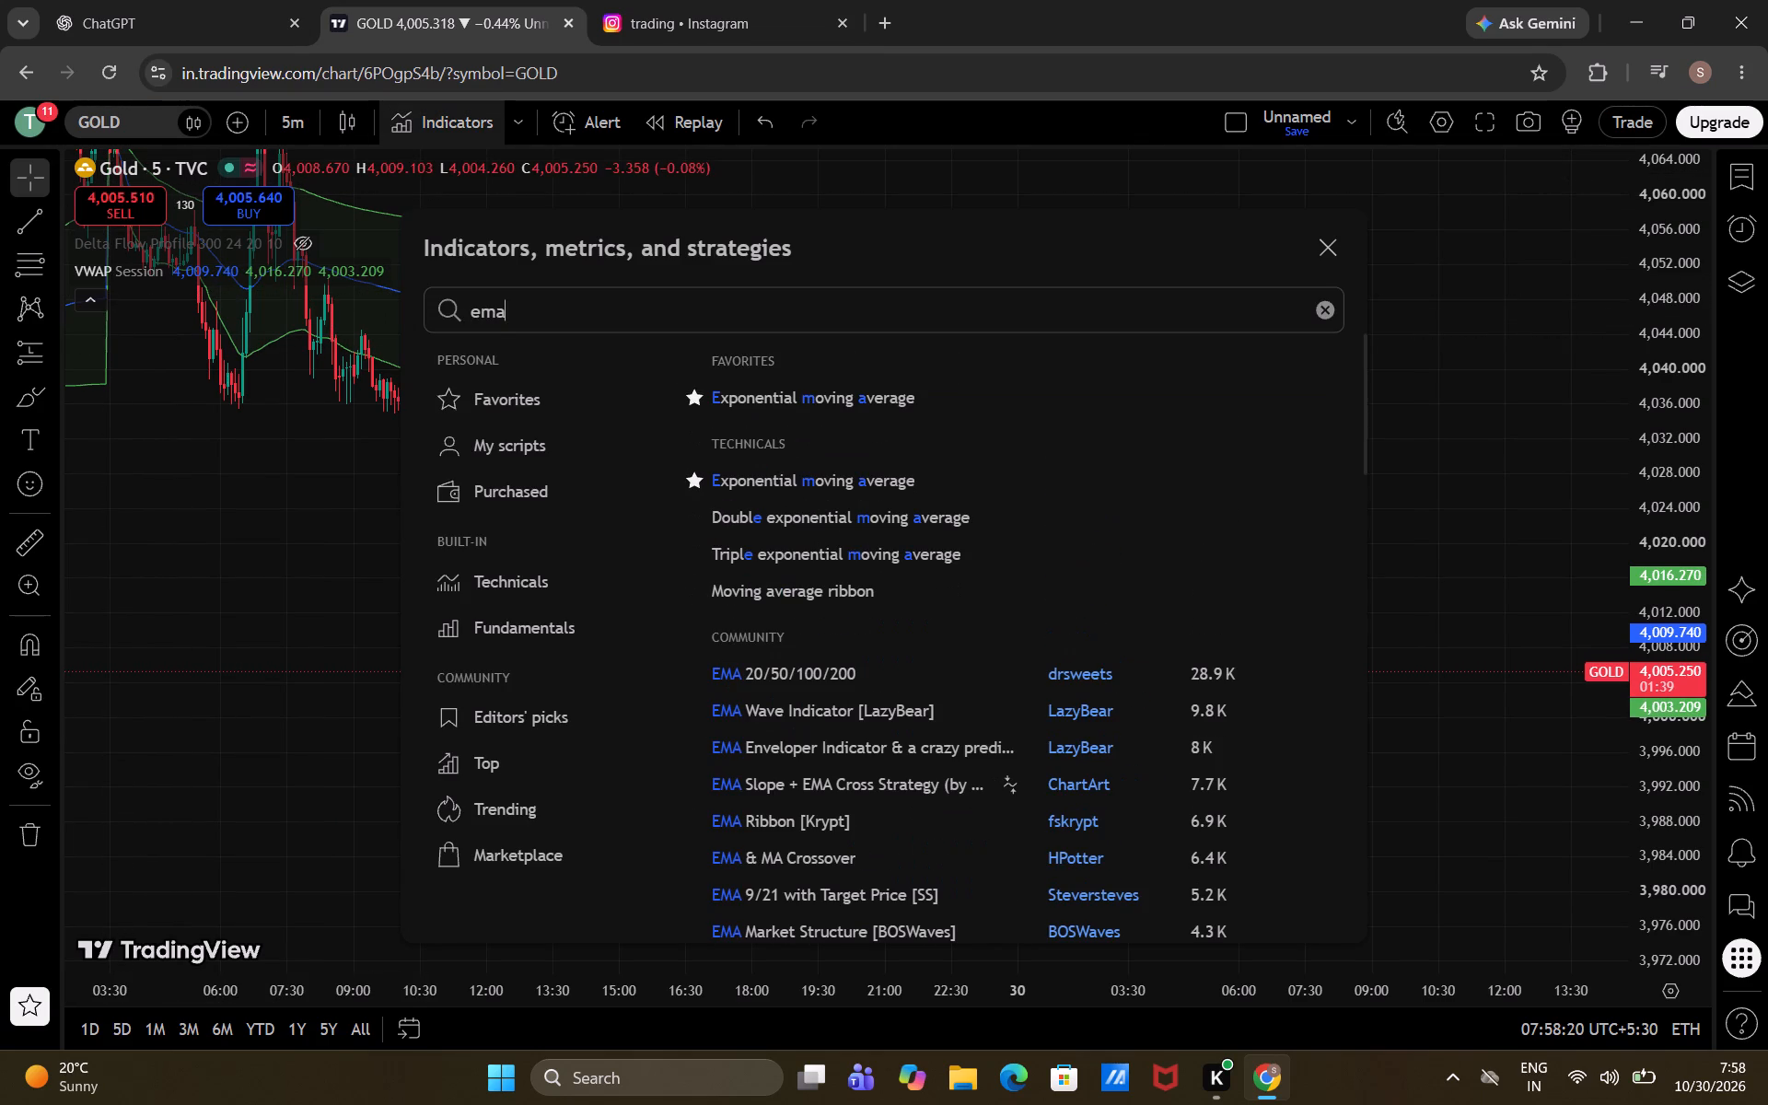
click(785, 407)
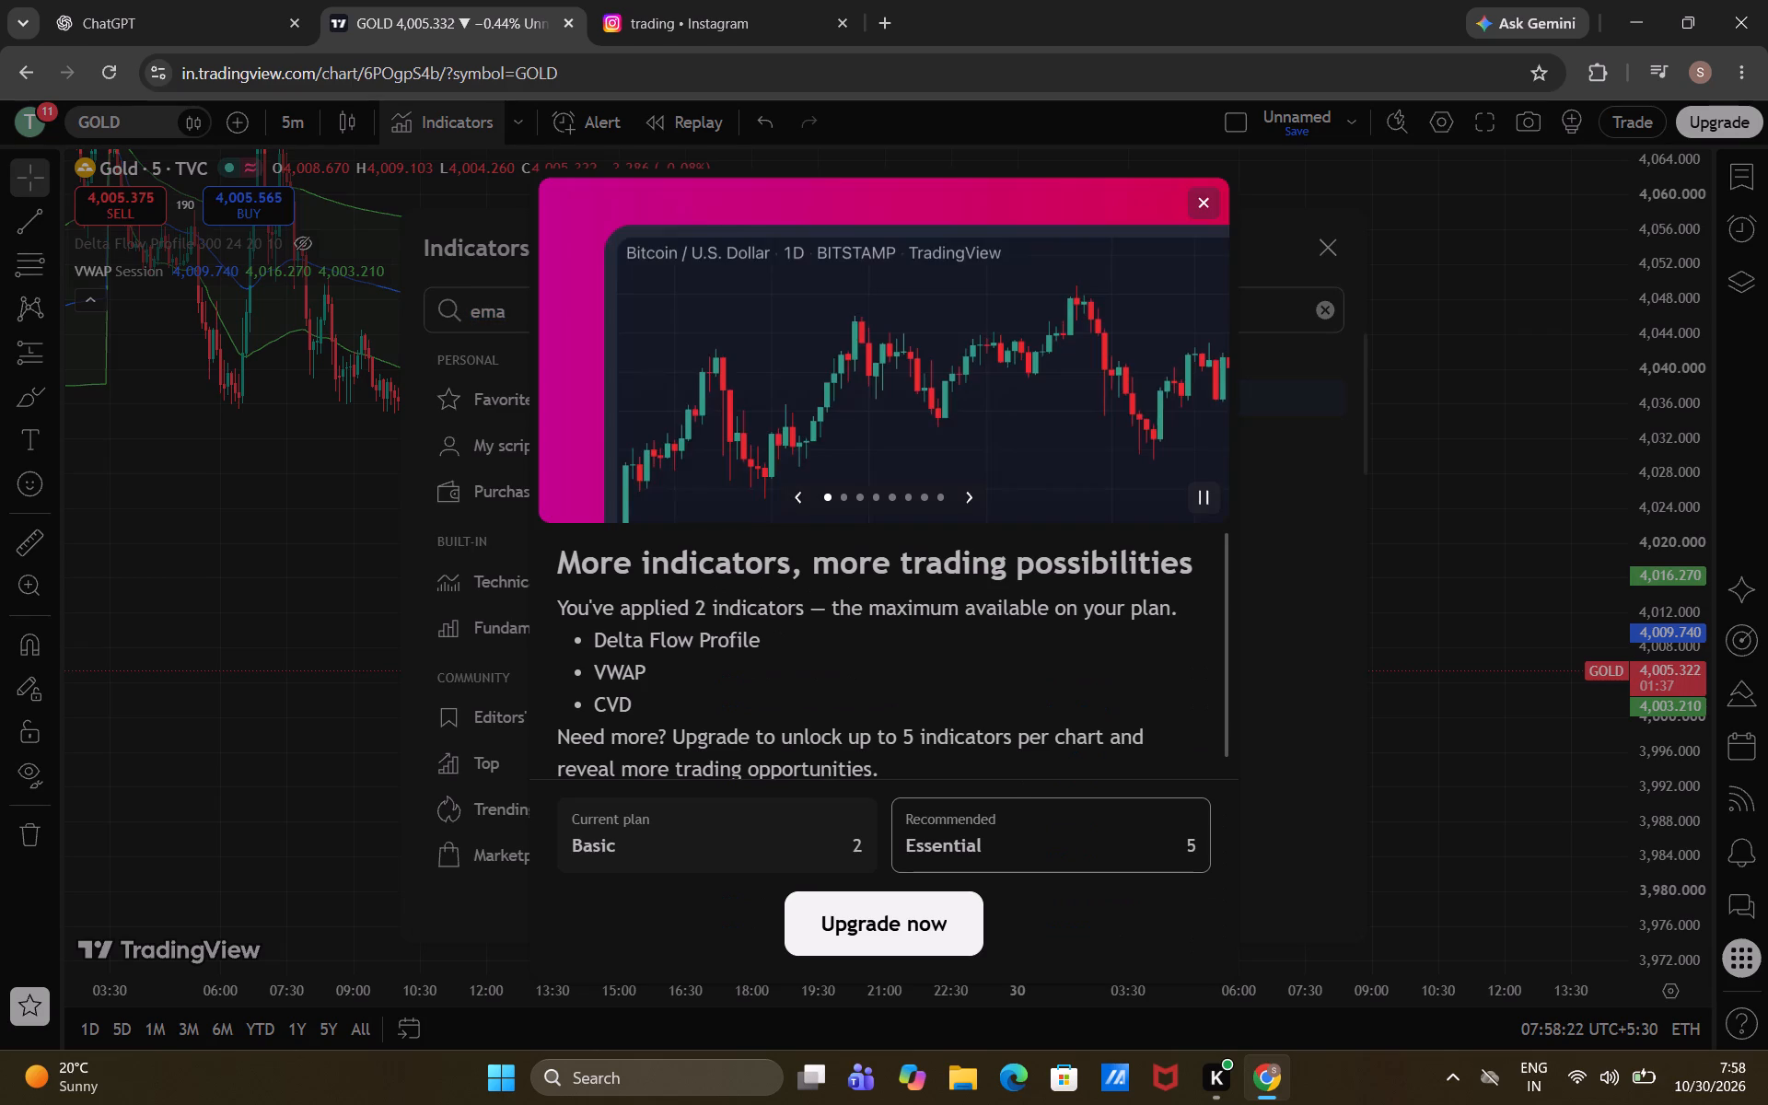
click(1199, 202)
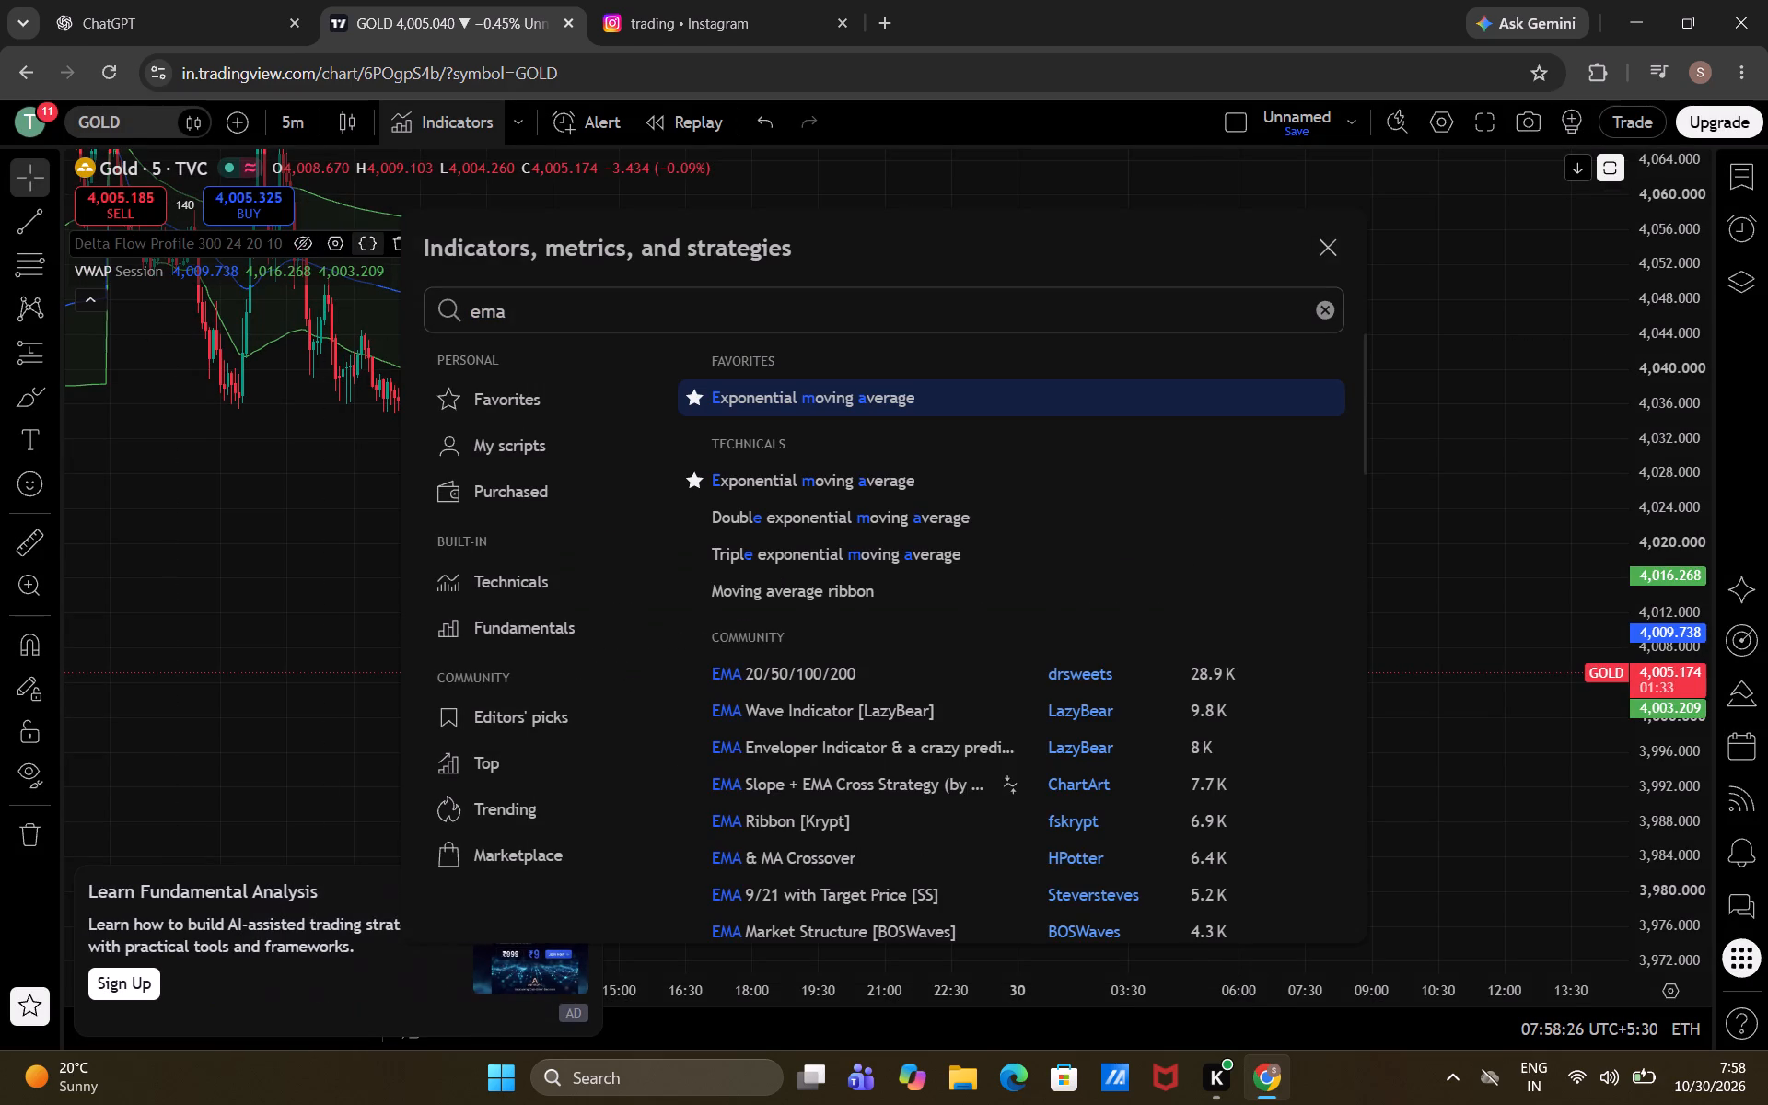
Remove the Delta Flow Profile indicator from the gold chart.
click(396, 240)
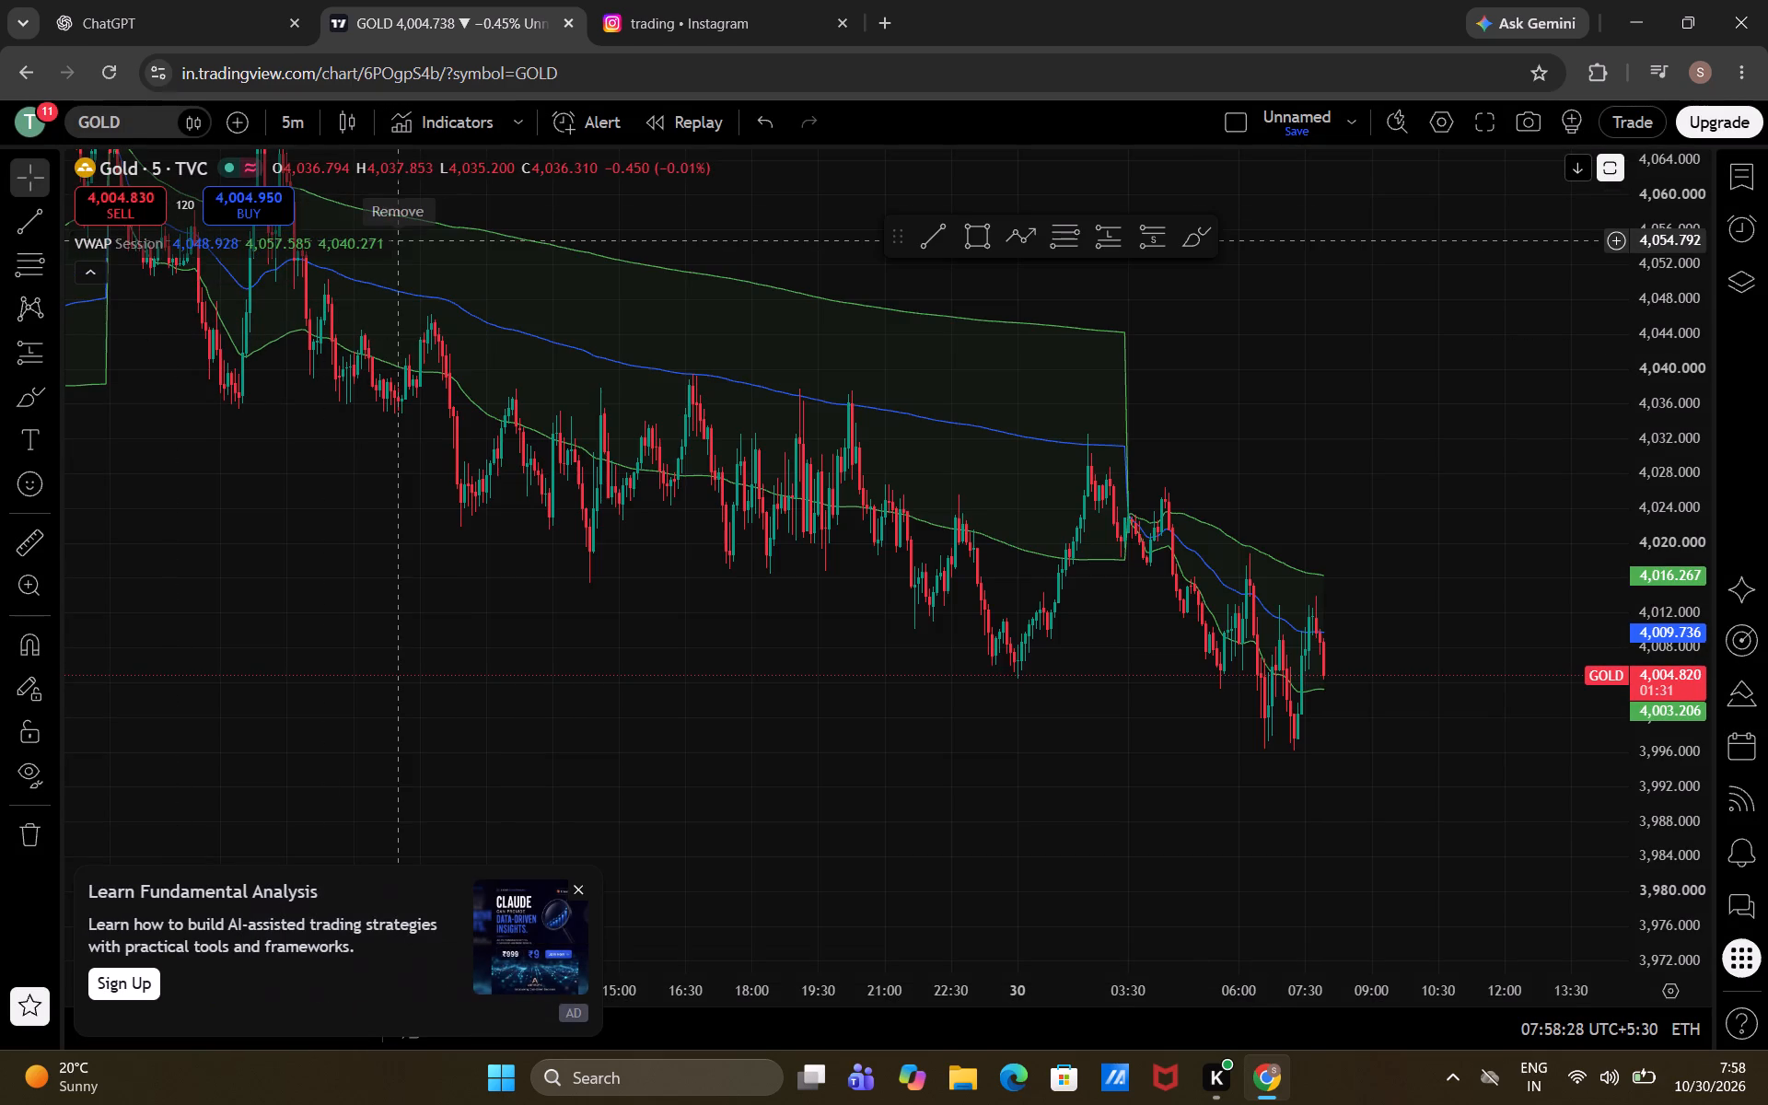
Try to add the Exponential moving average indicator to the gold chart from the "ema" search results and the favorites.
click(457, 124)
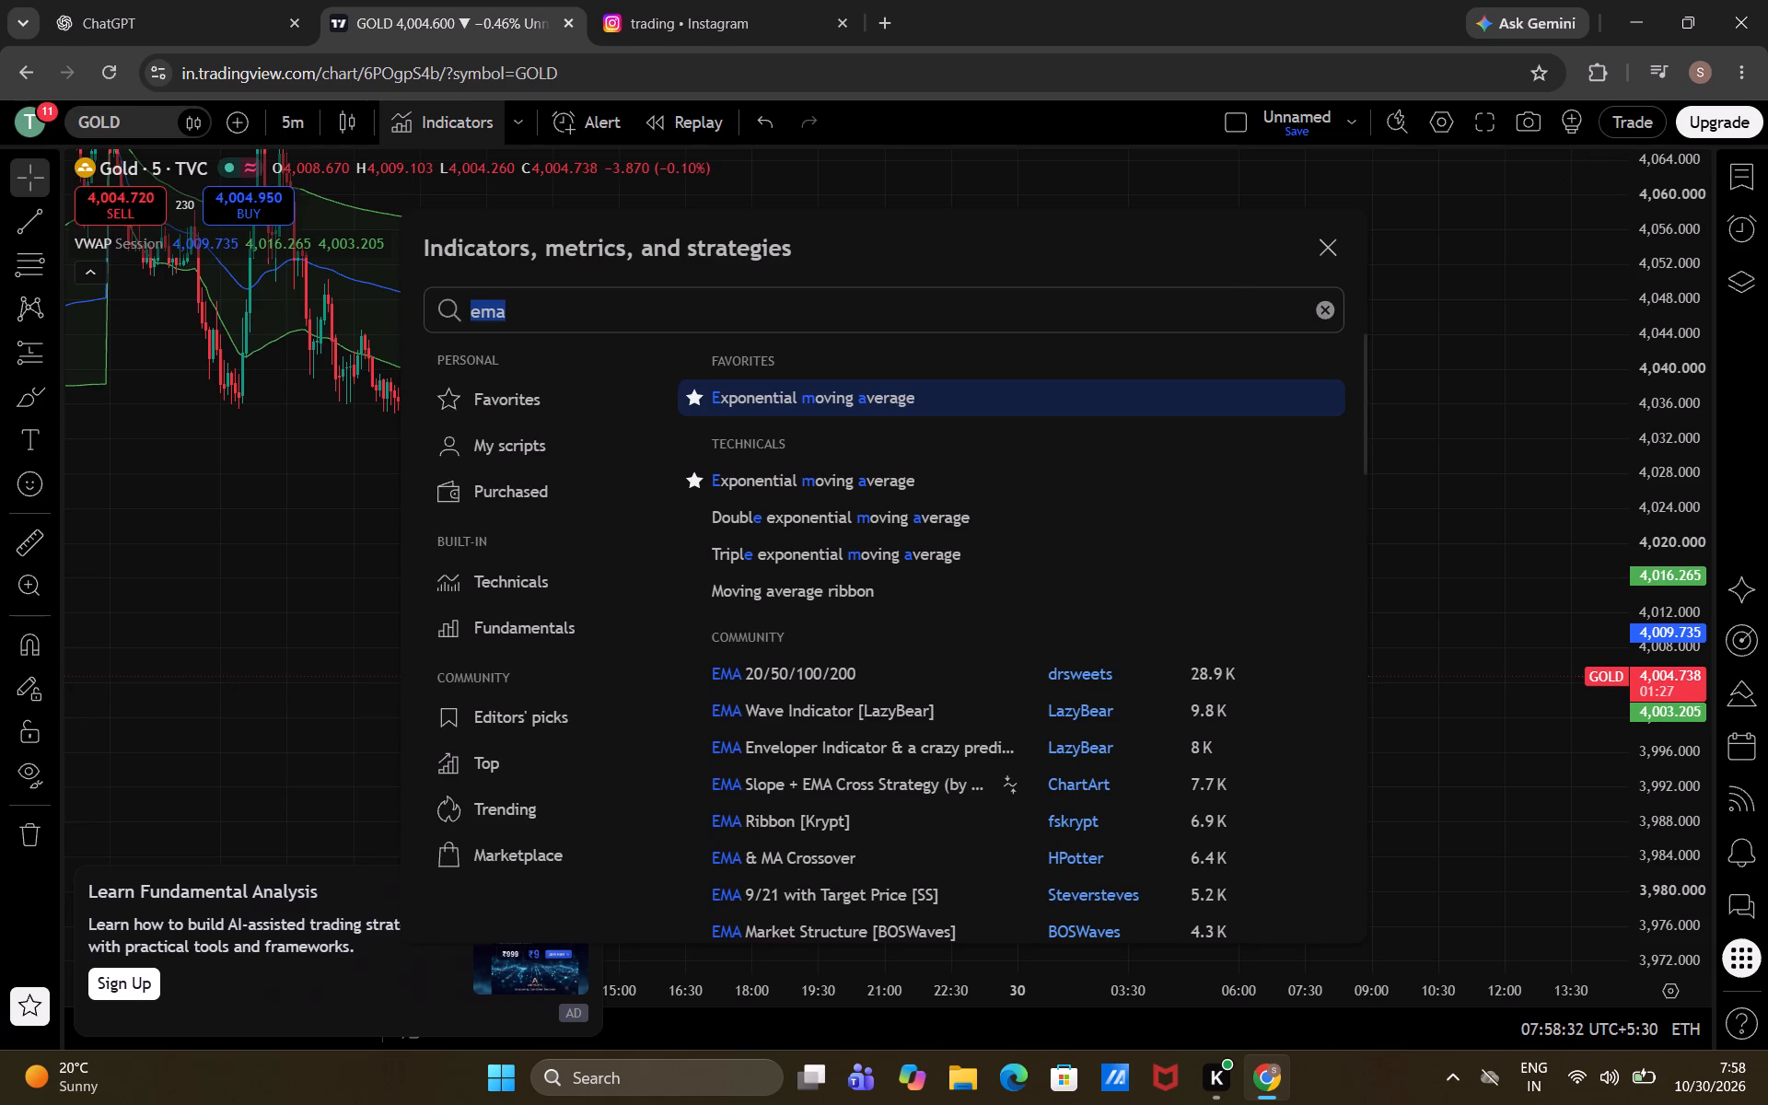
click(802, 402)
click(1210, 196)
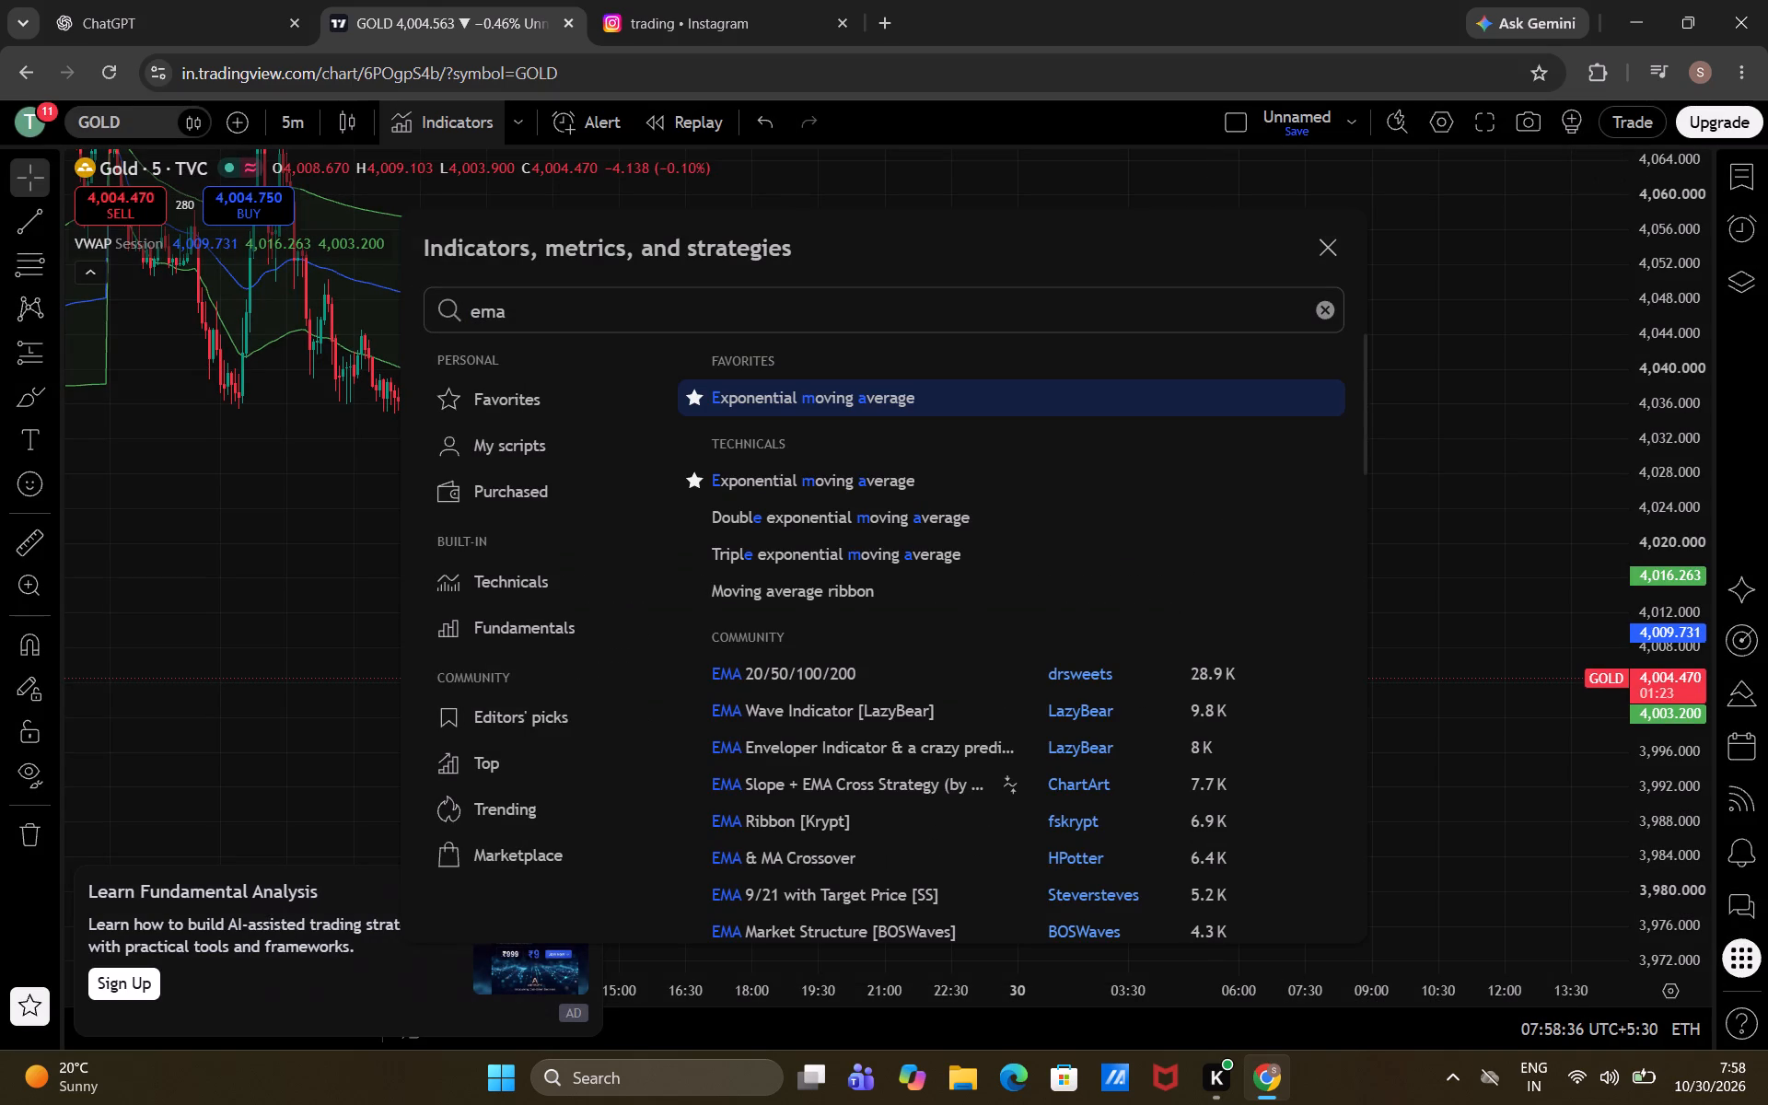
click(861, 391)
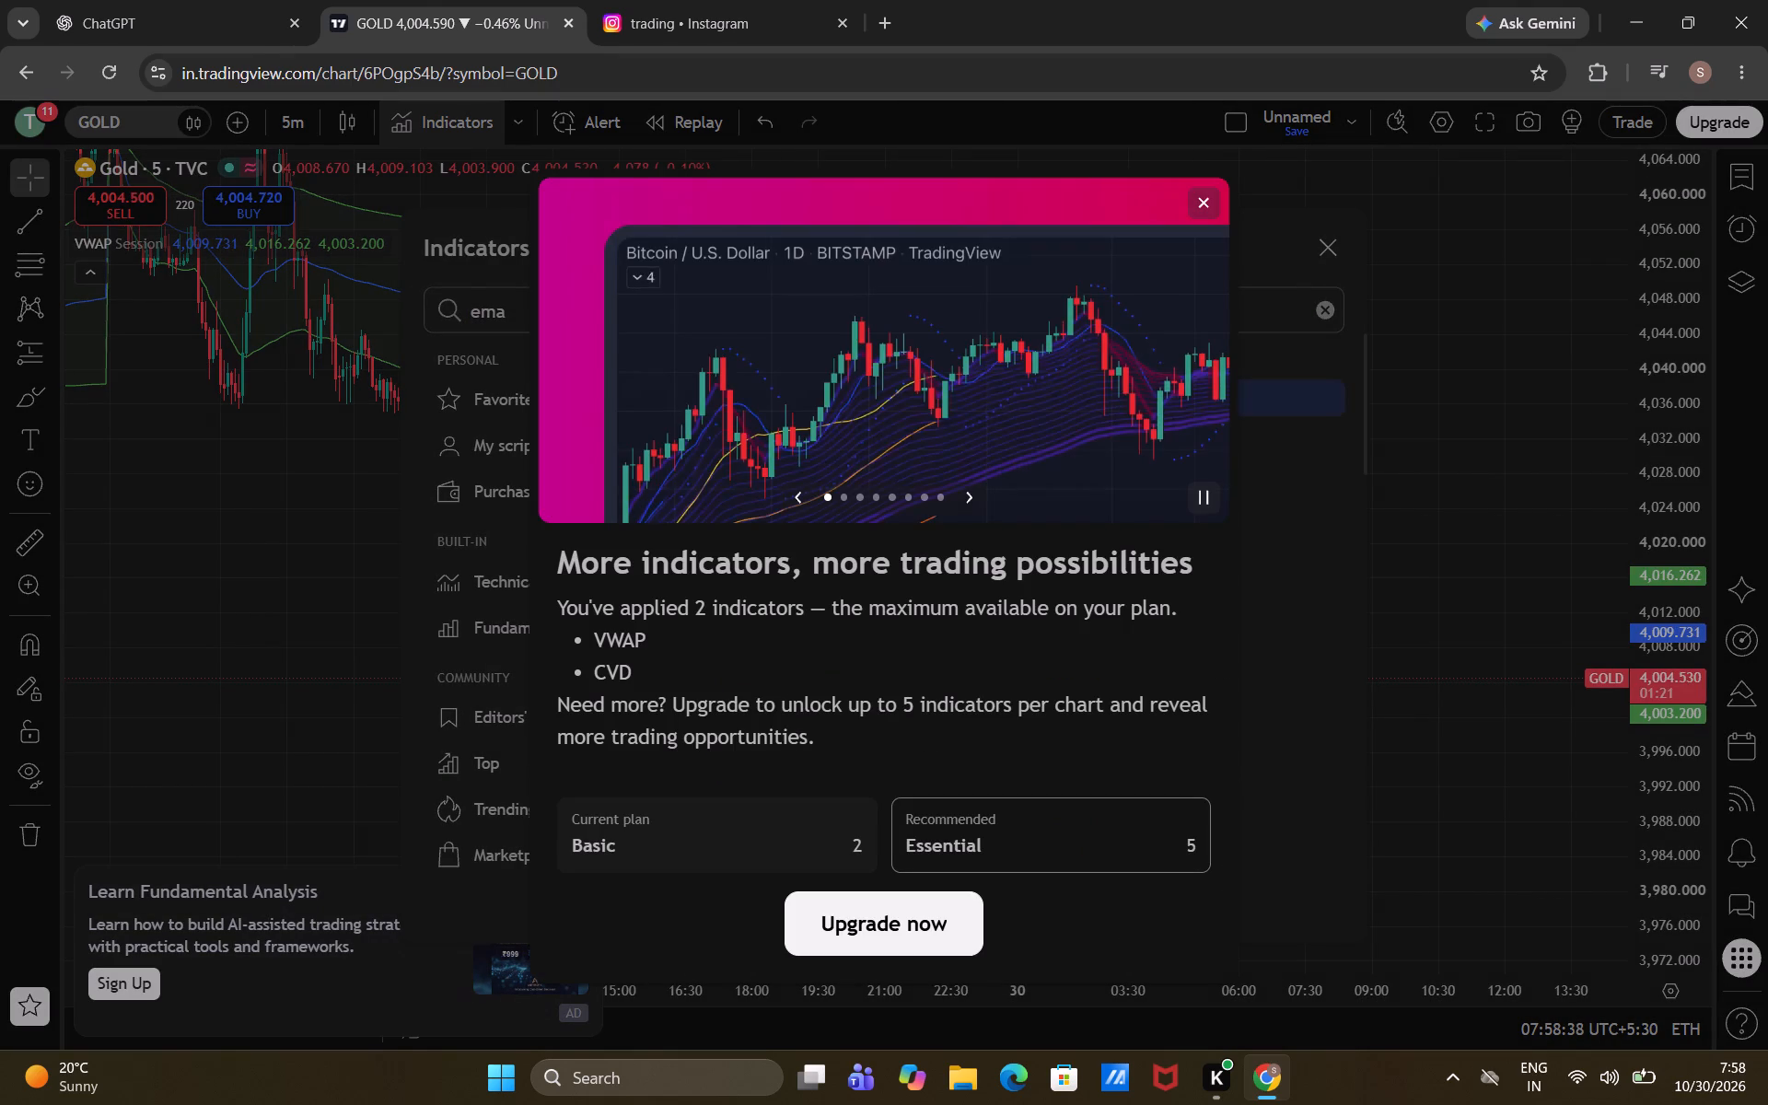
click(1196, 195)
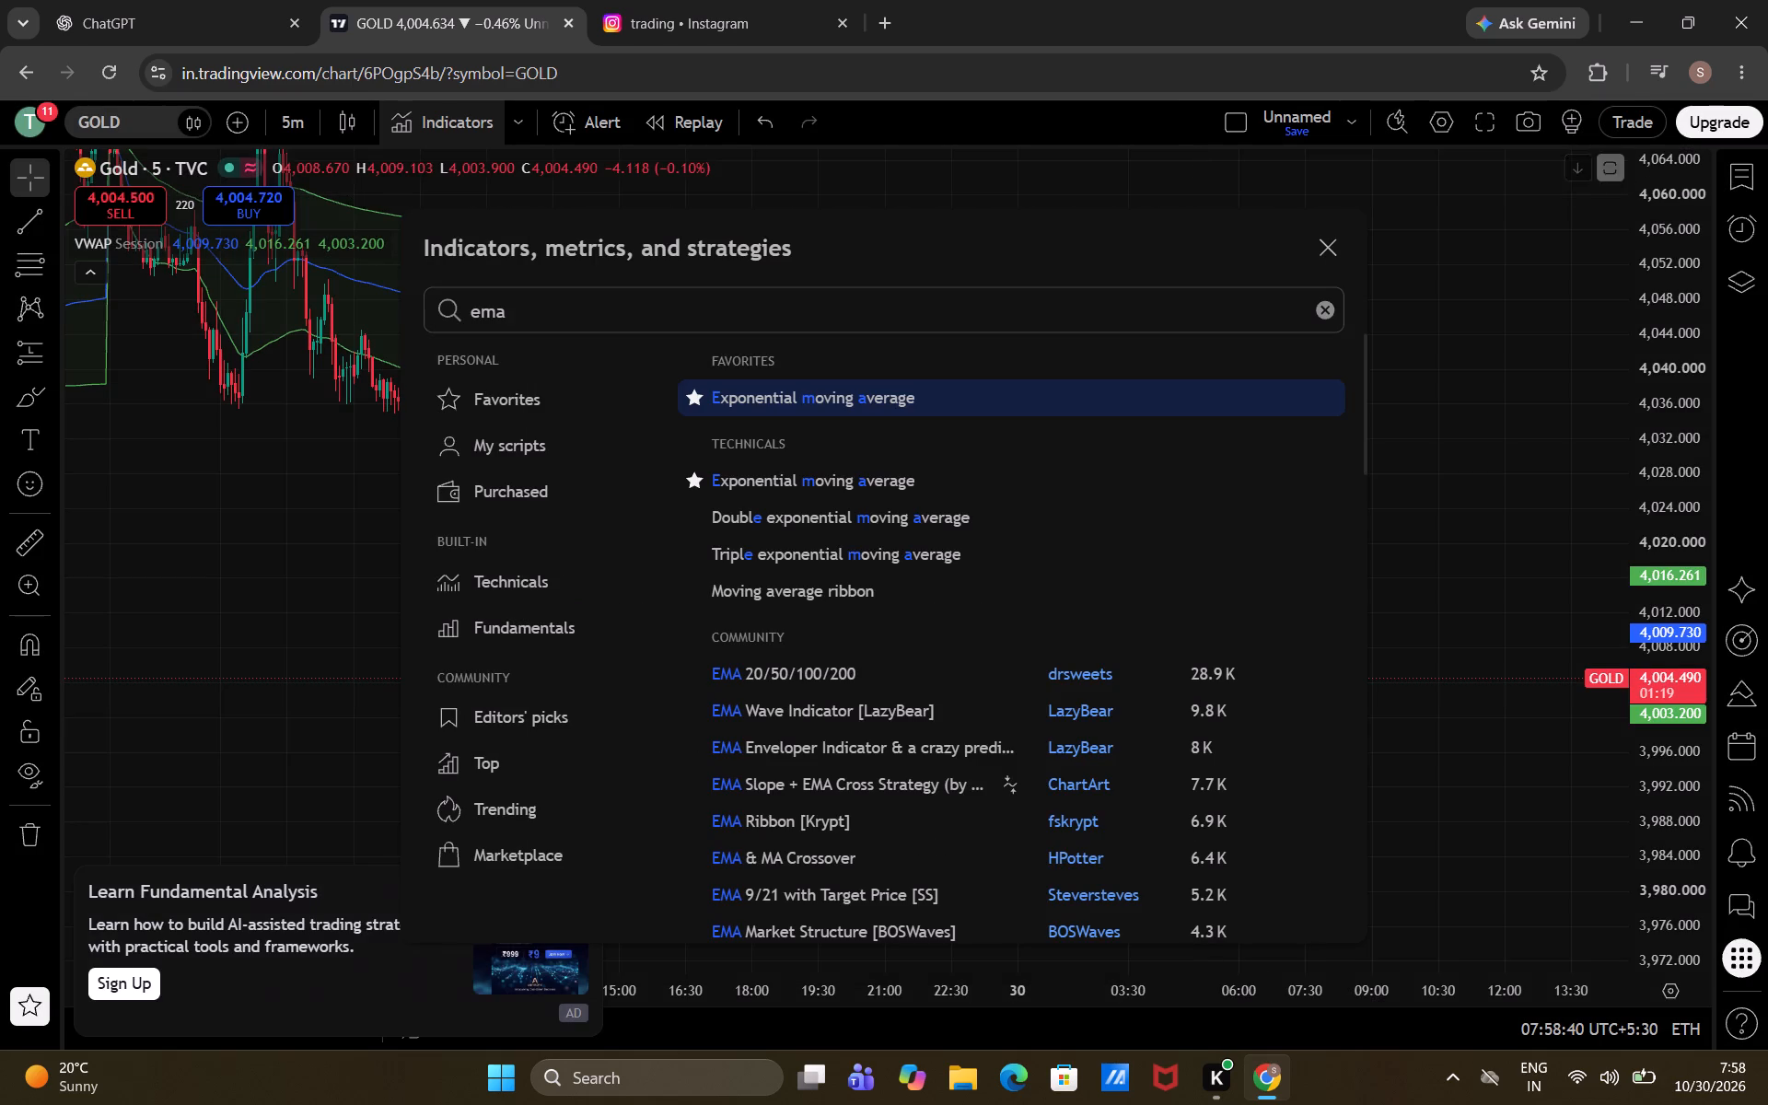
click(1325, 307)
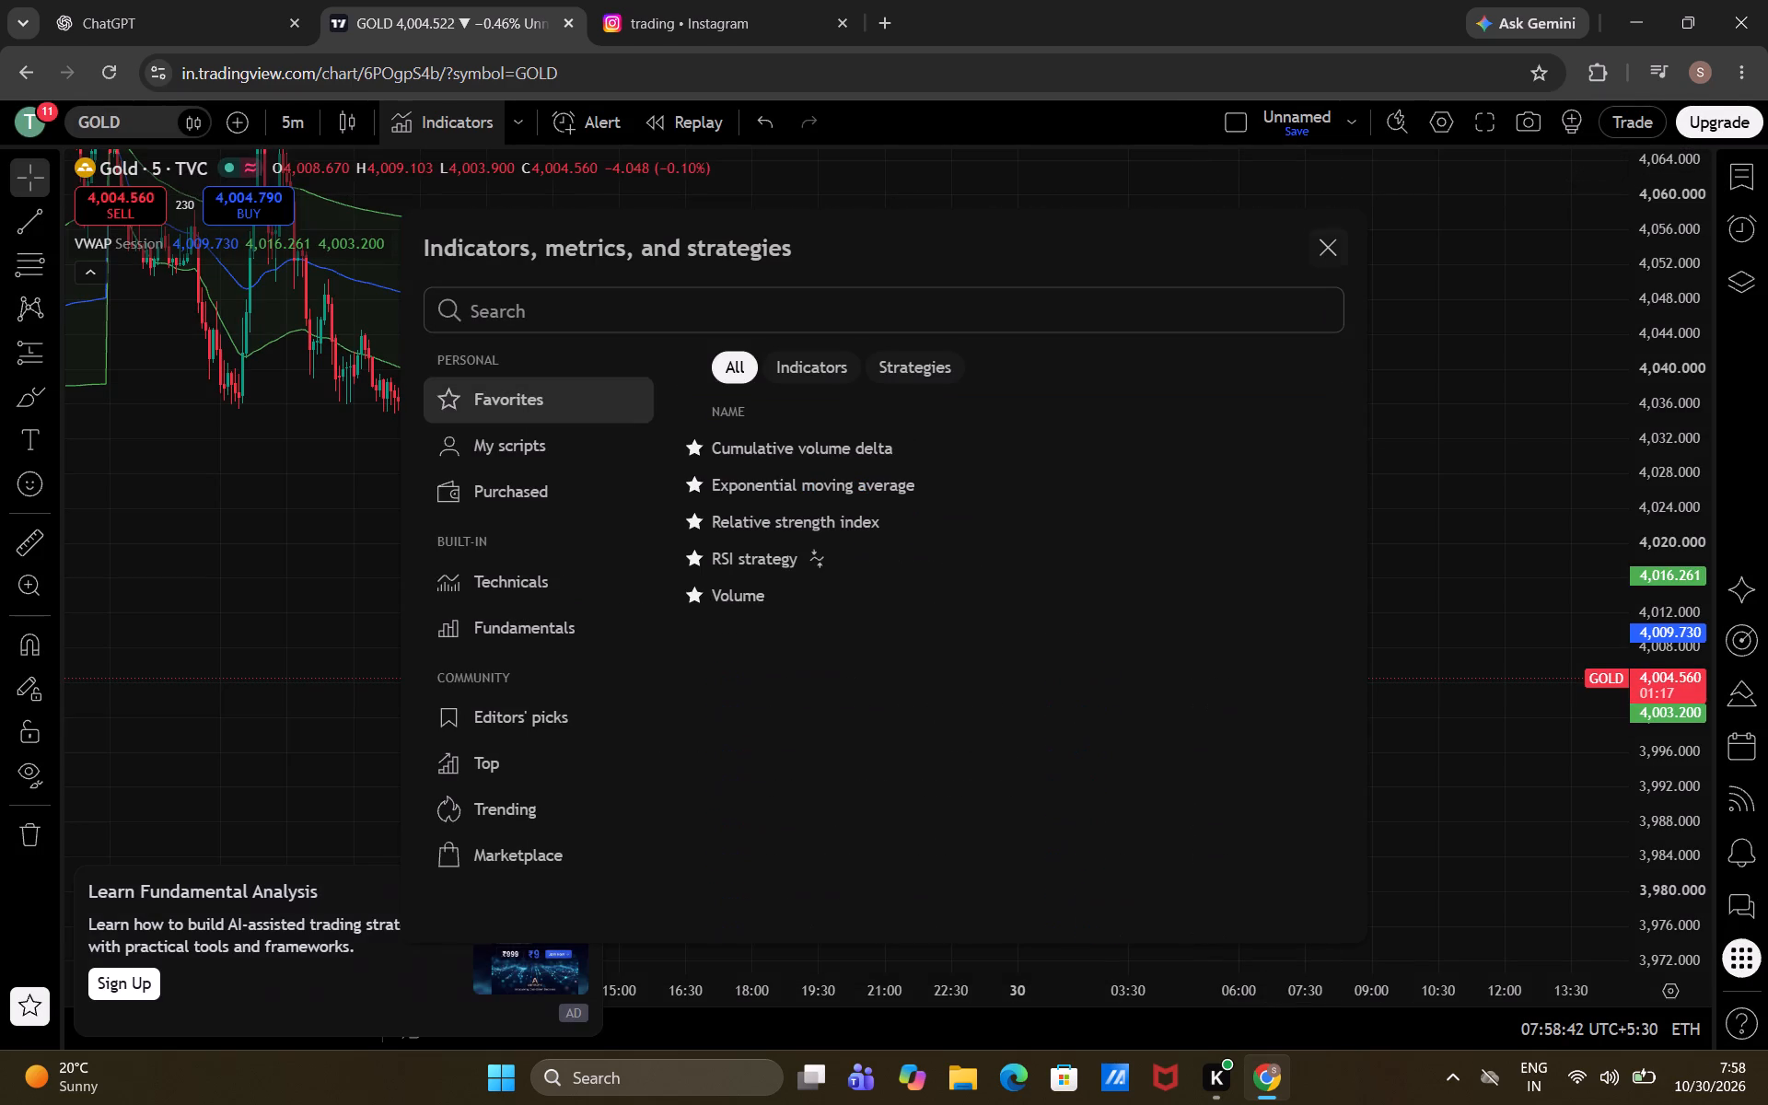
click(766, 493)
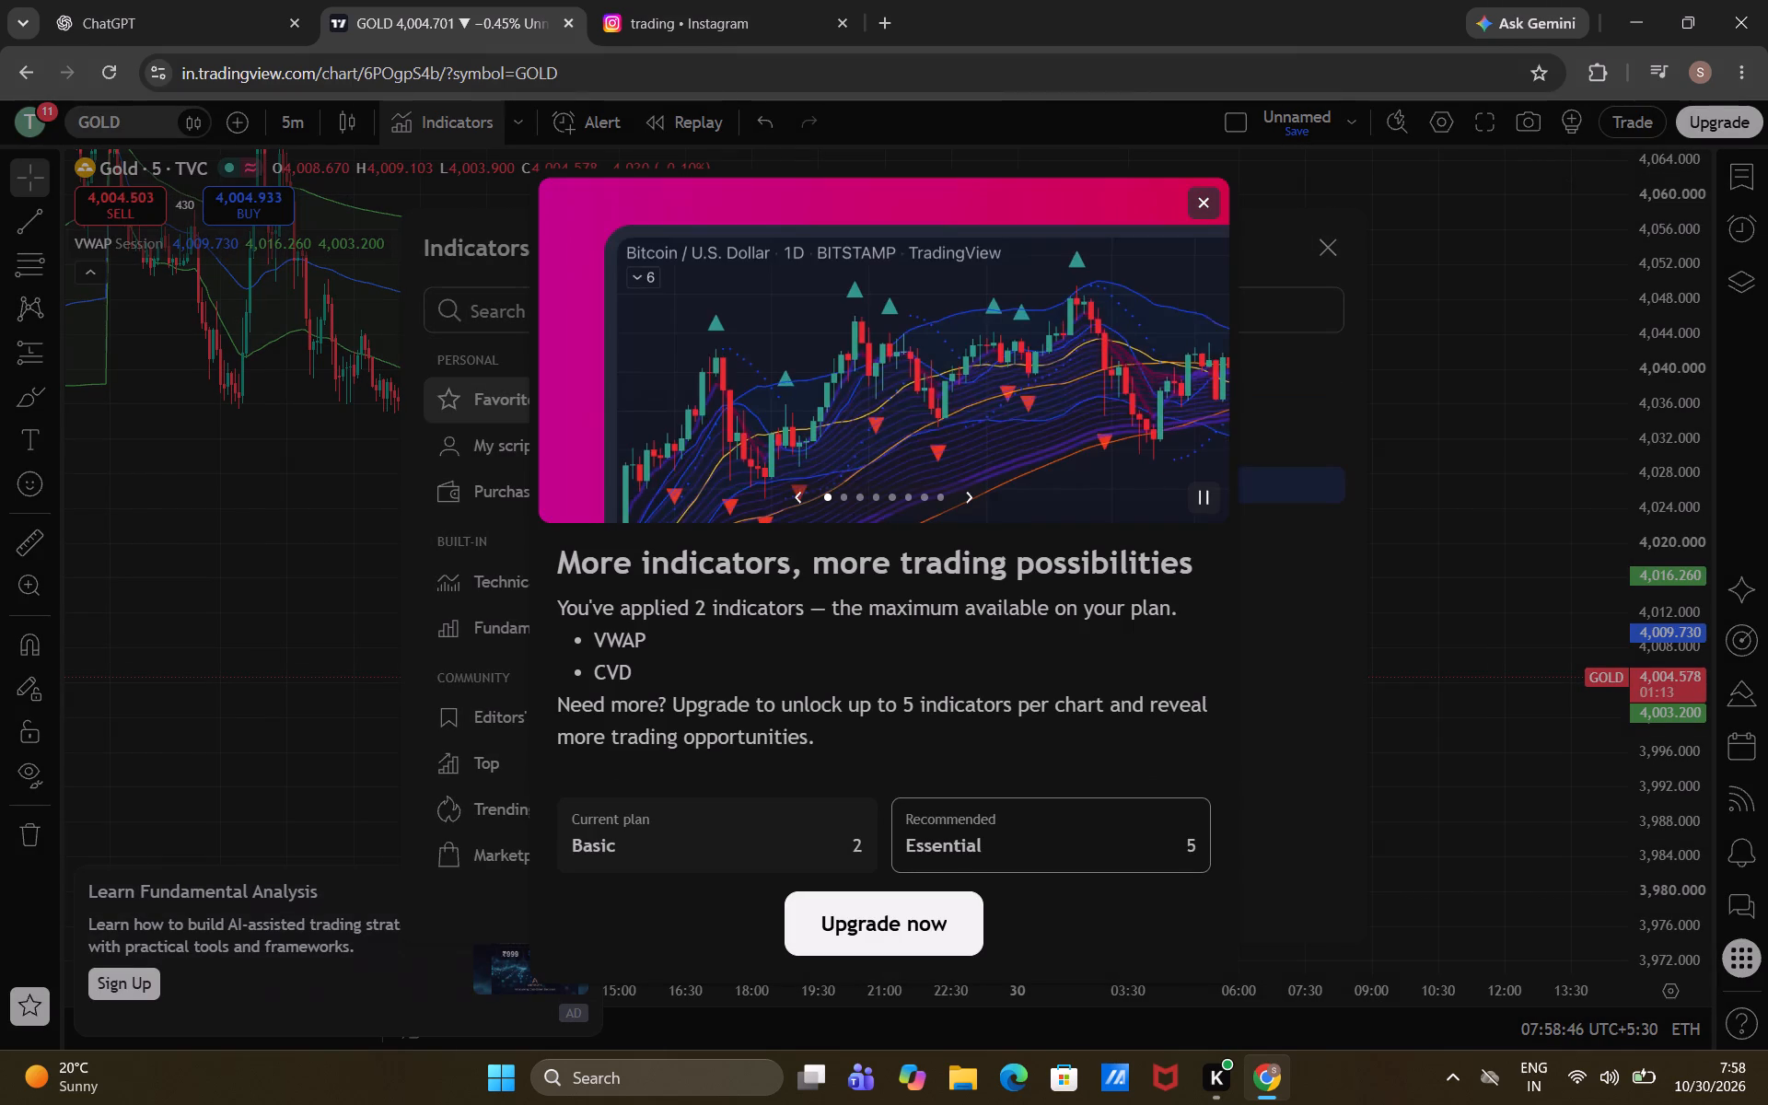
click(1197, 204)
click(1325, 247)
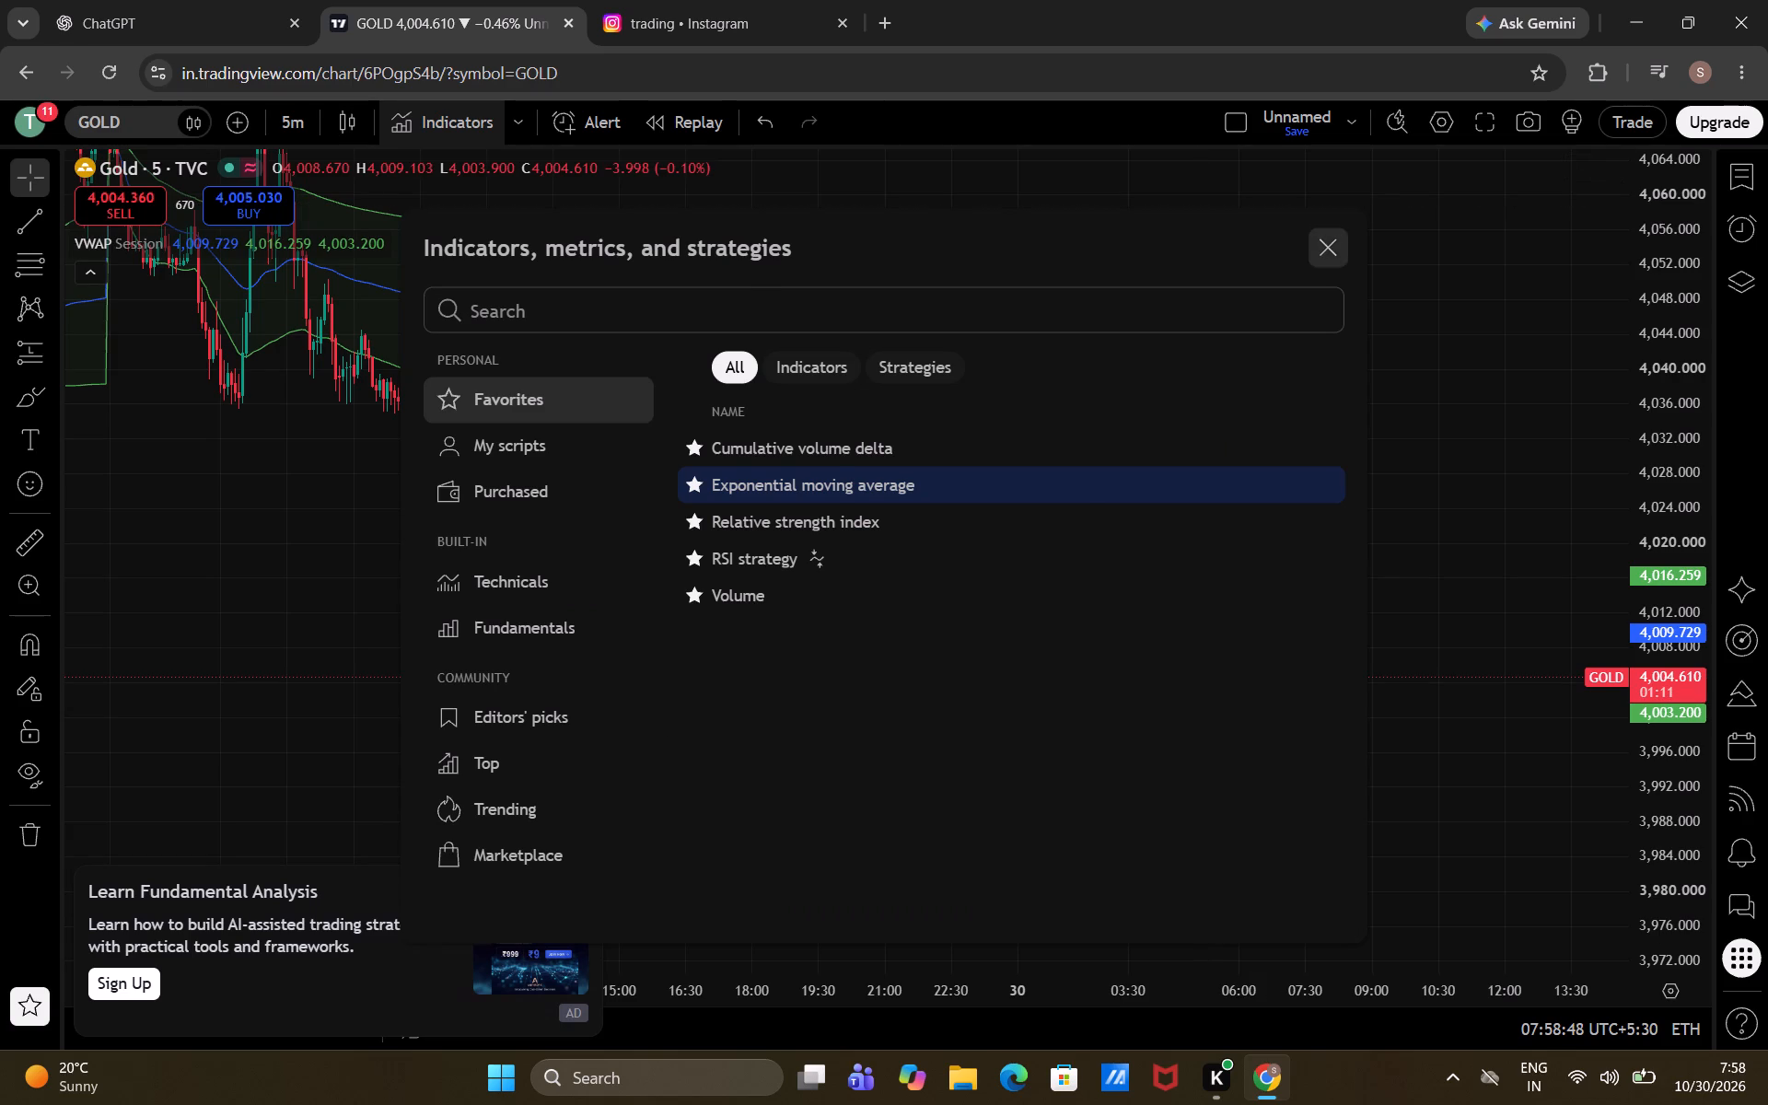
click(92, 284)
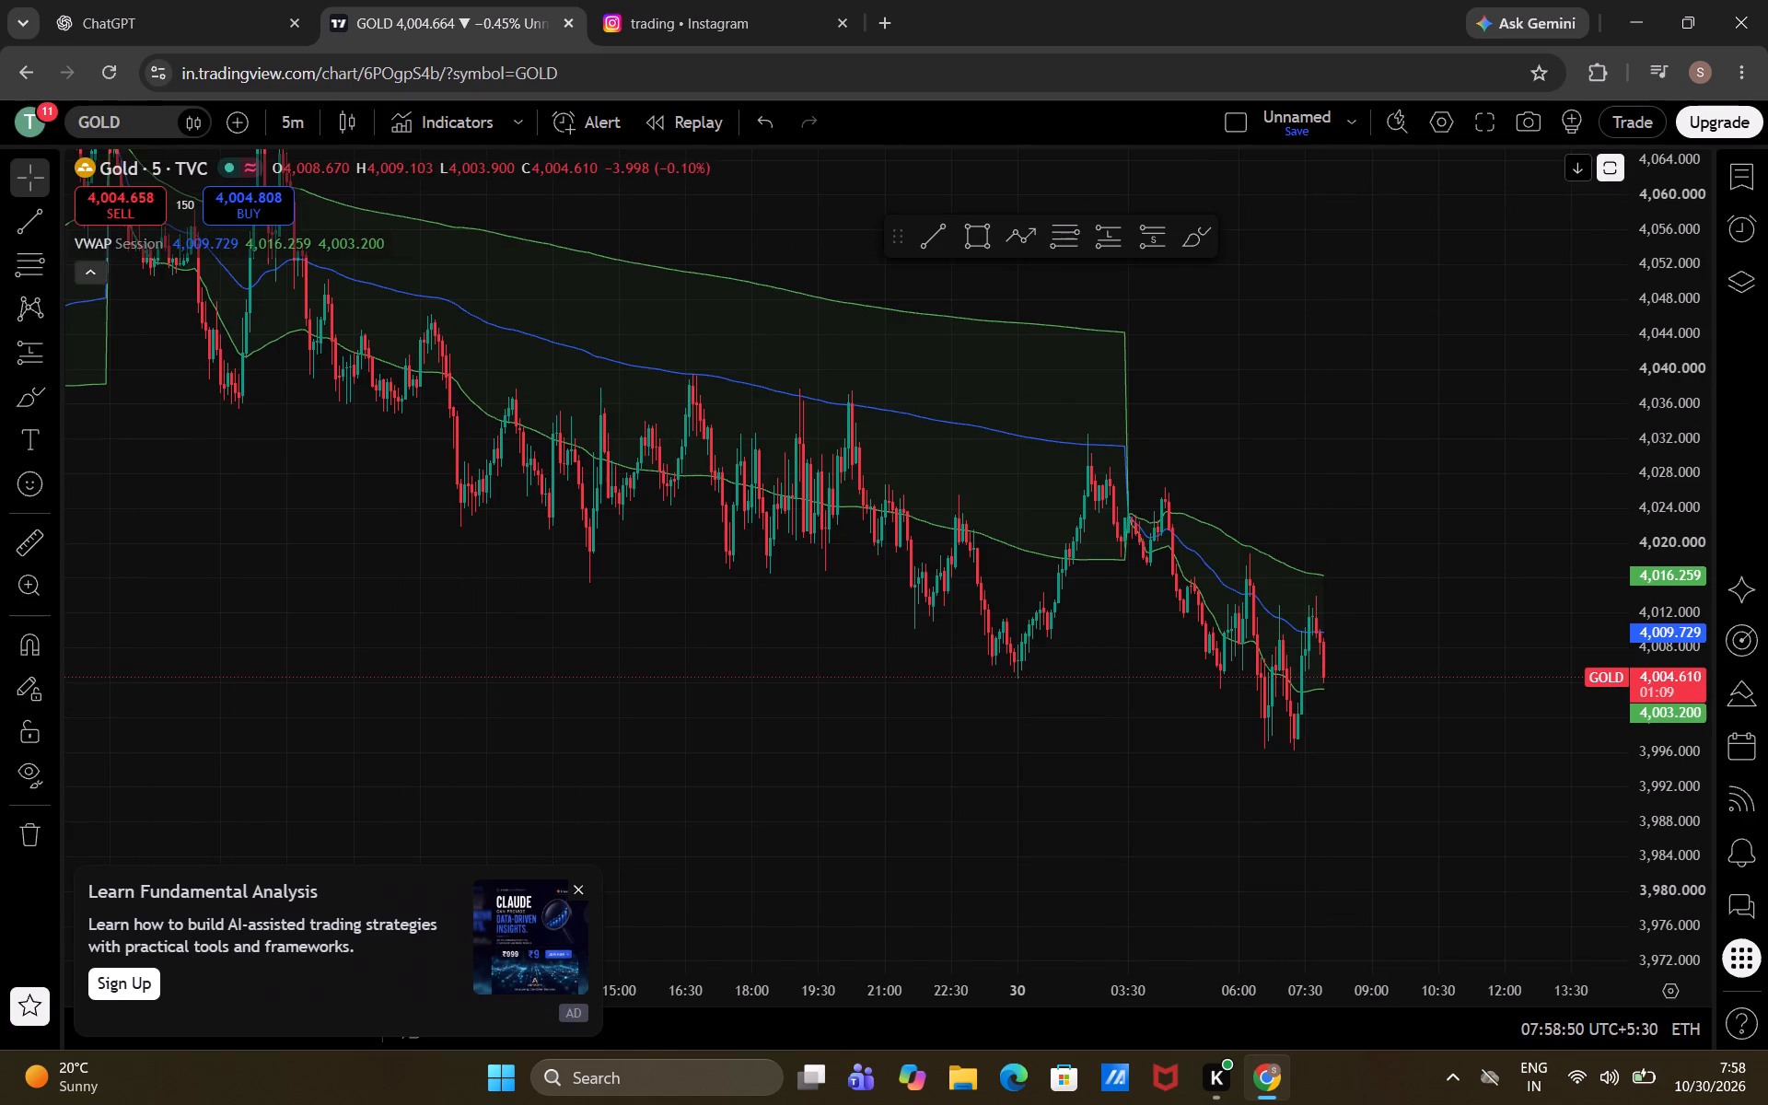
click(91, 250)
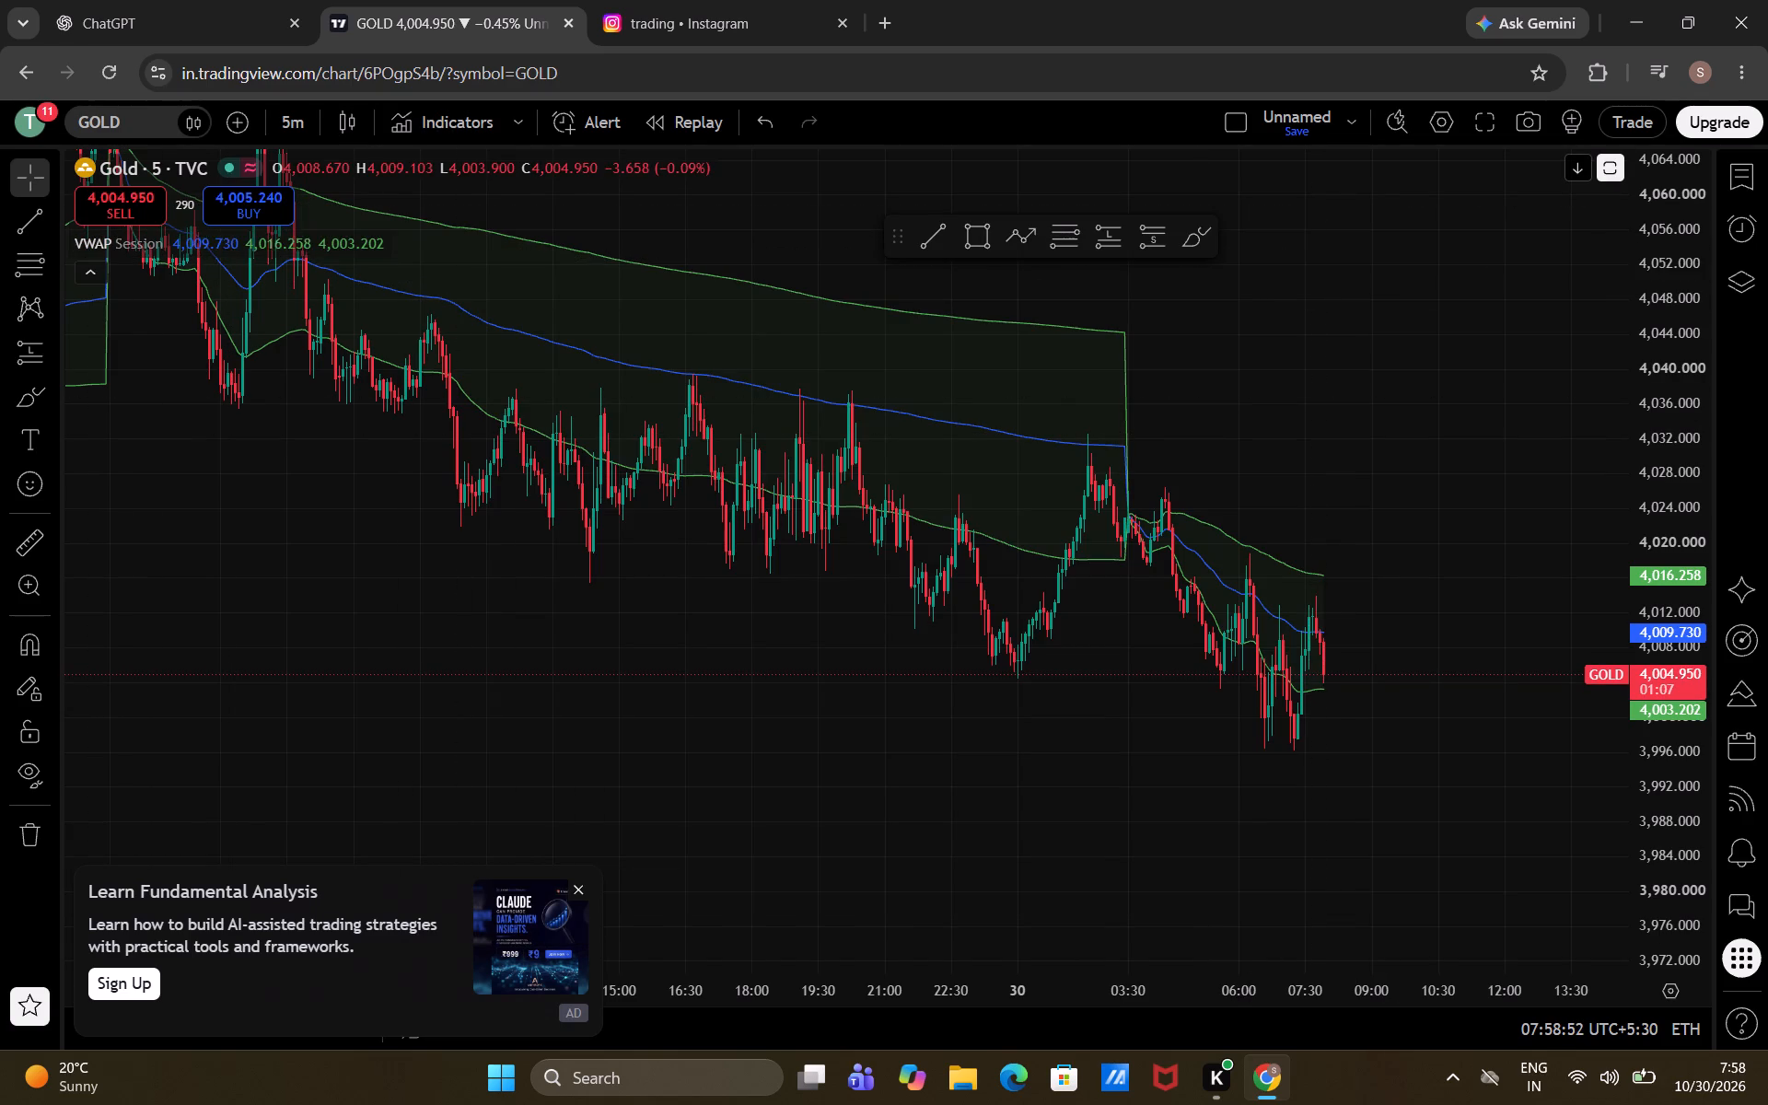
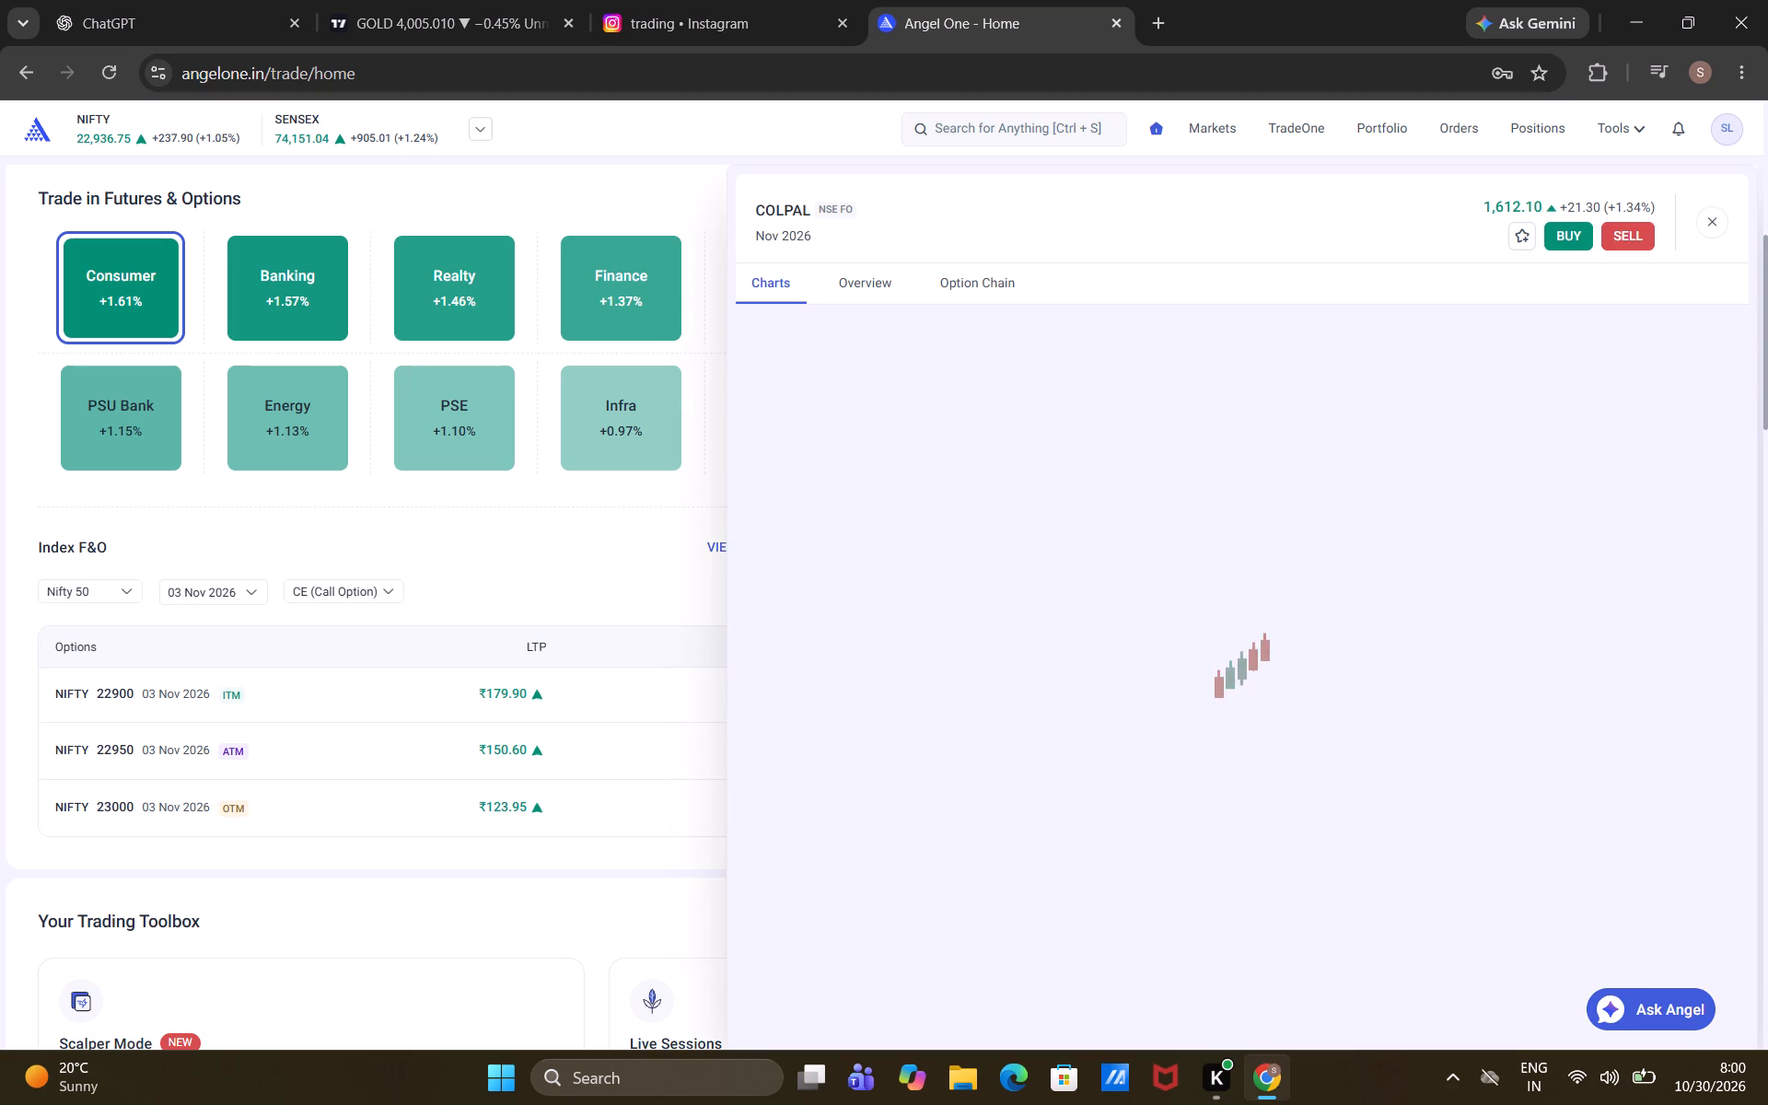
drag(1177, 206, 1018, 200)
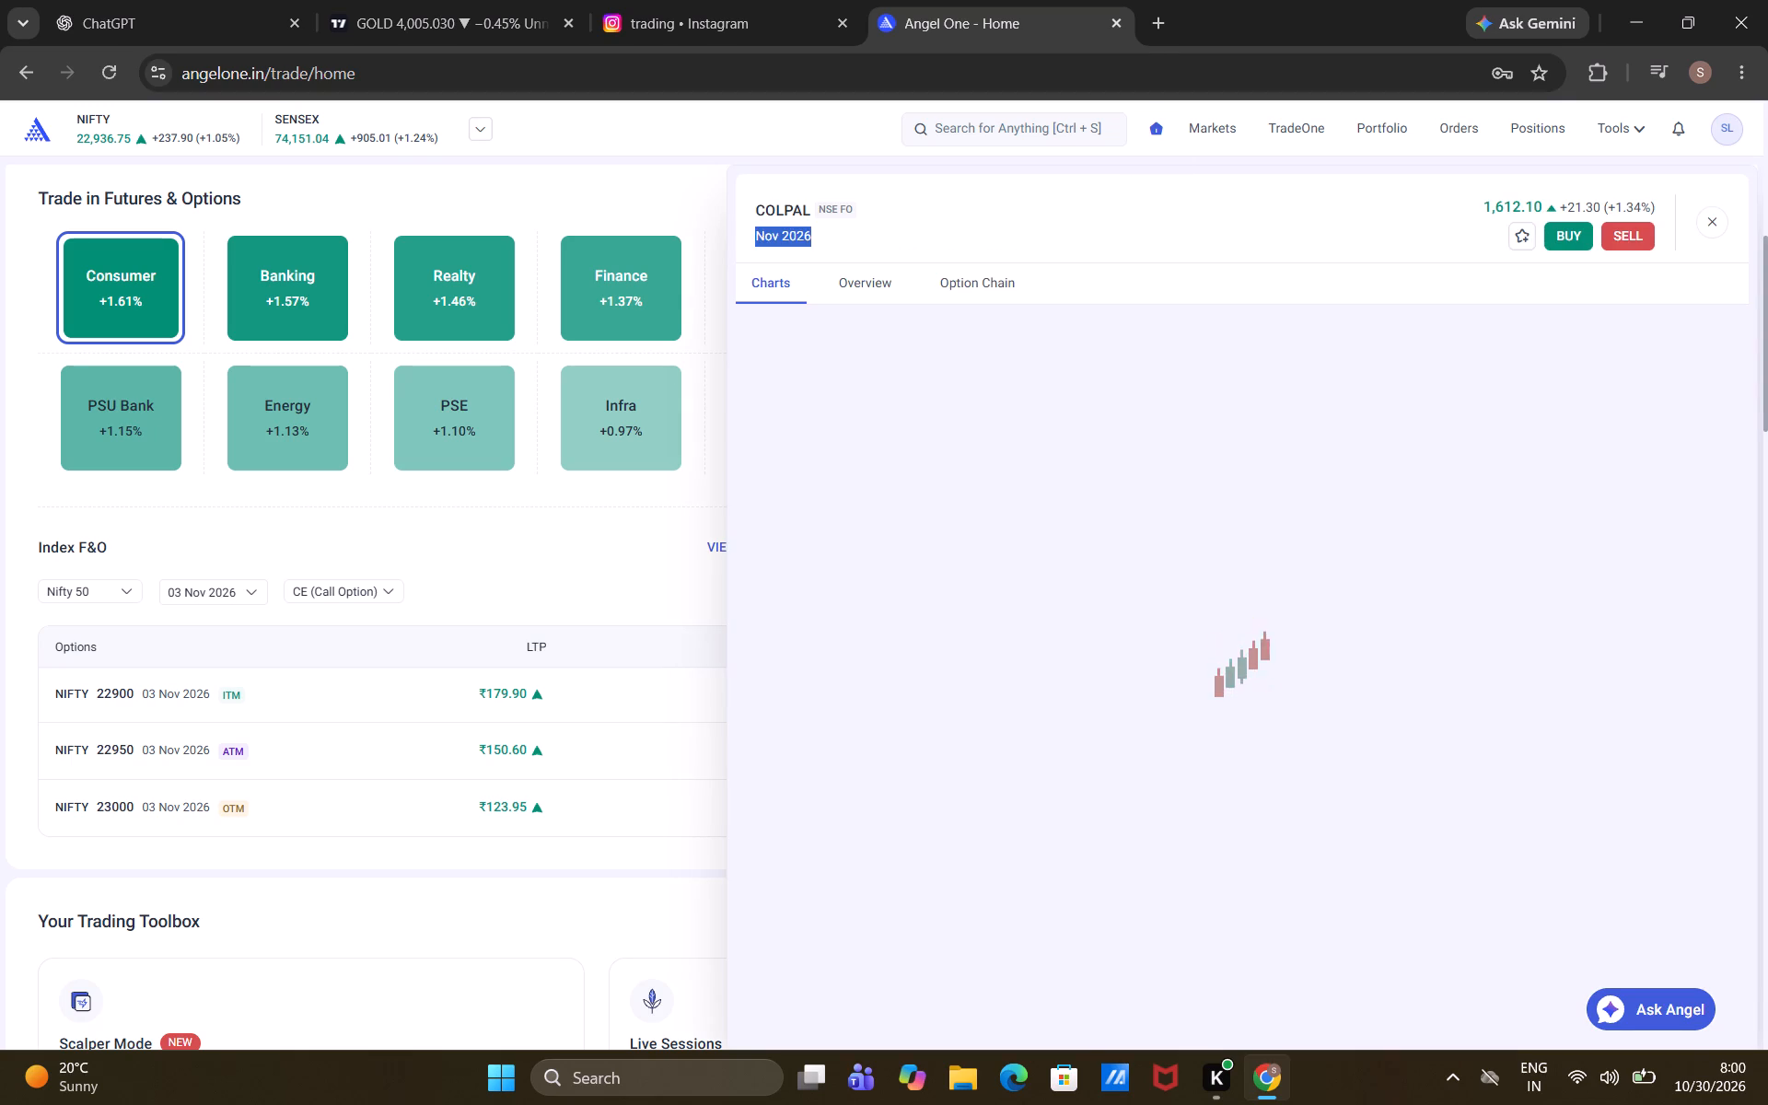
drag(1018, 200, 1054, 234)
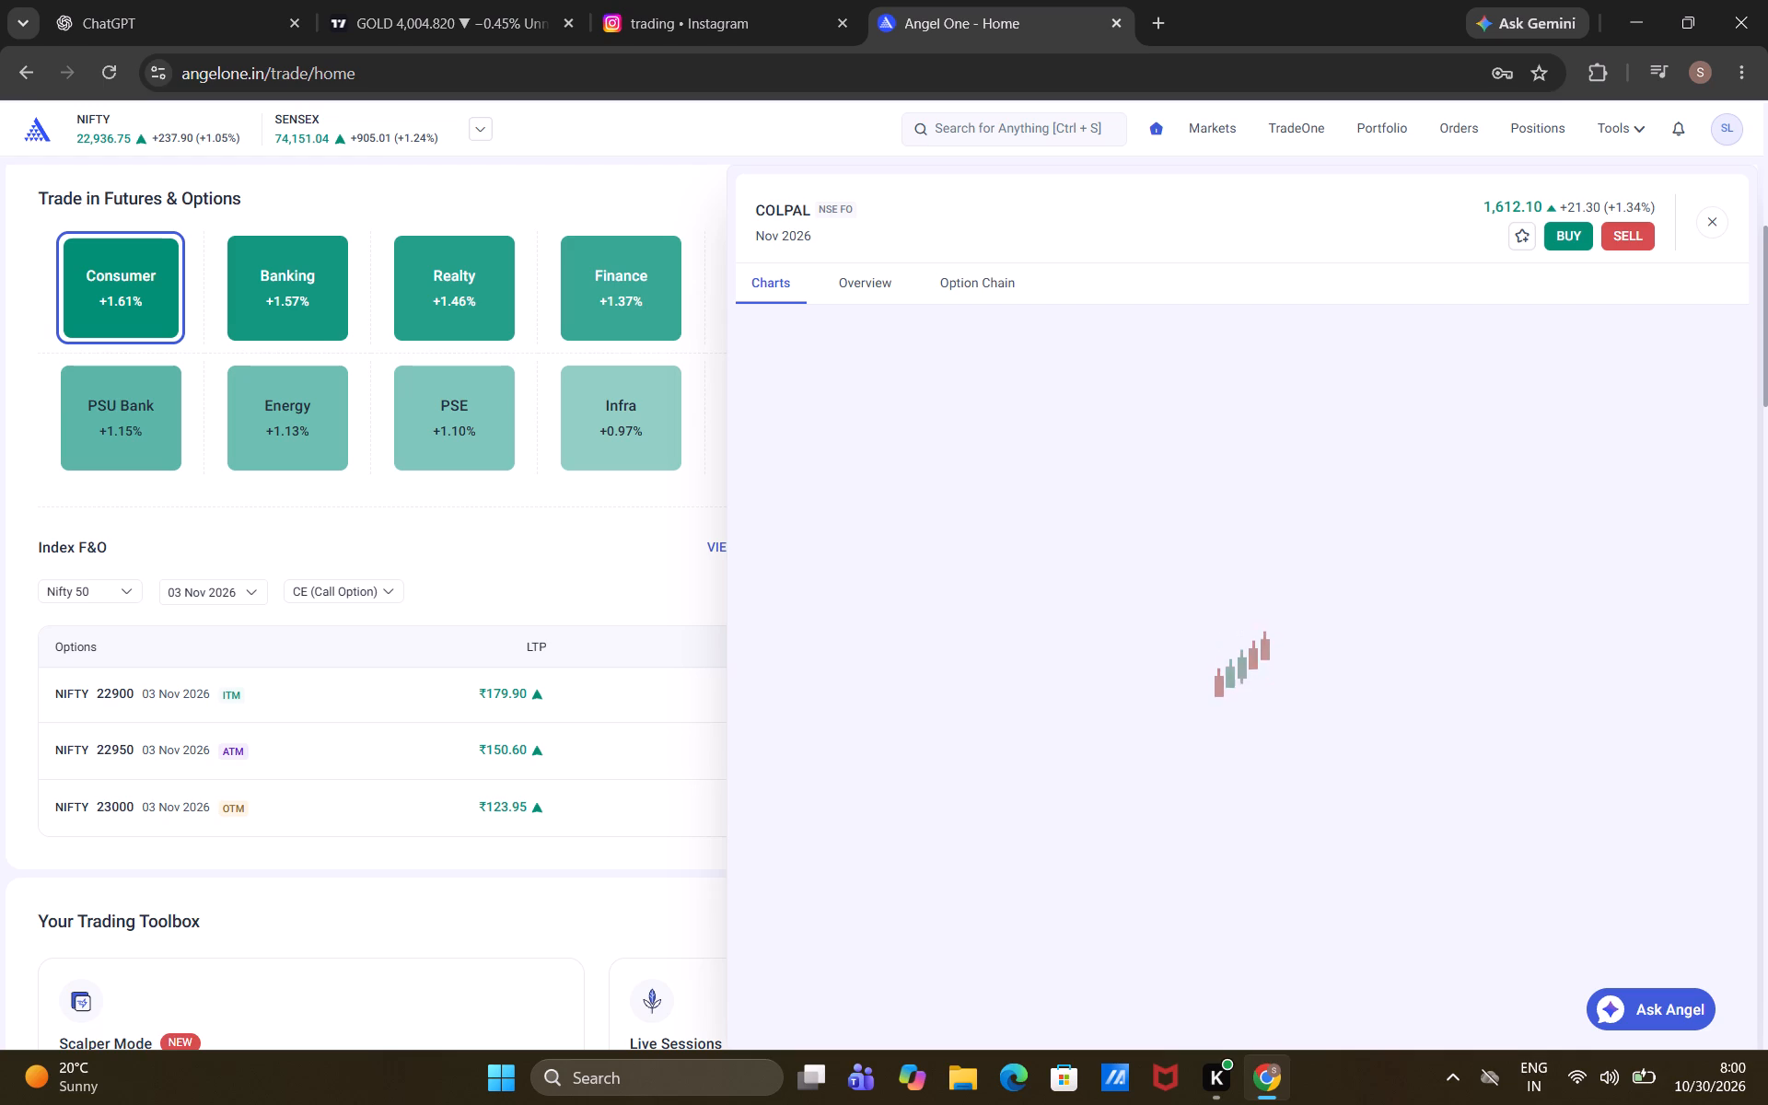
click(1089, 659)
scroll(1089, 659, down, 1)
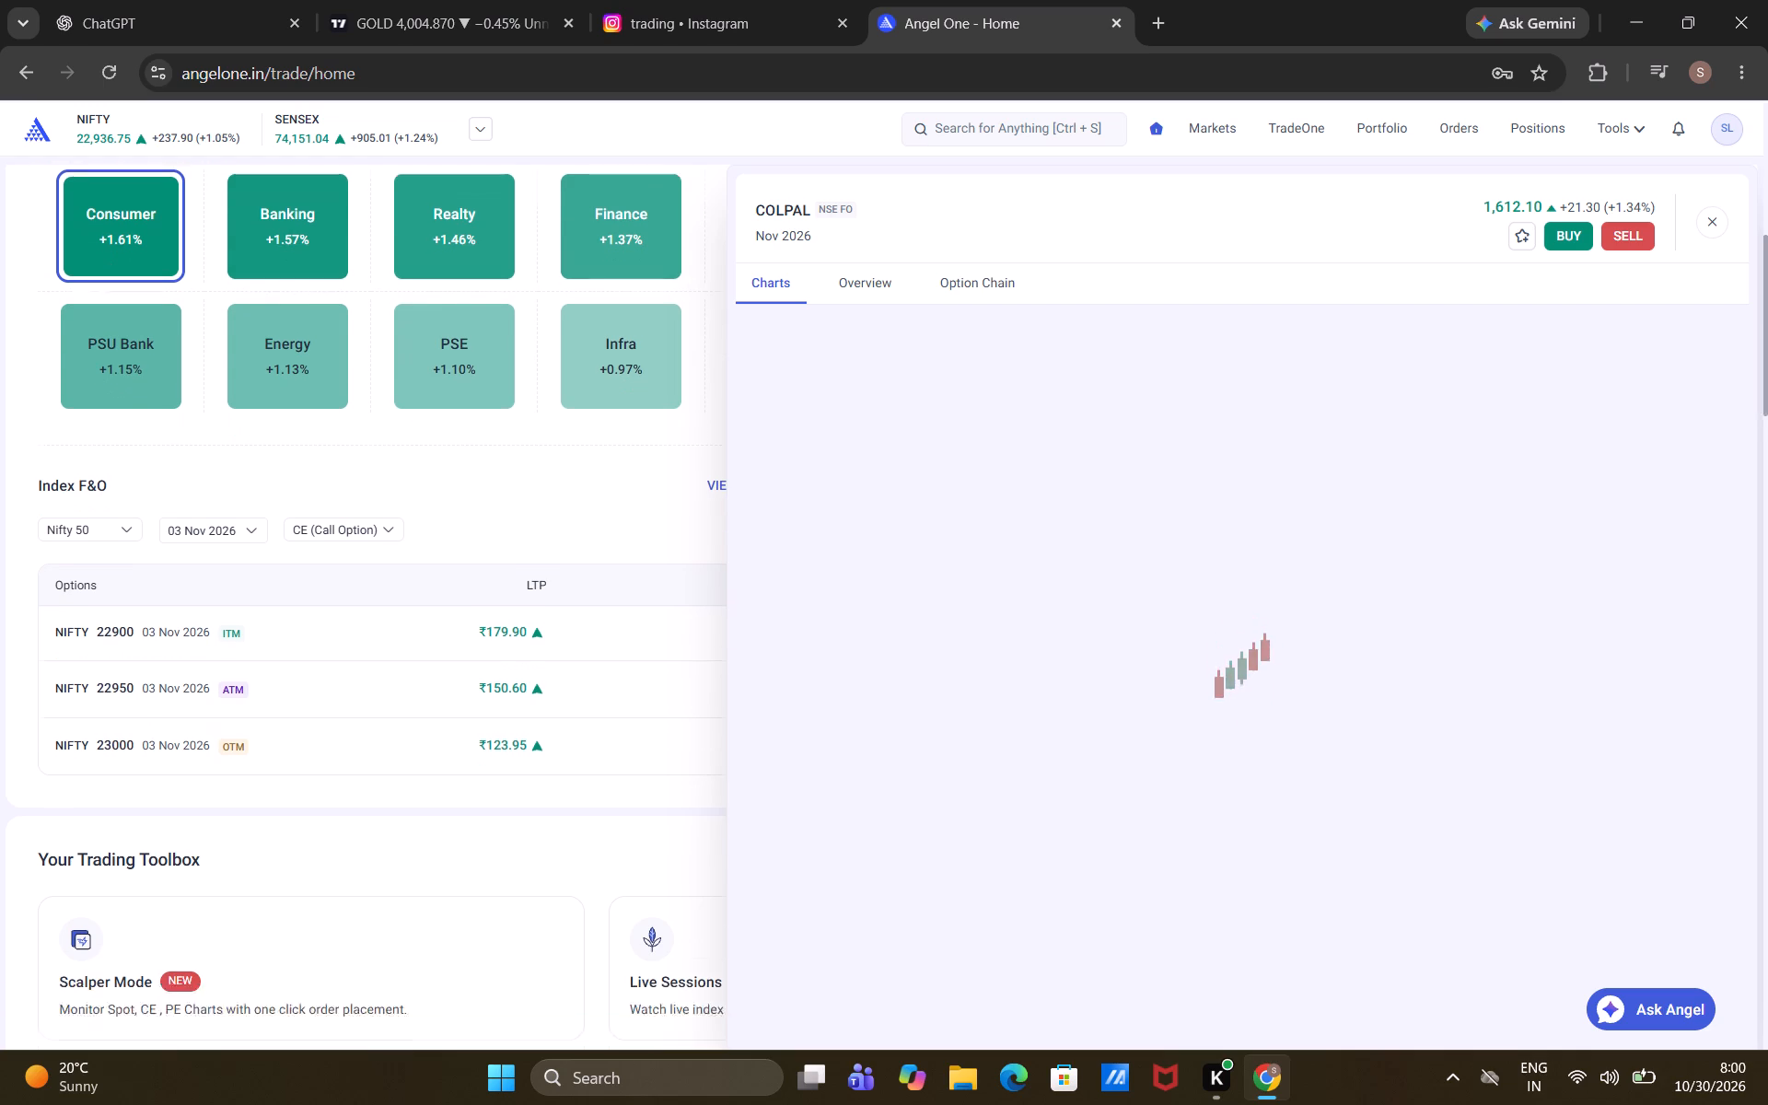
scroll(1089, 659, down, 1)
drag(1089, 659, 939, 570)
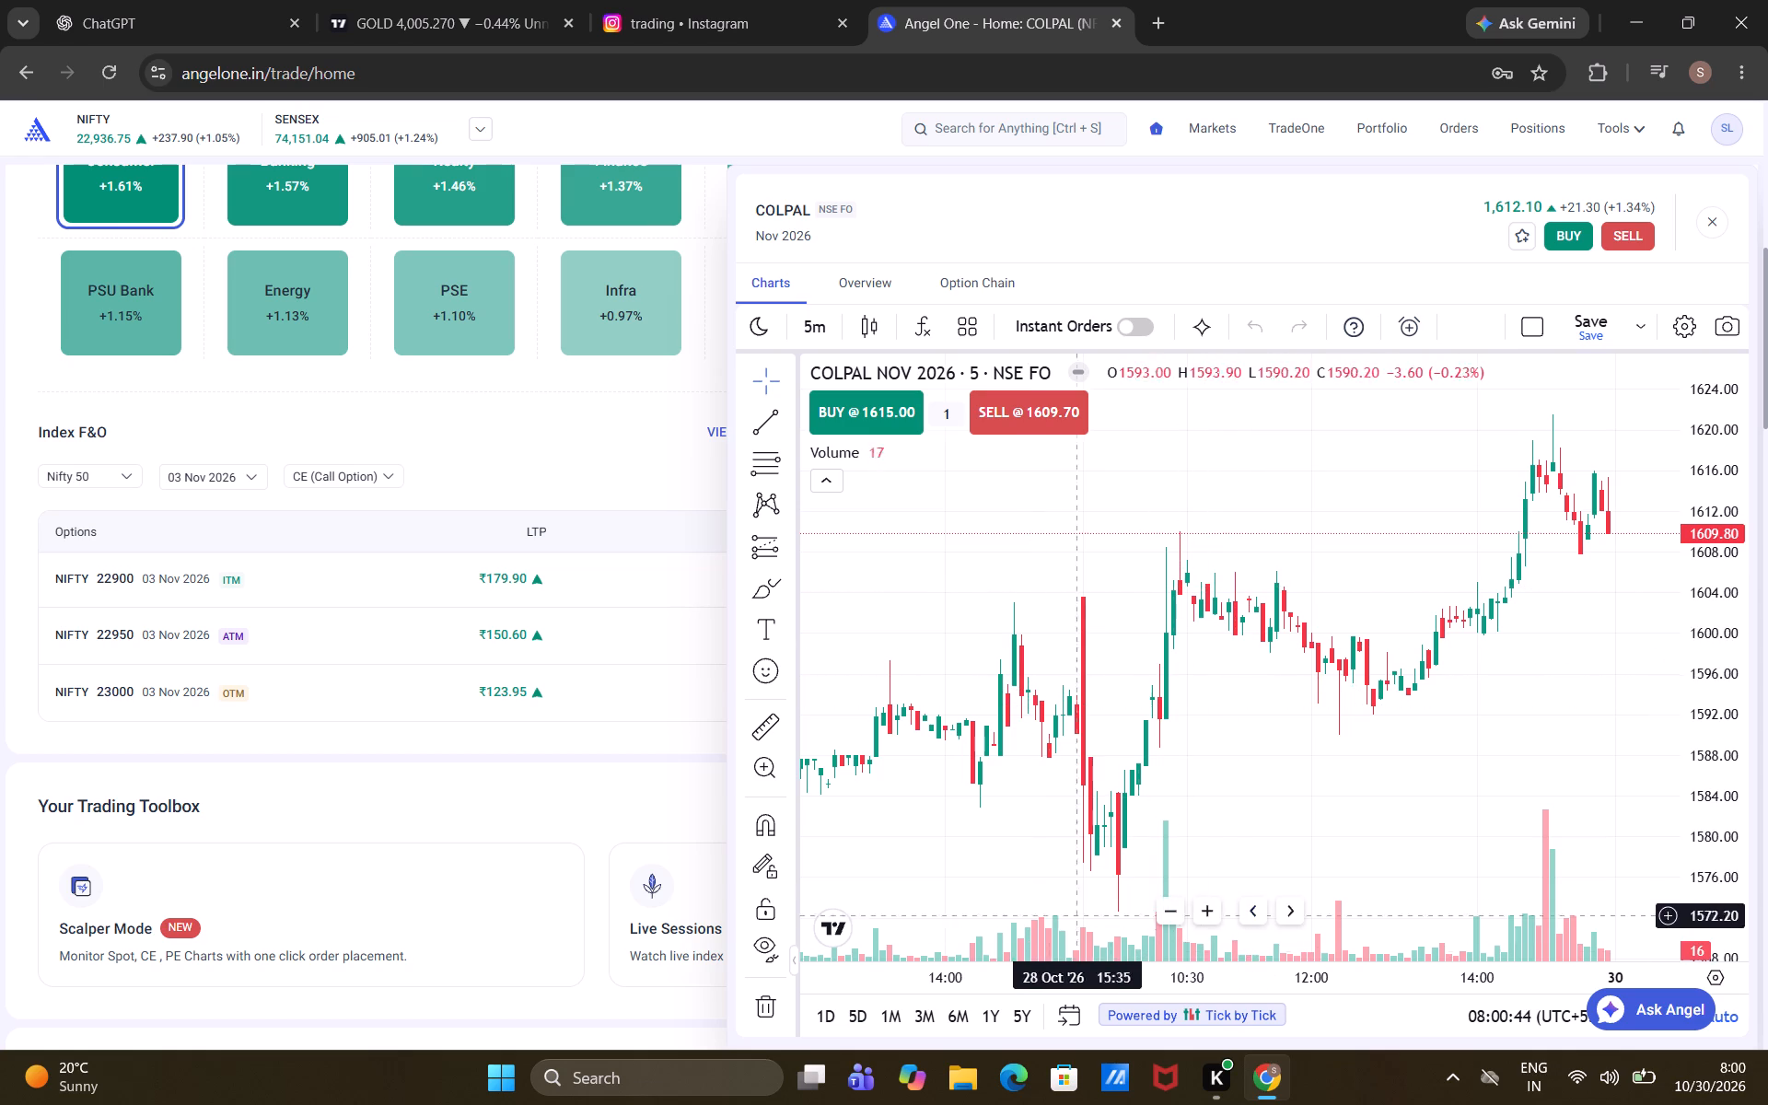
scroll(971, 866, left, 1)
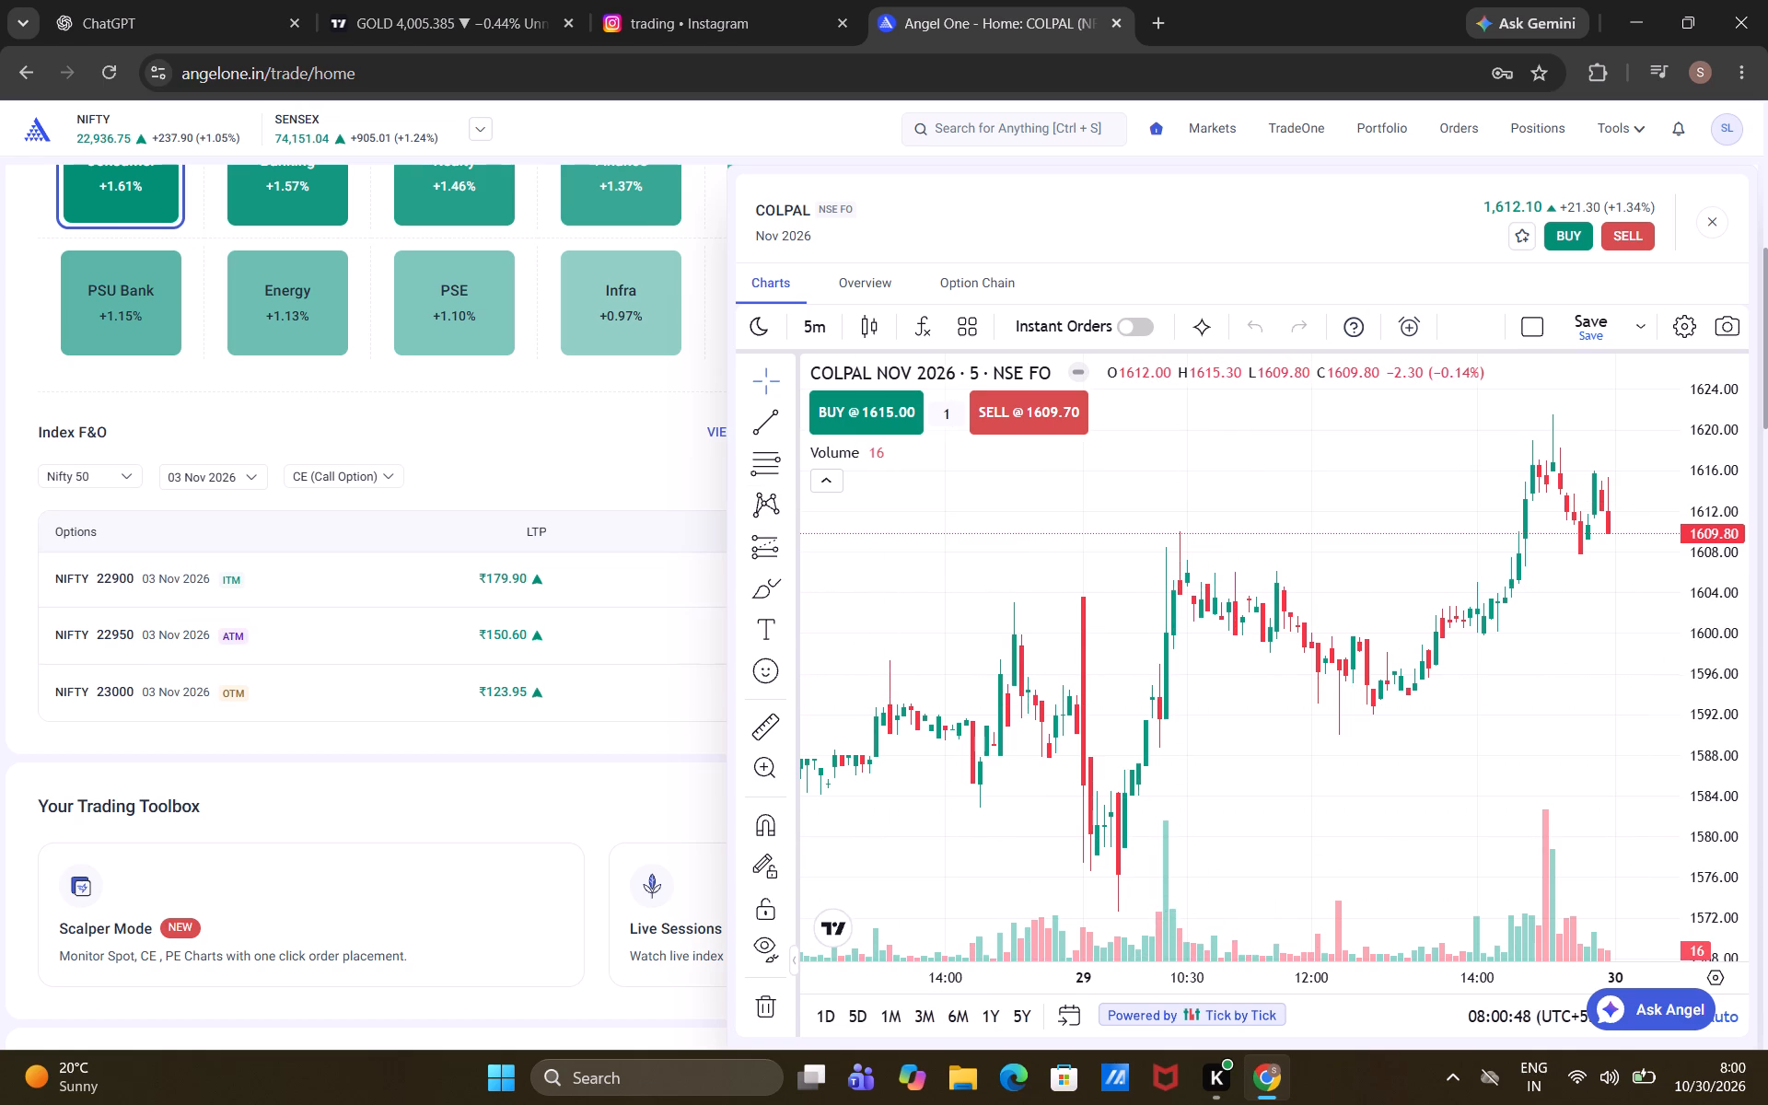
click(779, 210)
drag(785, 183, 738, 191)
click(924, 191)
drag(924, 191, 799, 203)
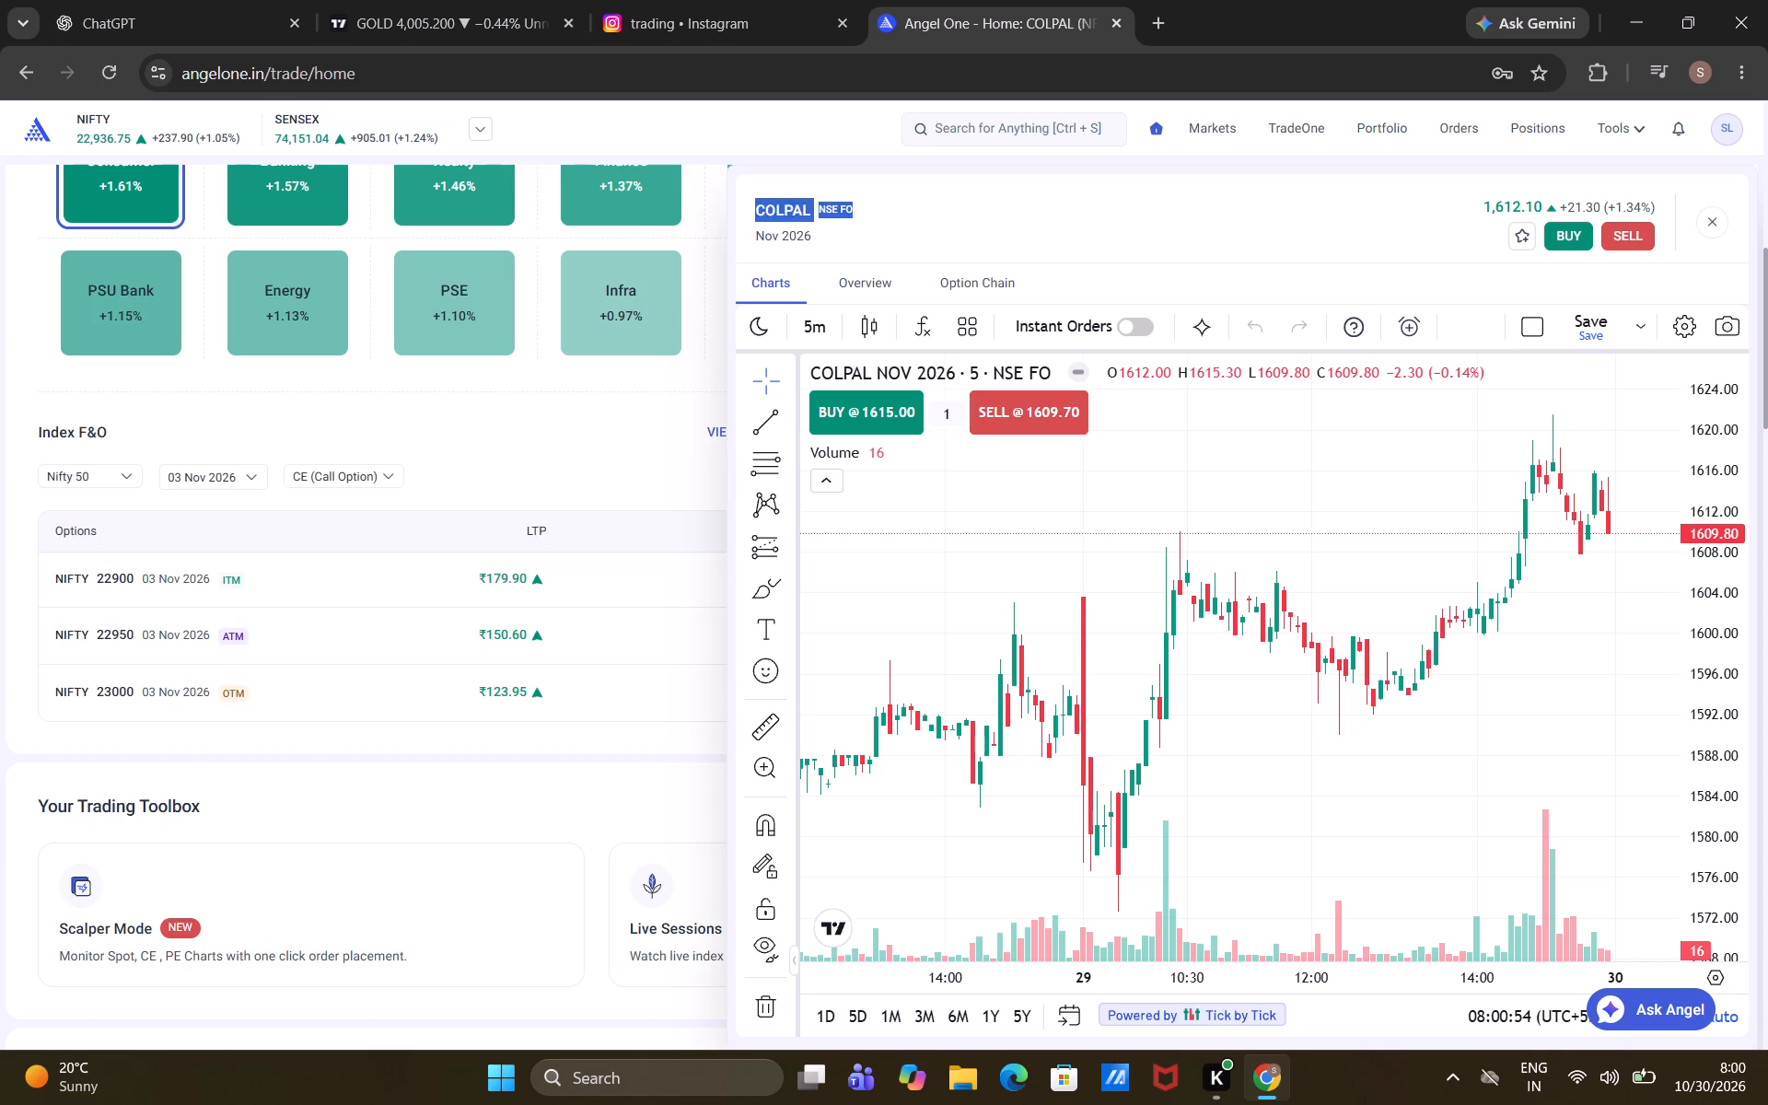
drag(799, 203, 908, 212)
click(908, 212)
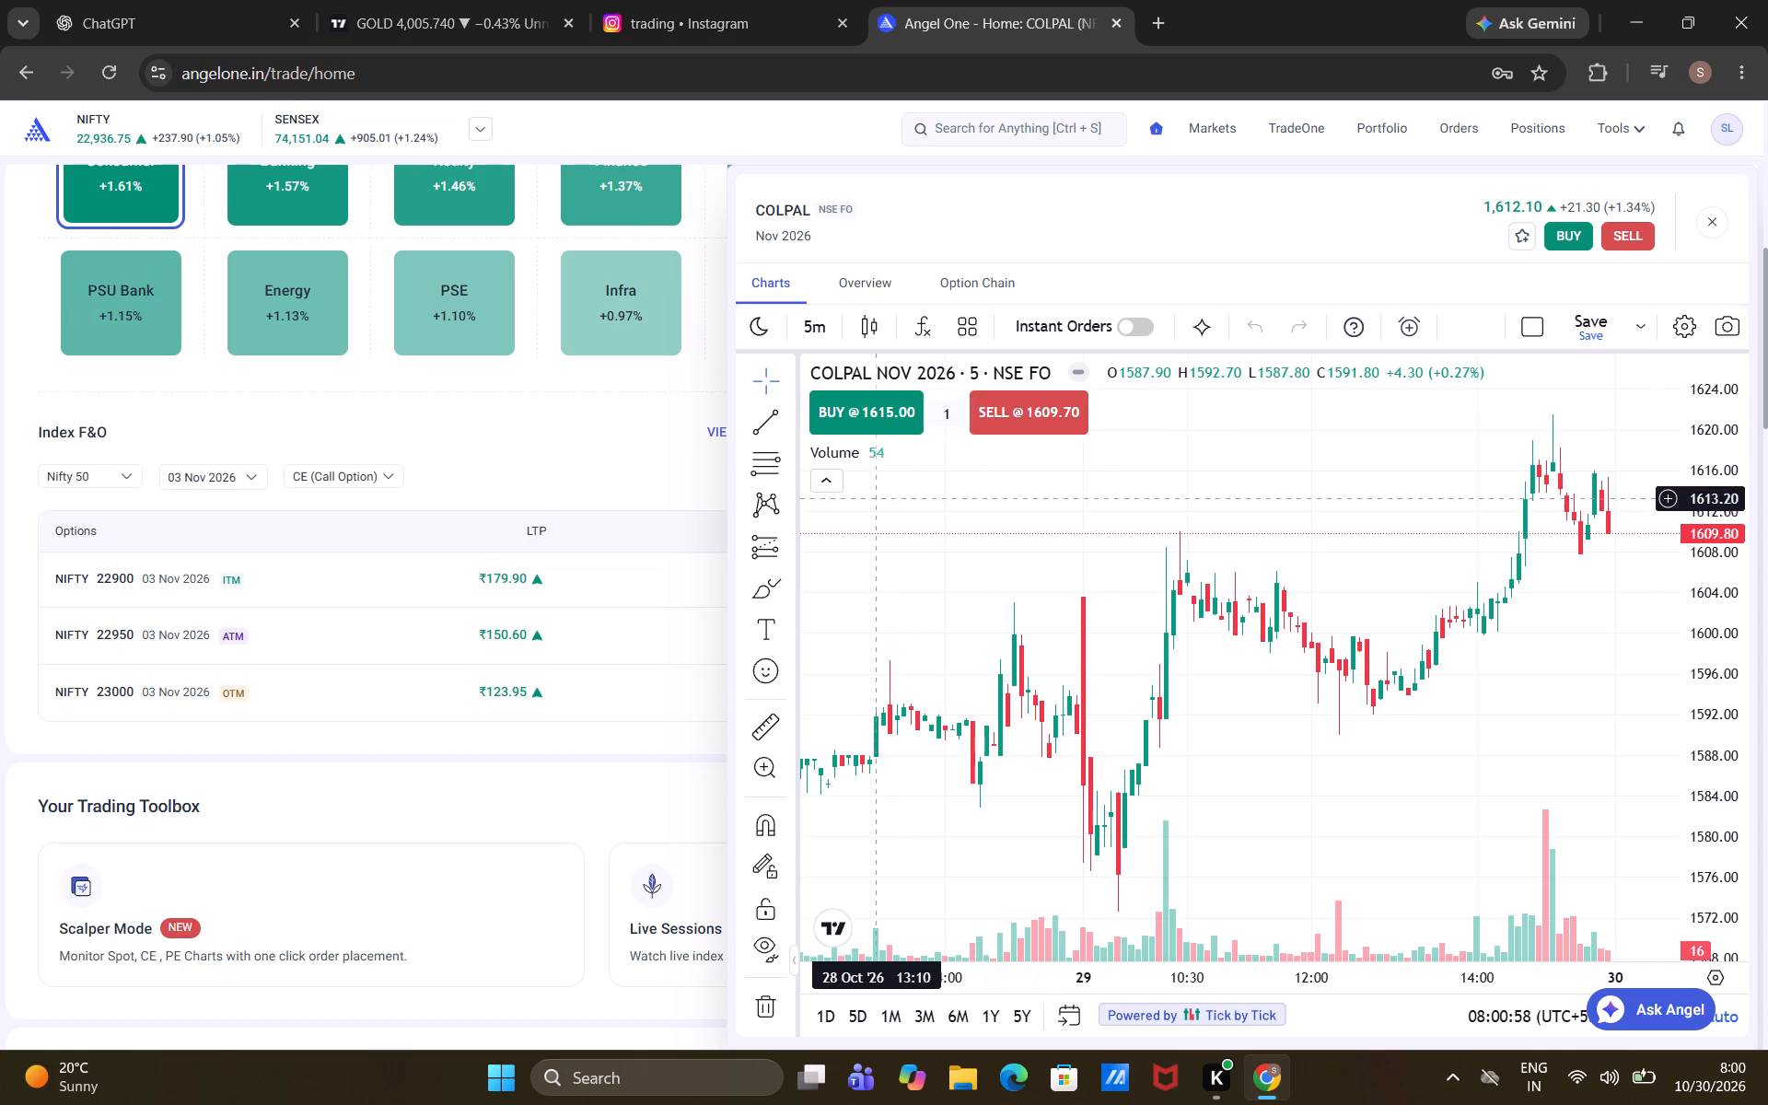
Add the VWAP indicator to the COLPAL chart from the popular indicators.
click(919, 325)
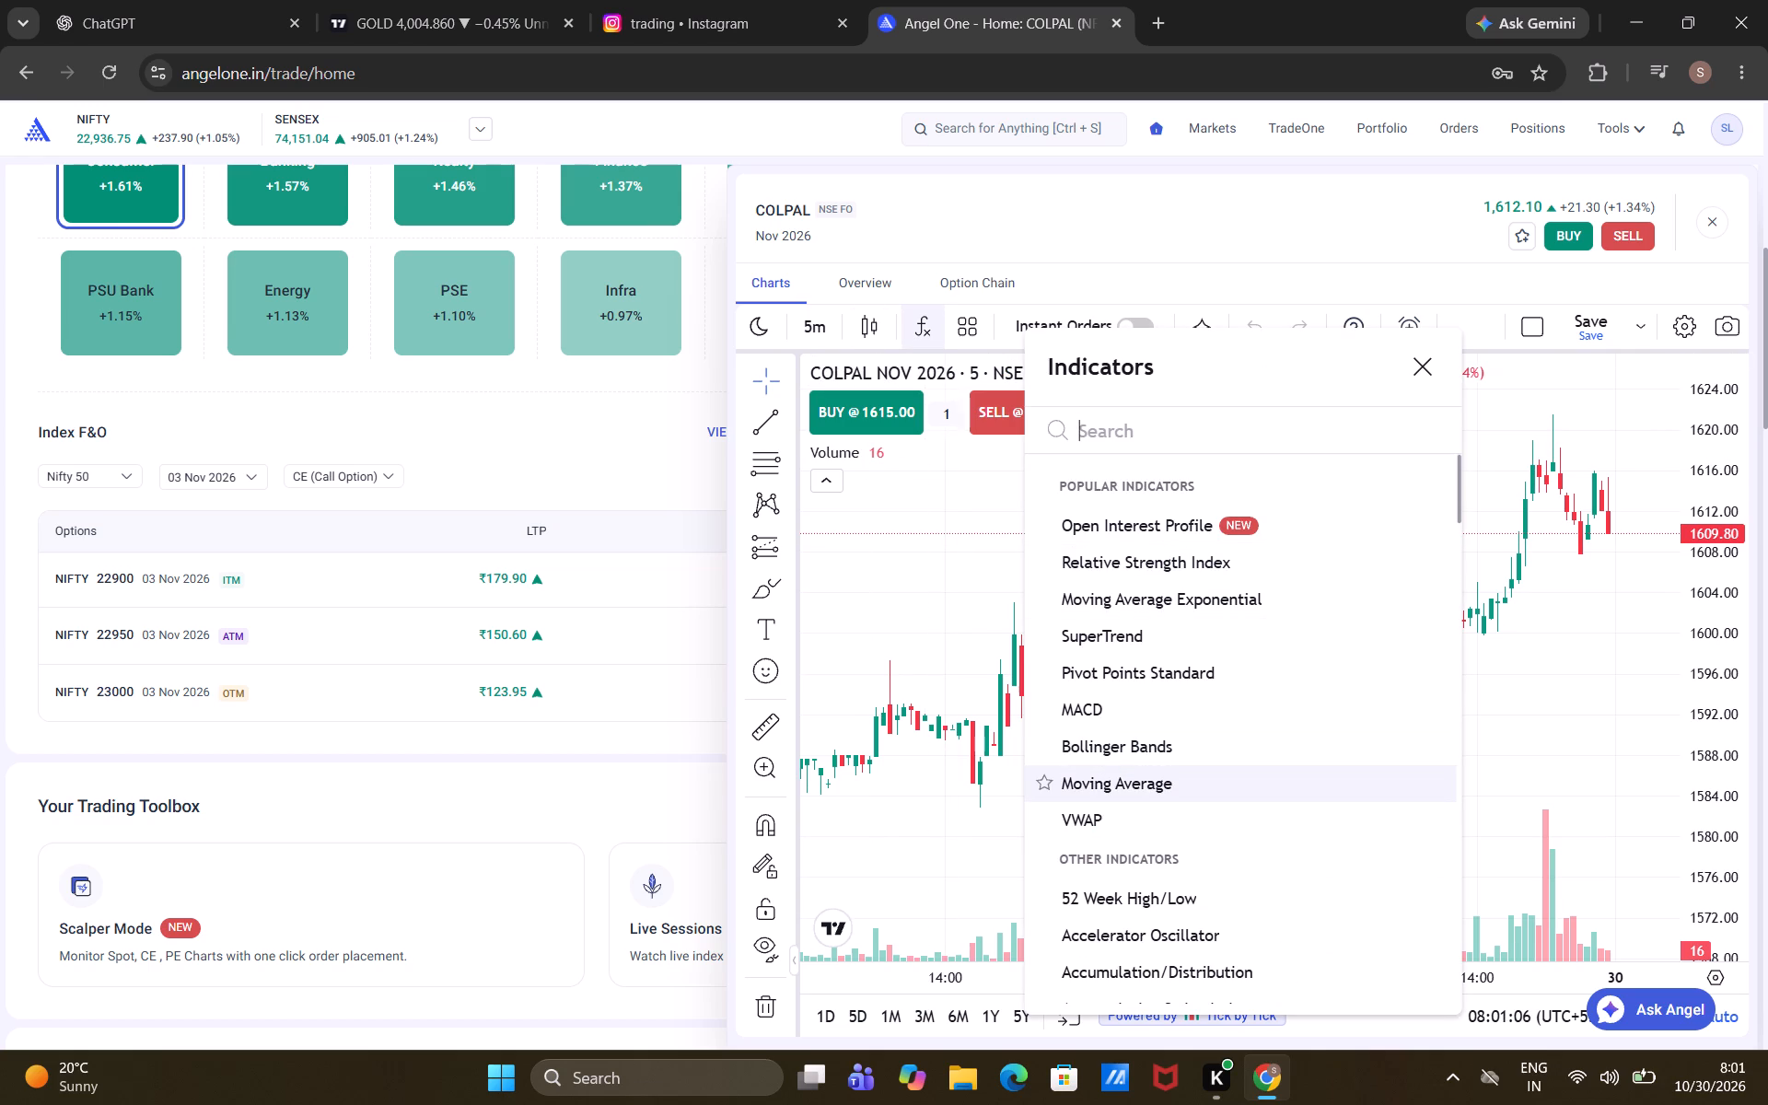
click(1123, 831)
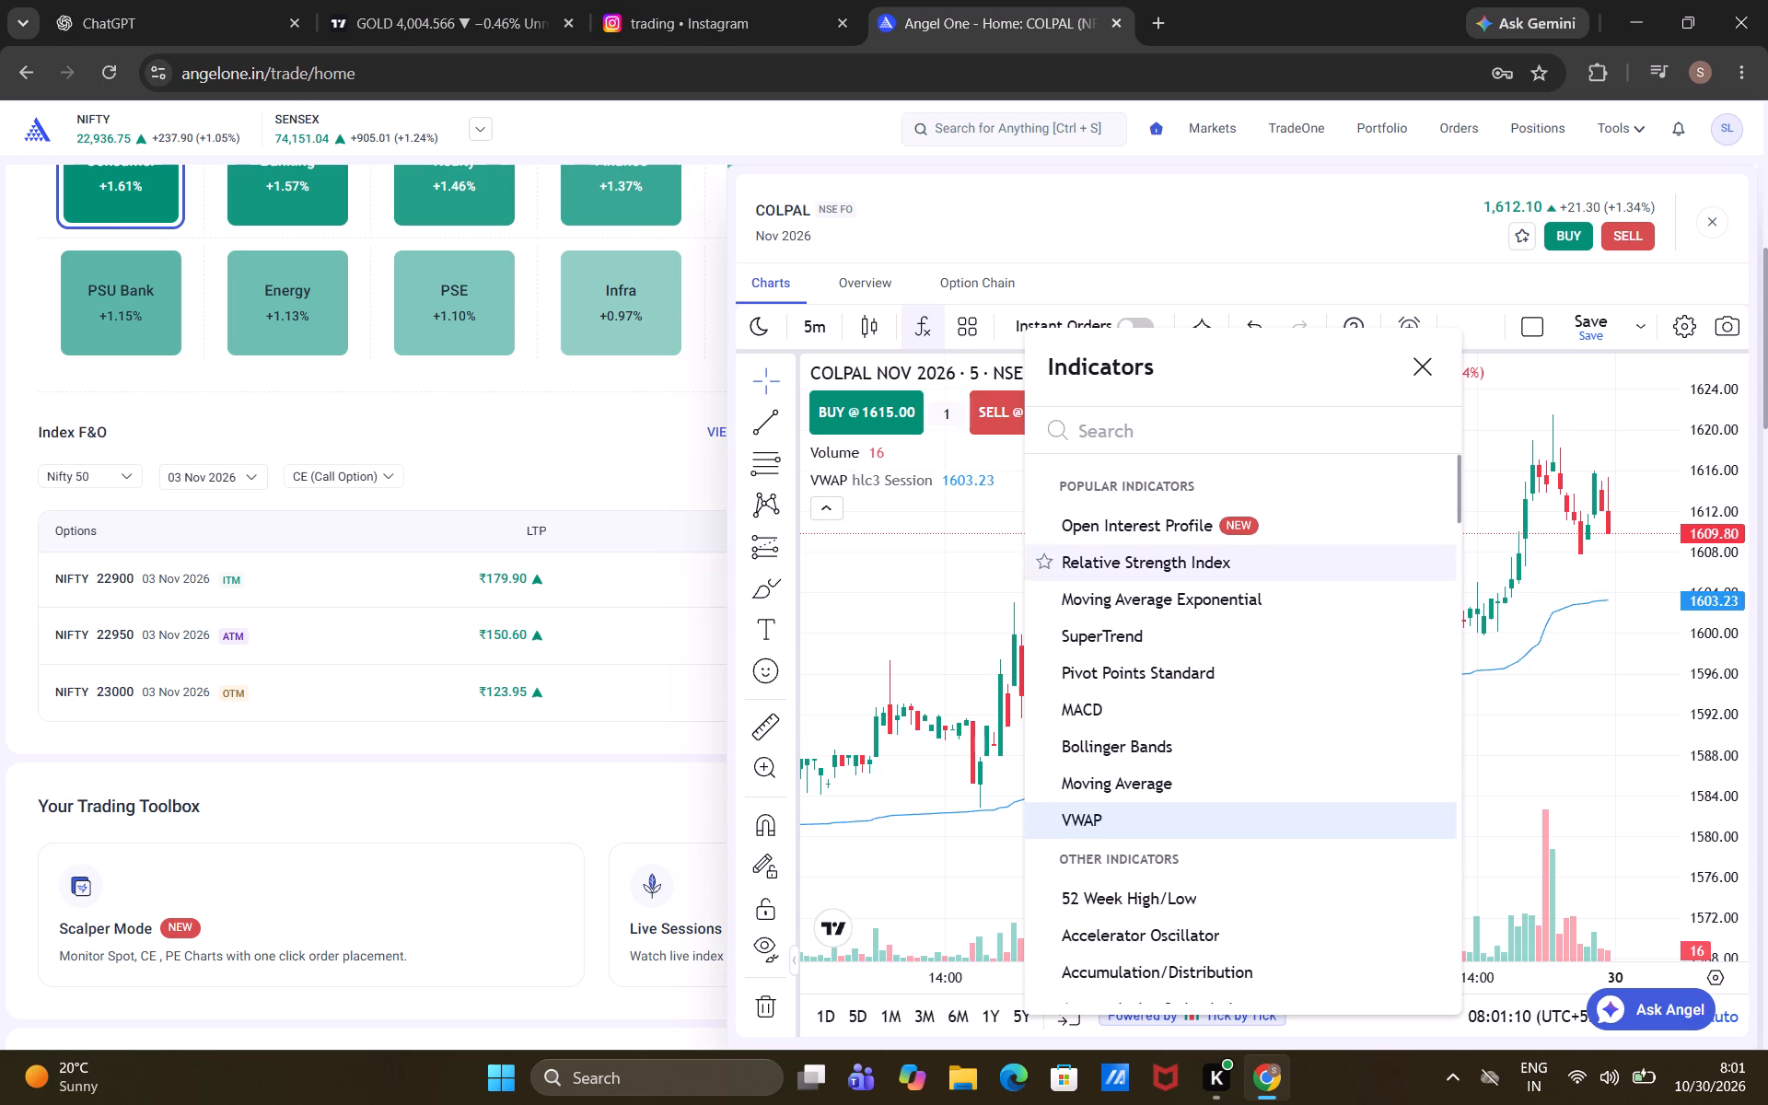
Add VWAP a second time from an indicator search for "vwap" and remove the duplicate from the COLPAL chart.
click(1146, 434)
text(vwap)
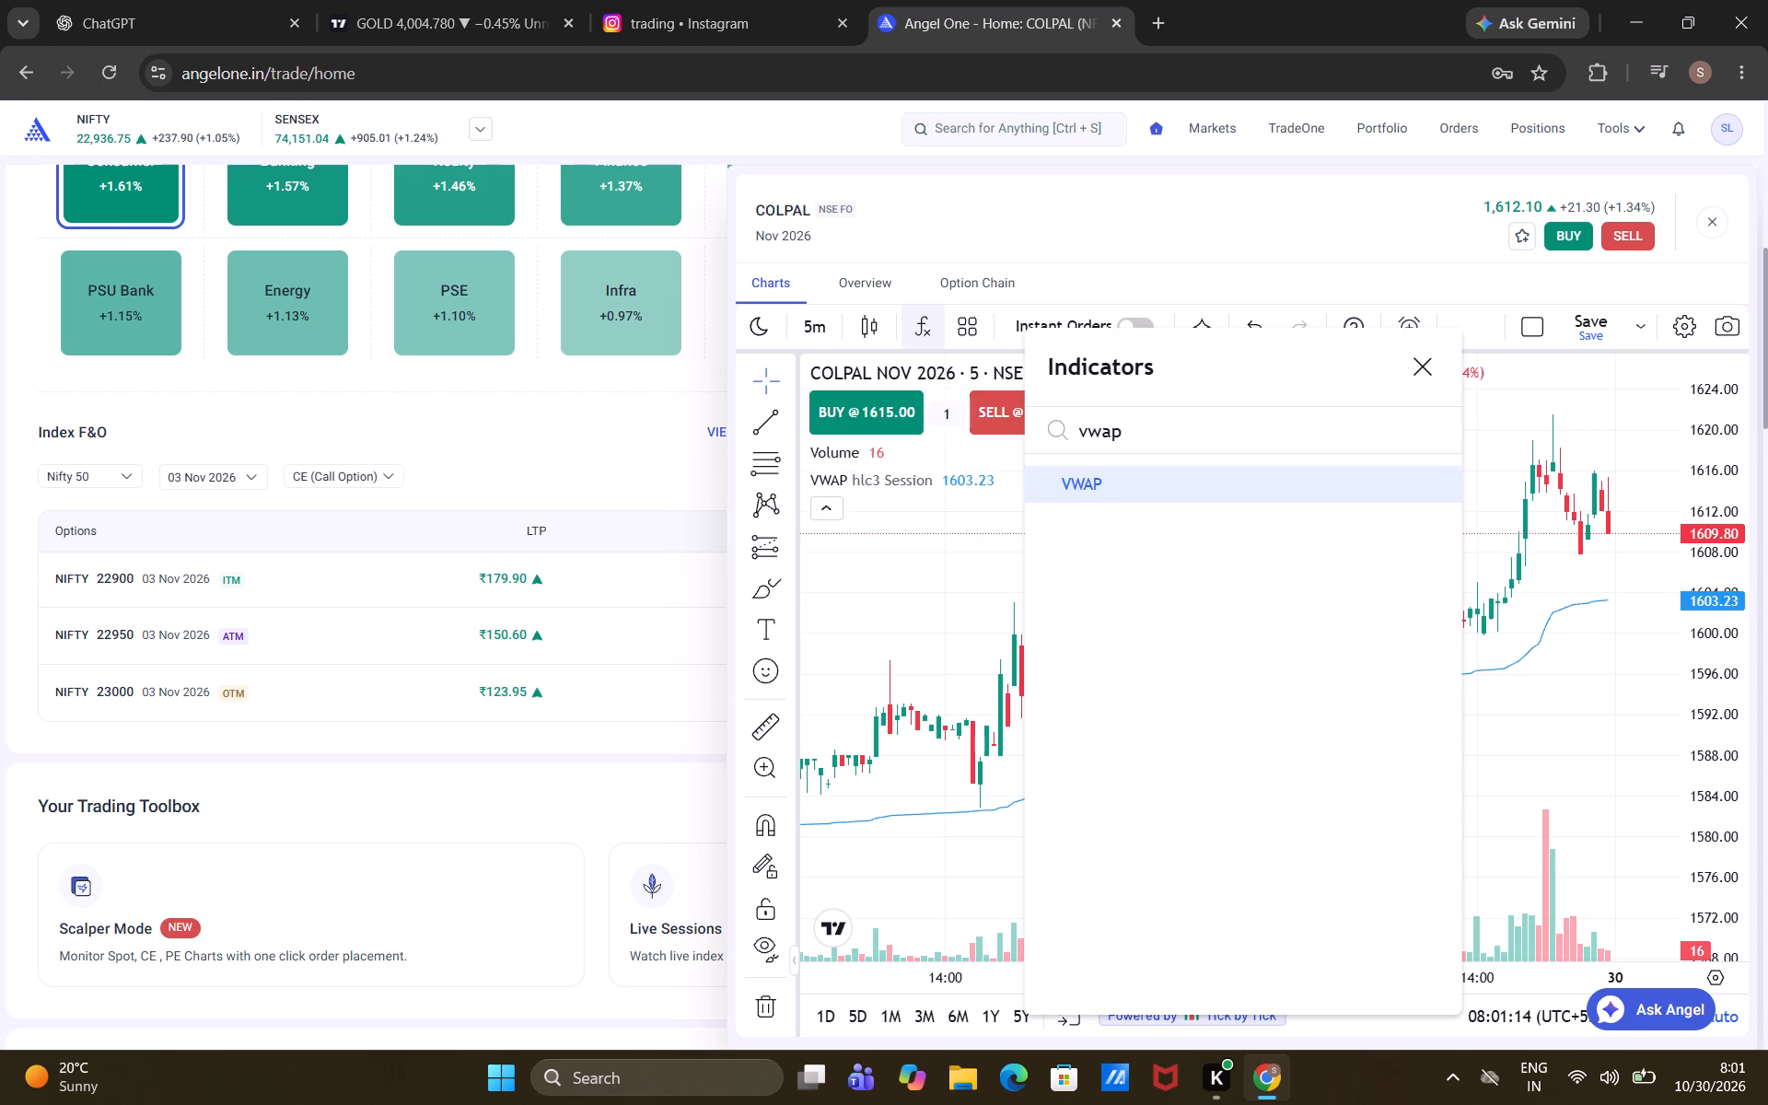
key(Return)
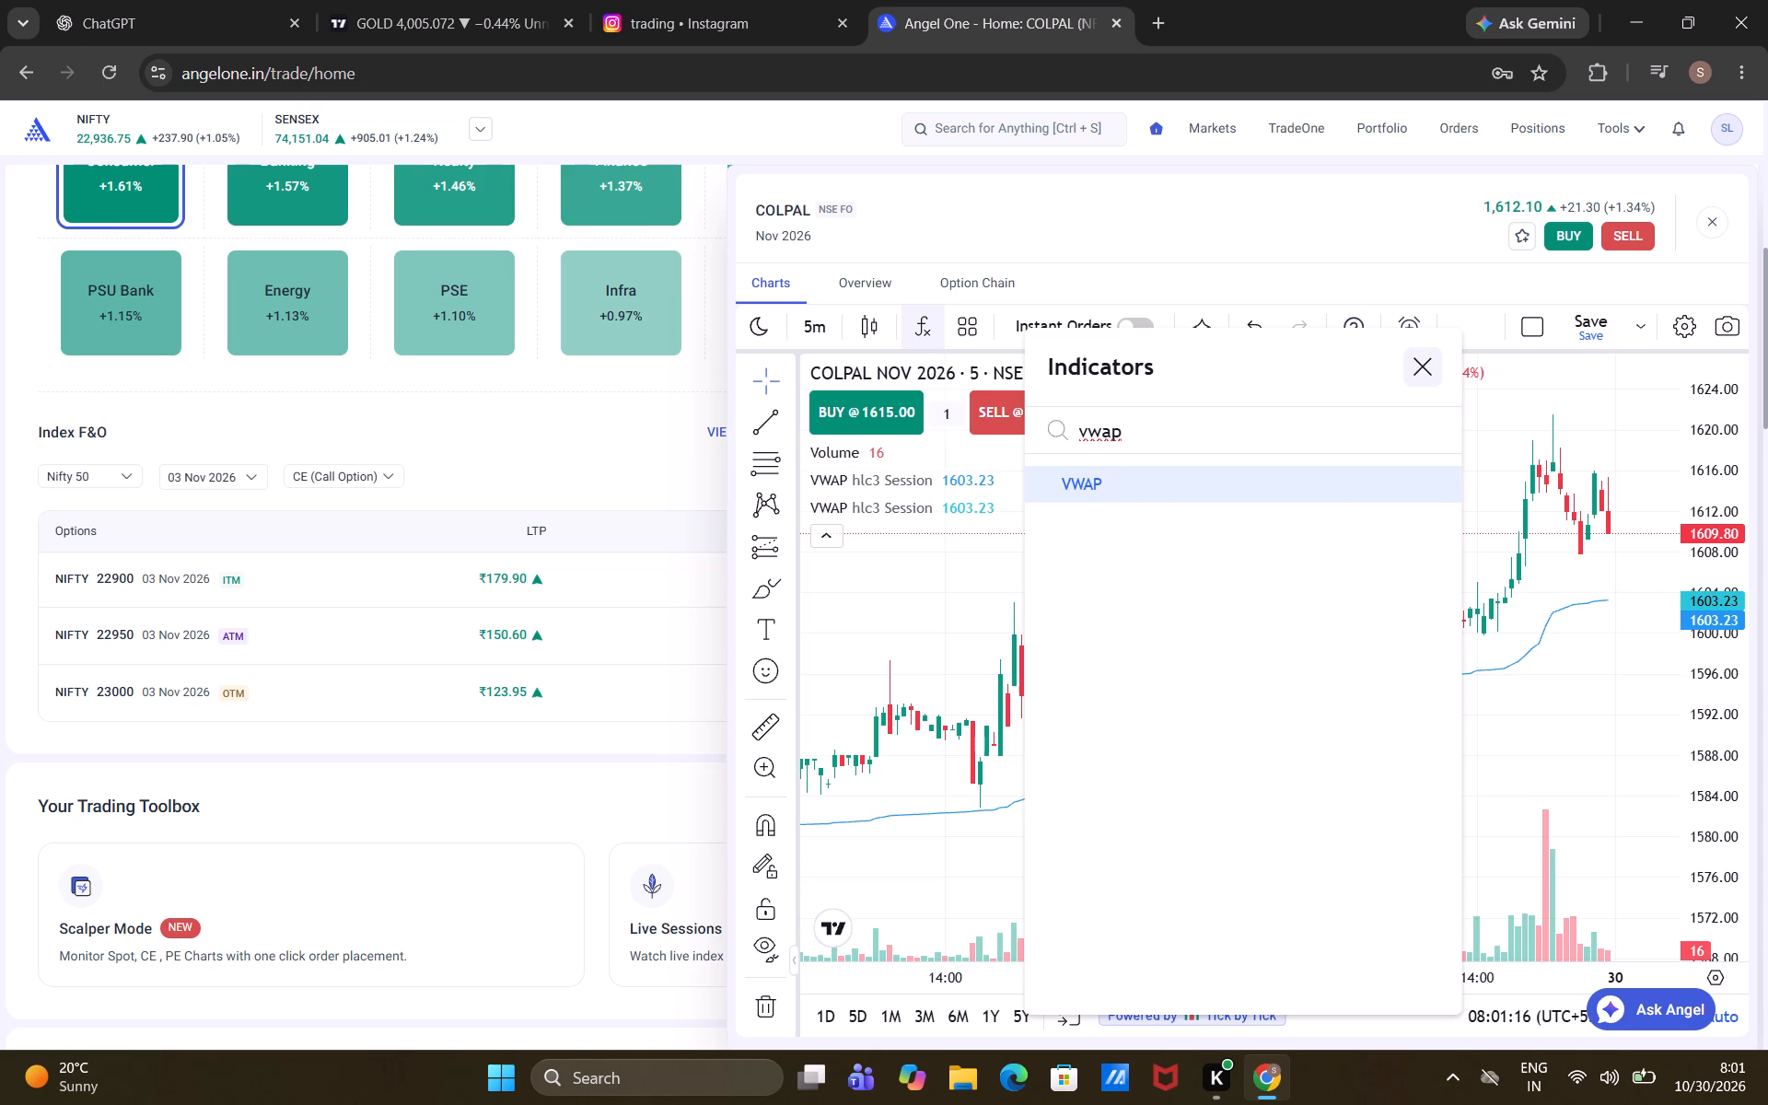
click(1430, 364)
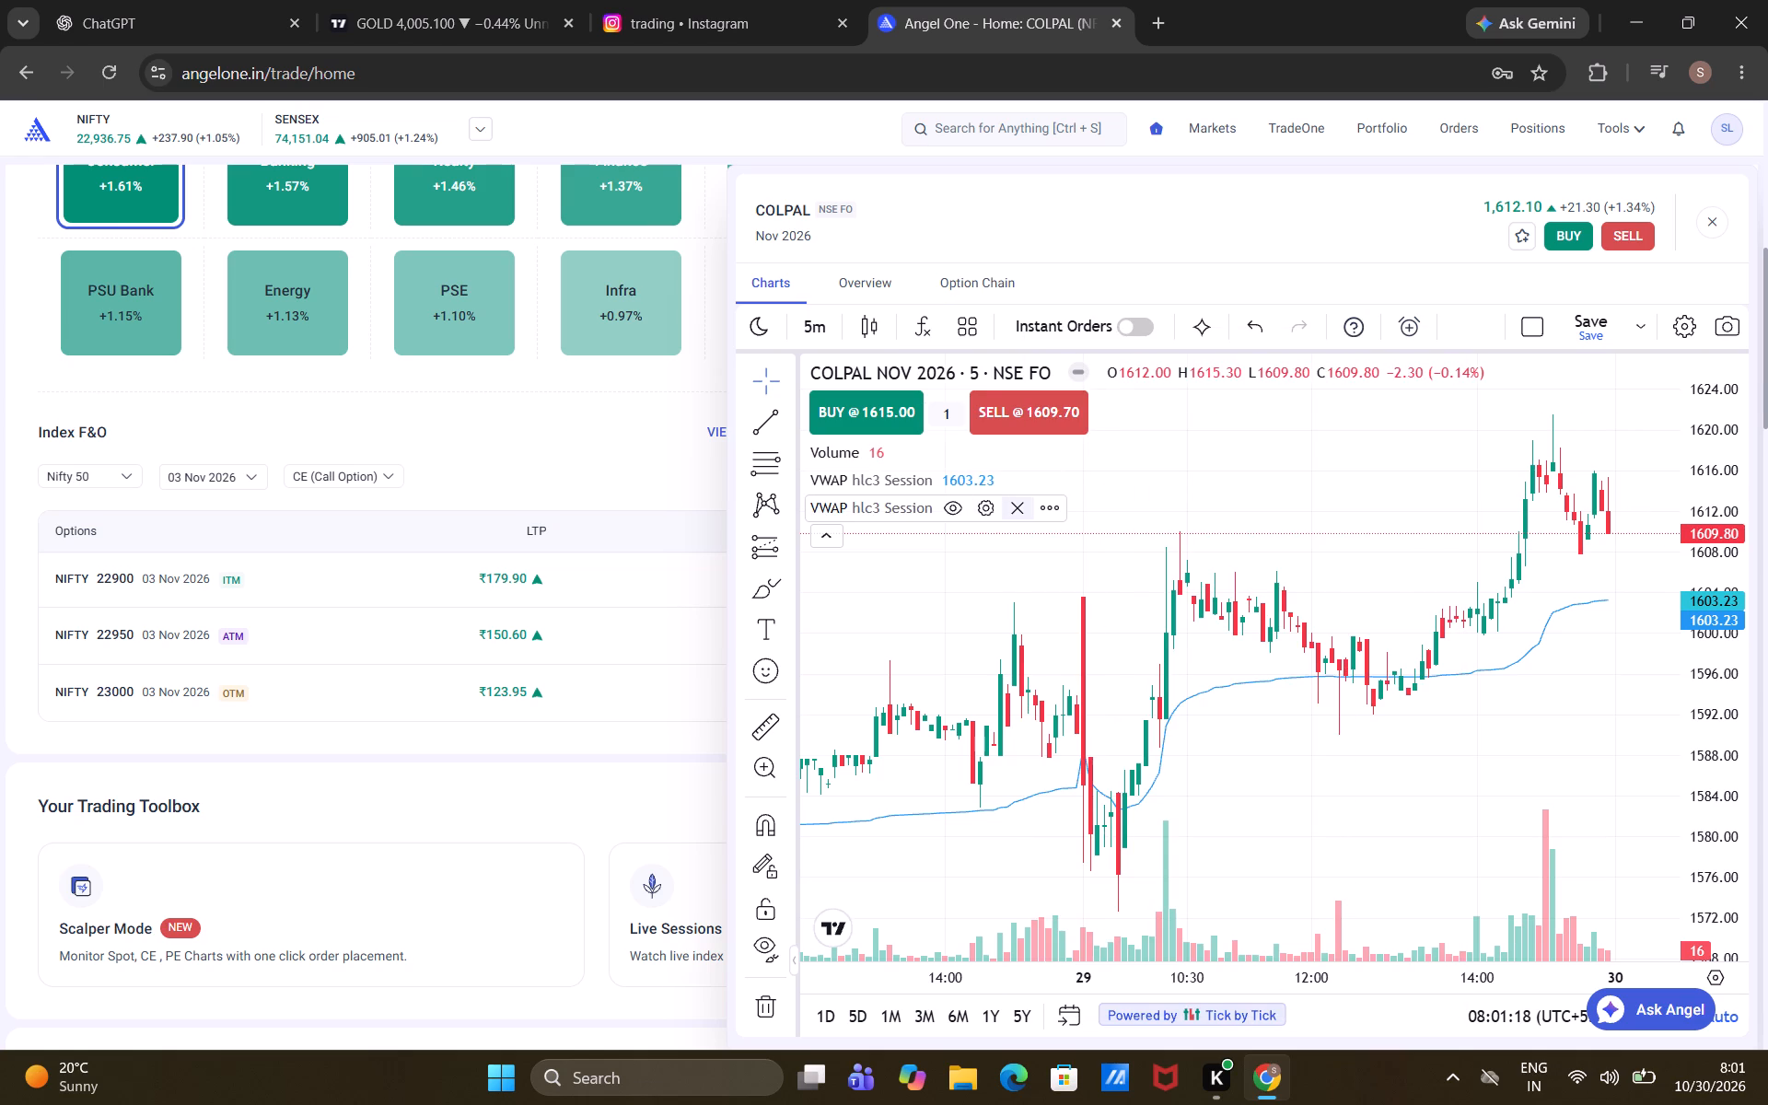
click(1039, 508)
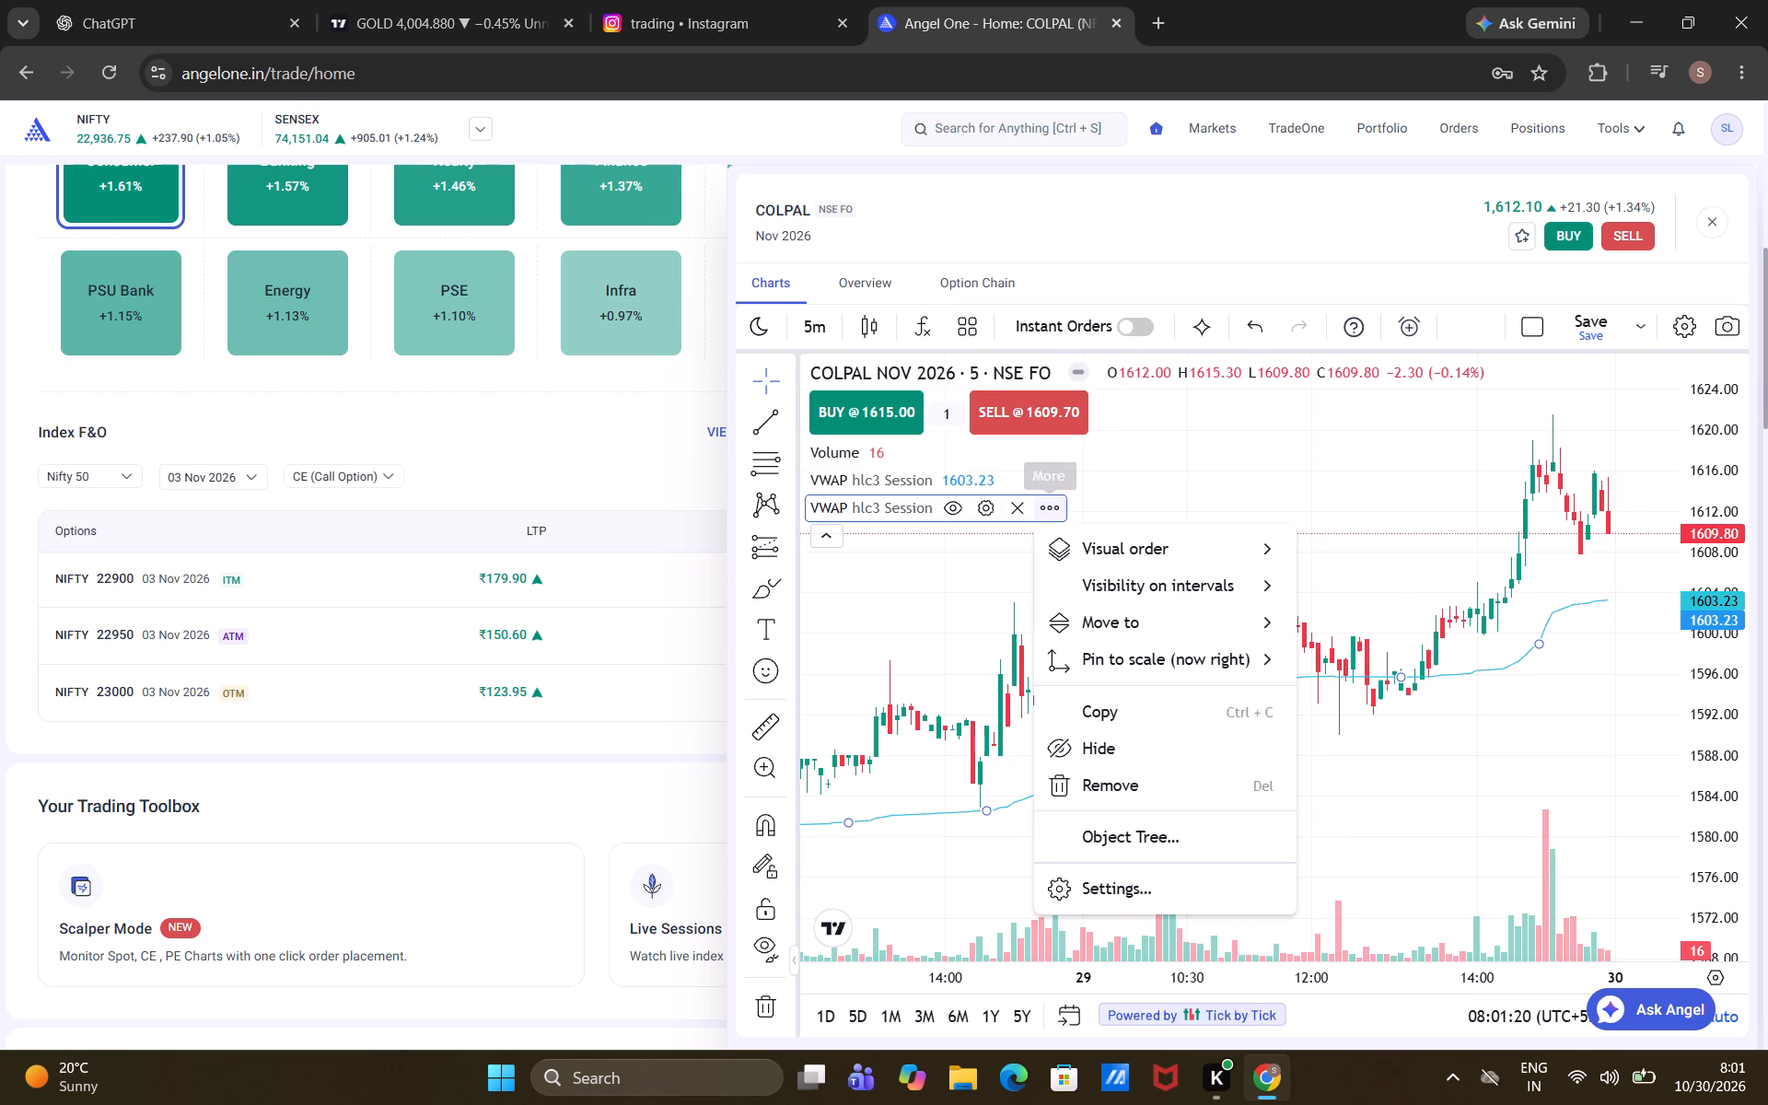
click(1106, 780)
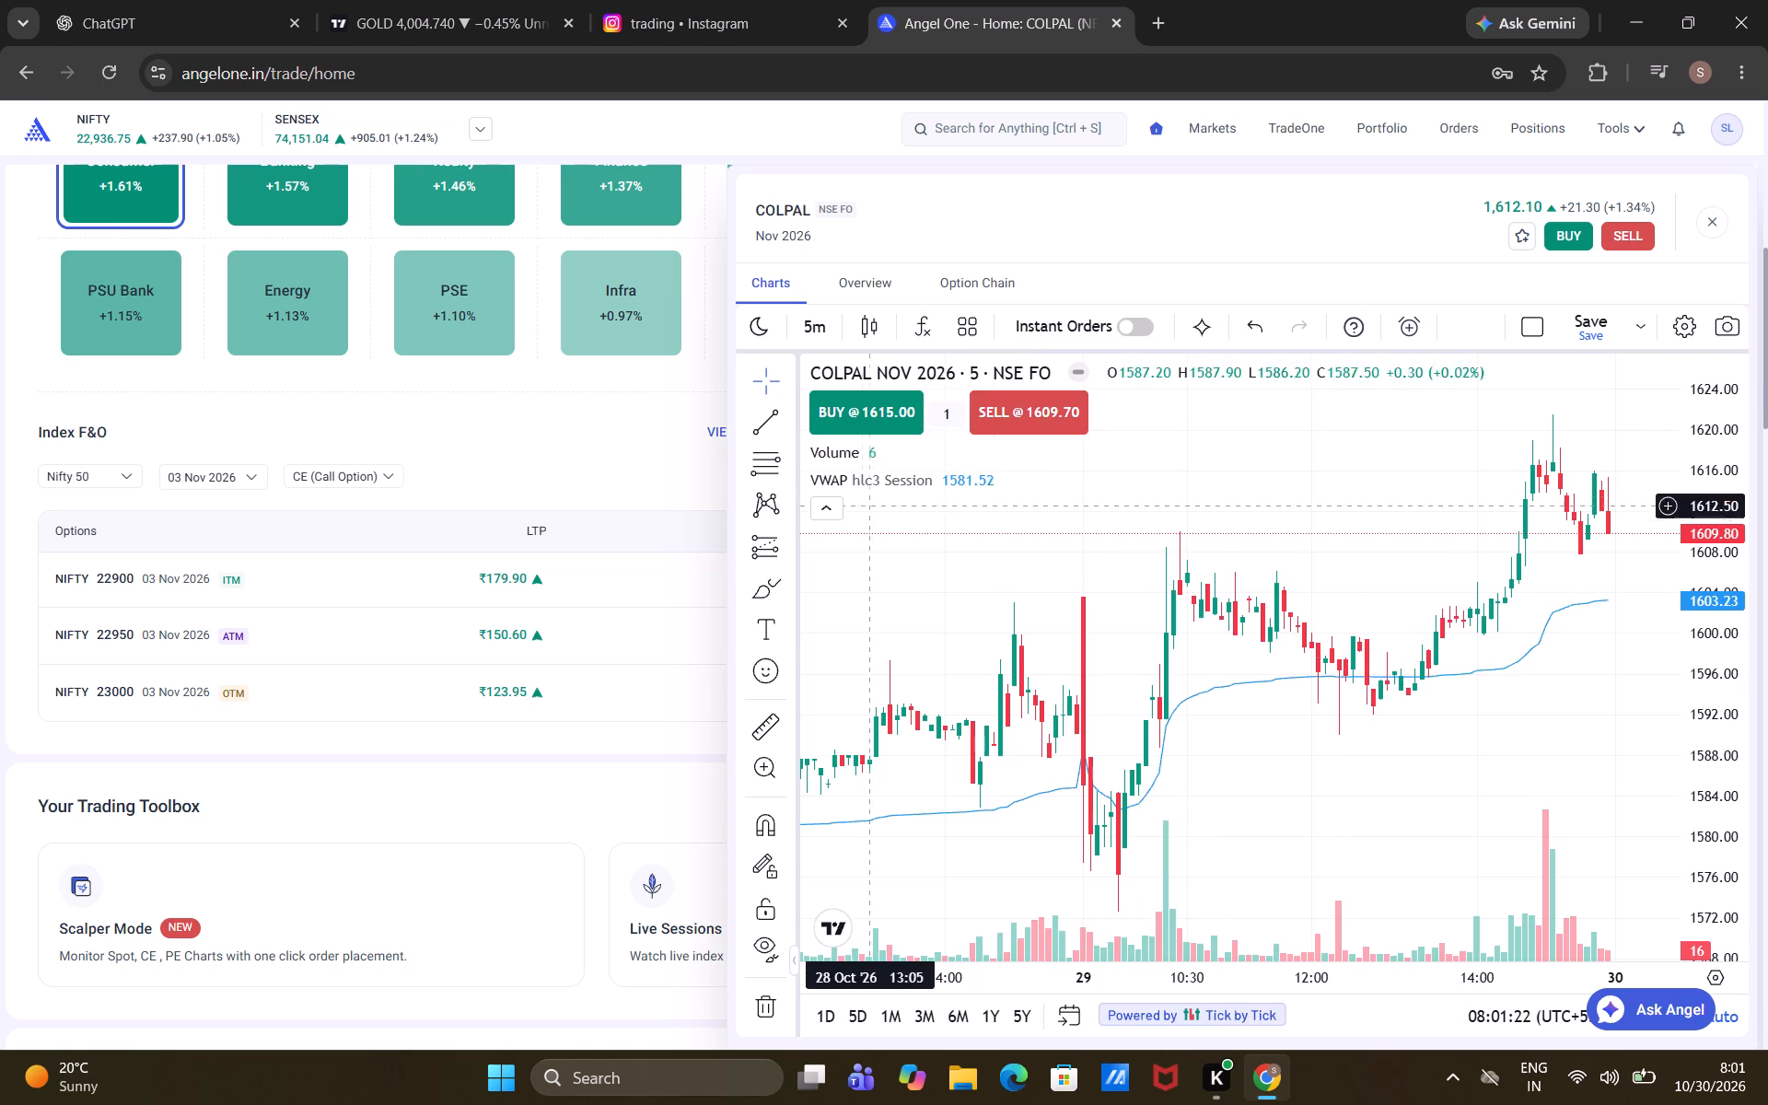
Search the indicators for "ema" and add Moving Average Exponential to the COLPAL chart.
click(925, 323)
text(ema)
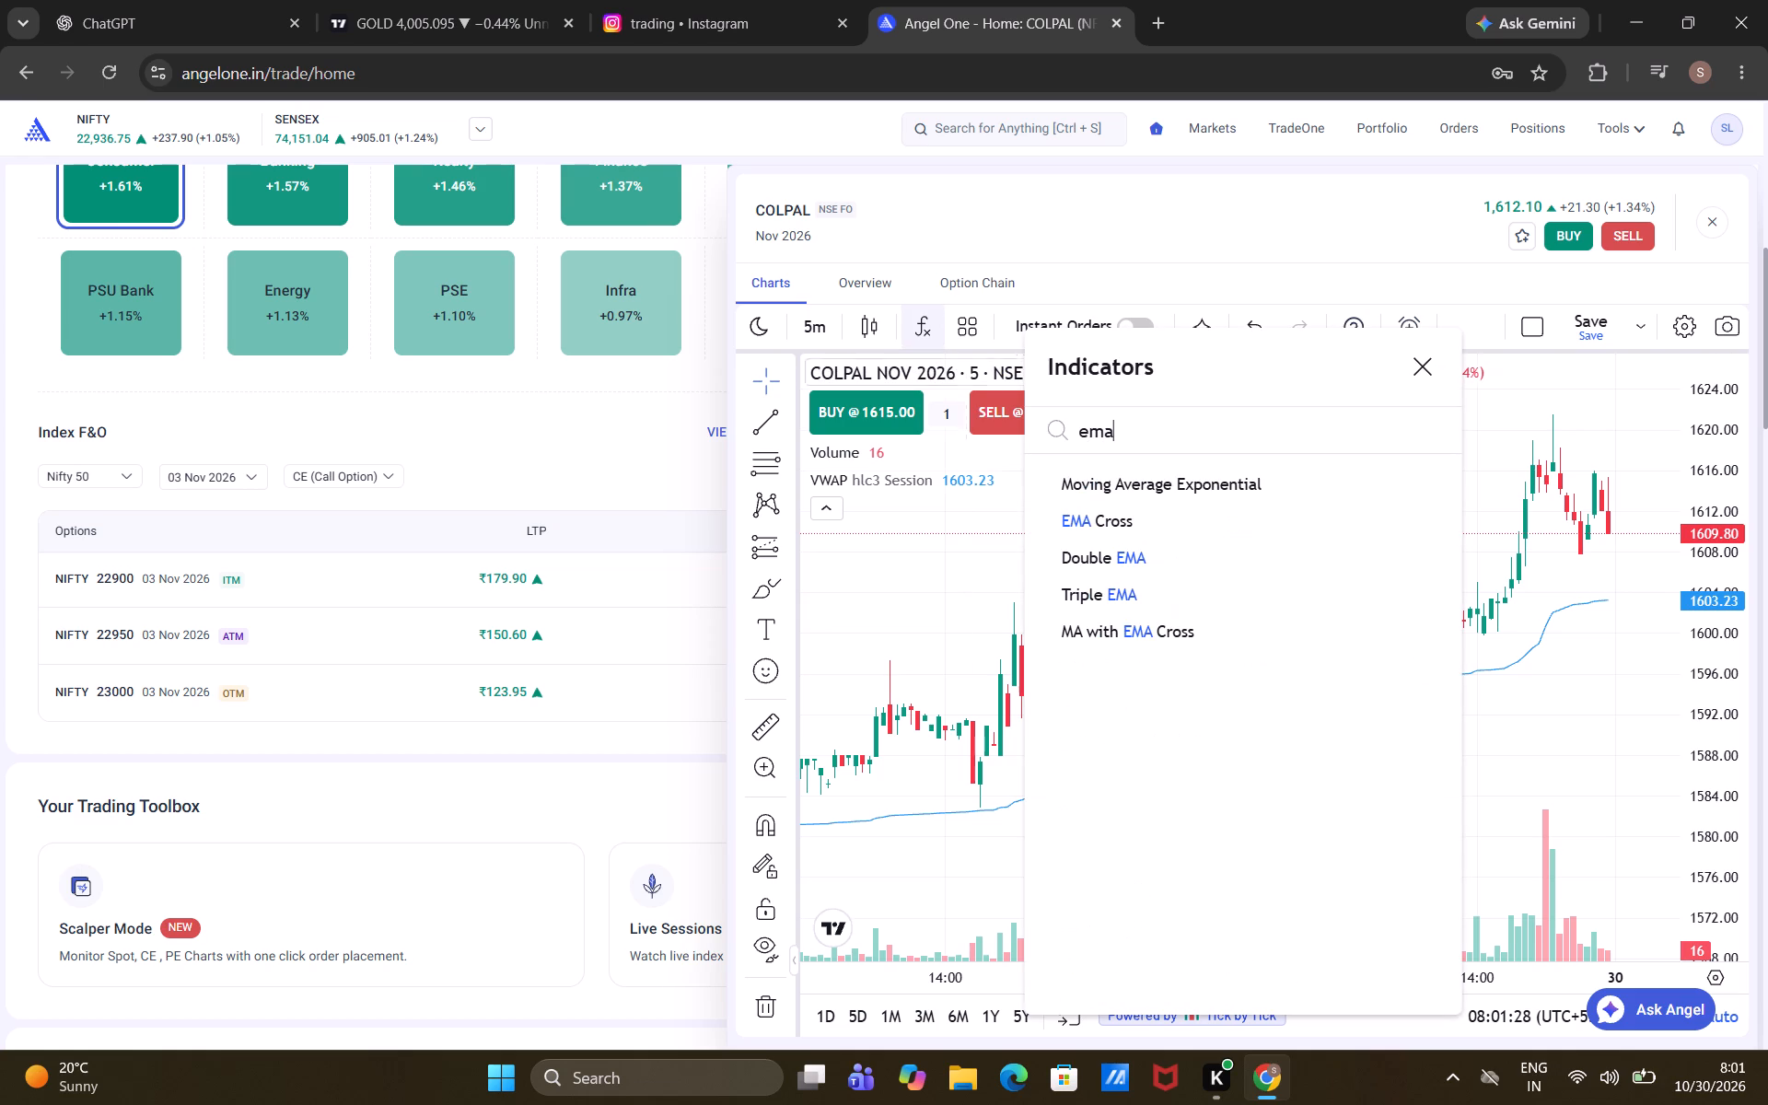
click(1158, 486)
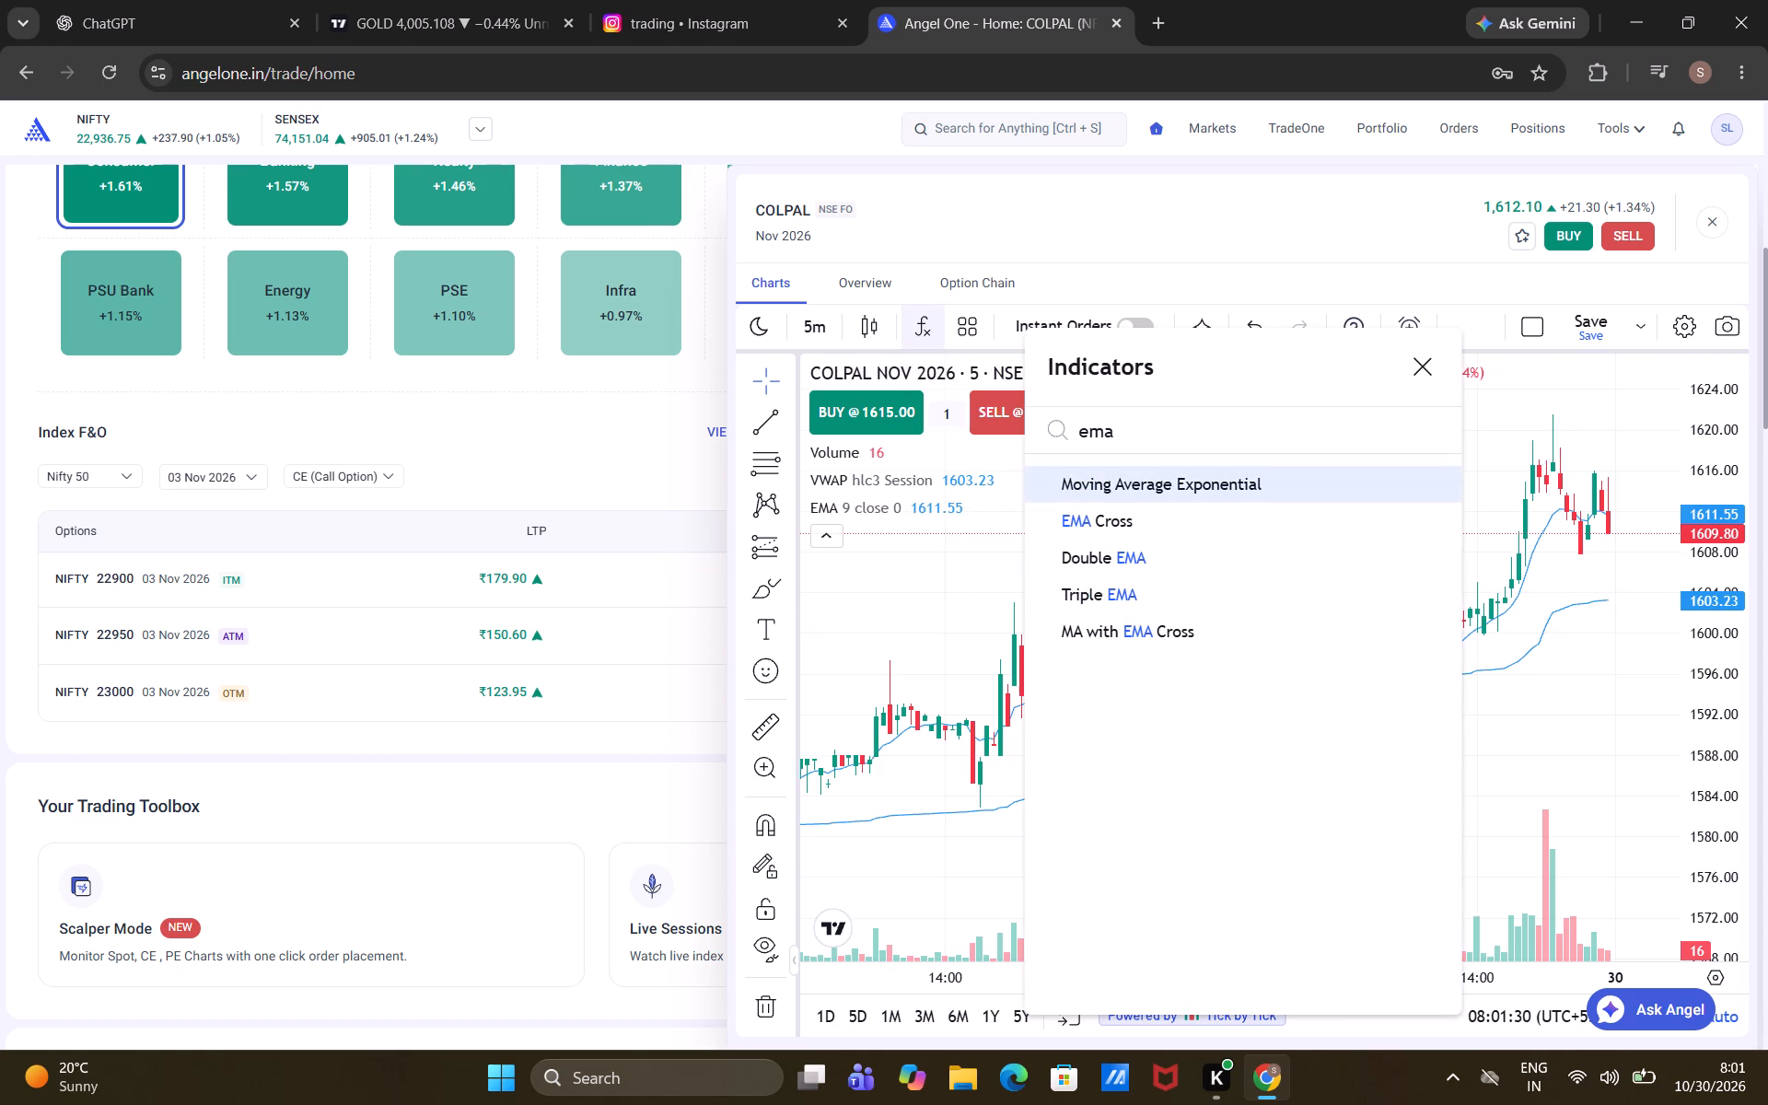
click(1431, 363)
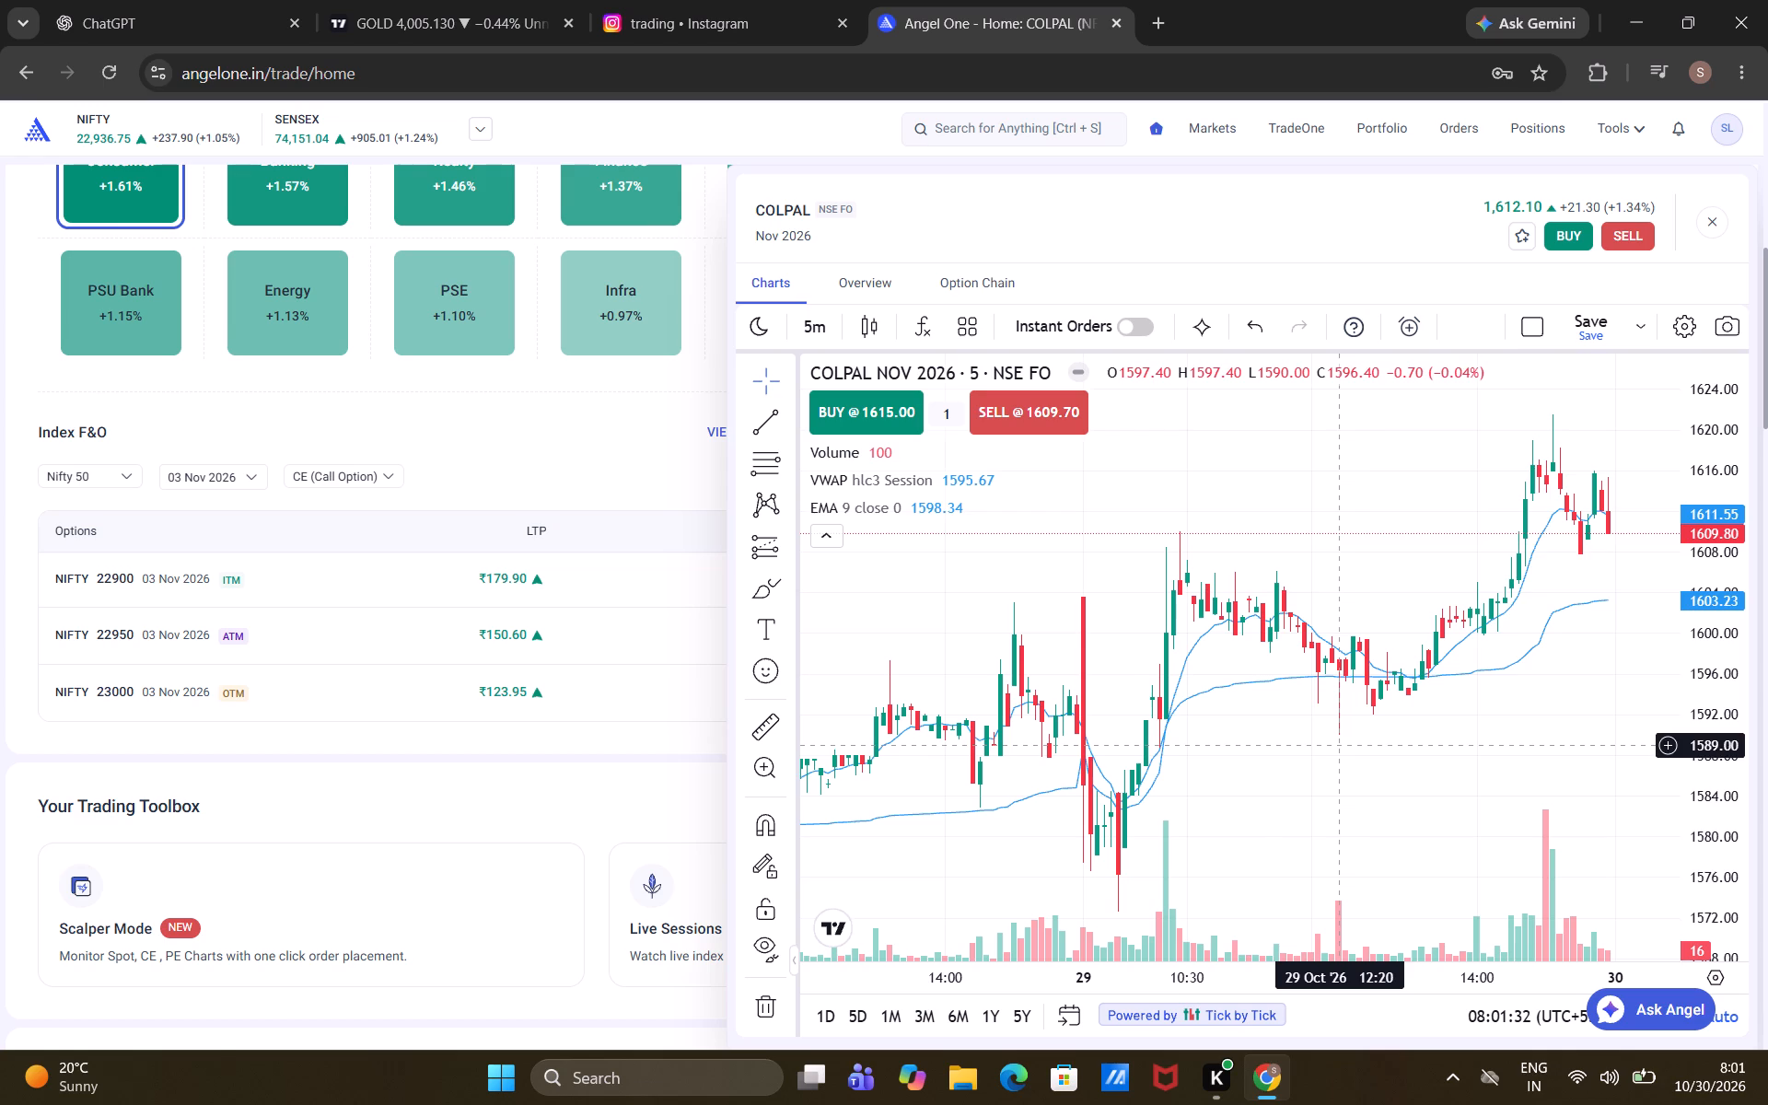
Review the source, anchor period and style settings of the VWAP indicator on the COLPAL chart.
drag(1337, 743, 1197, 647)
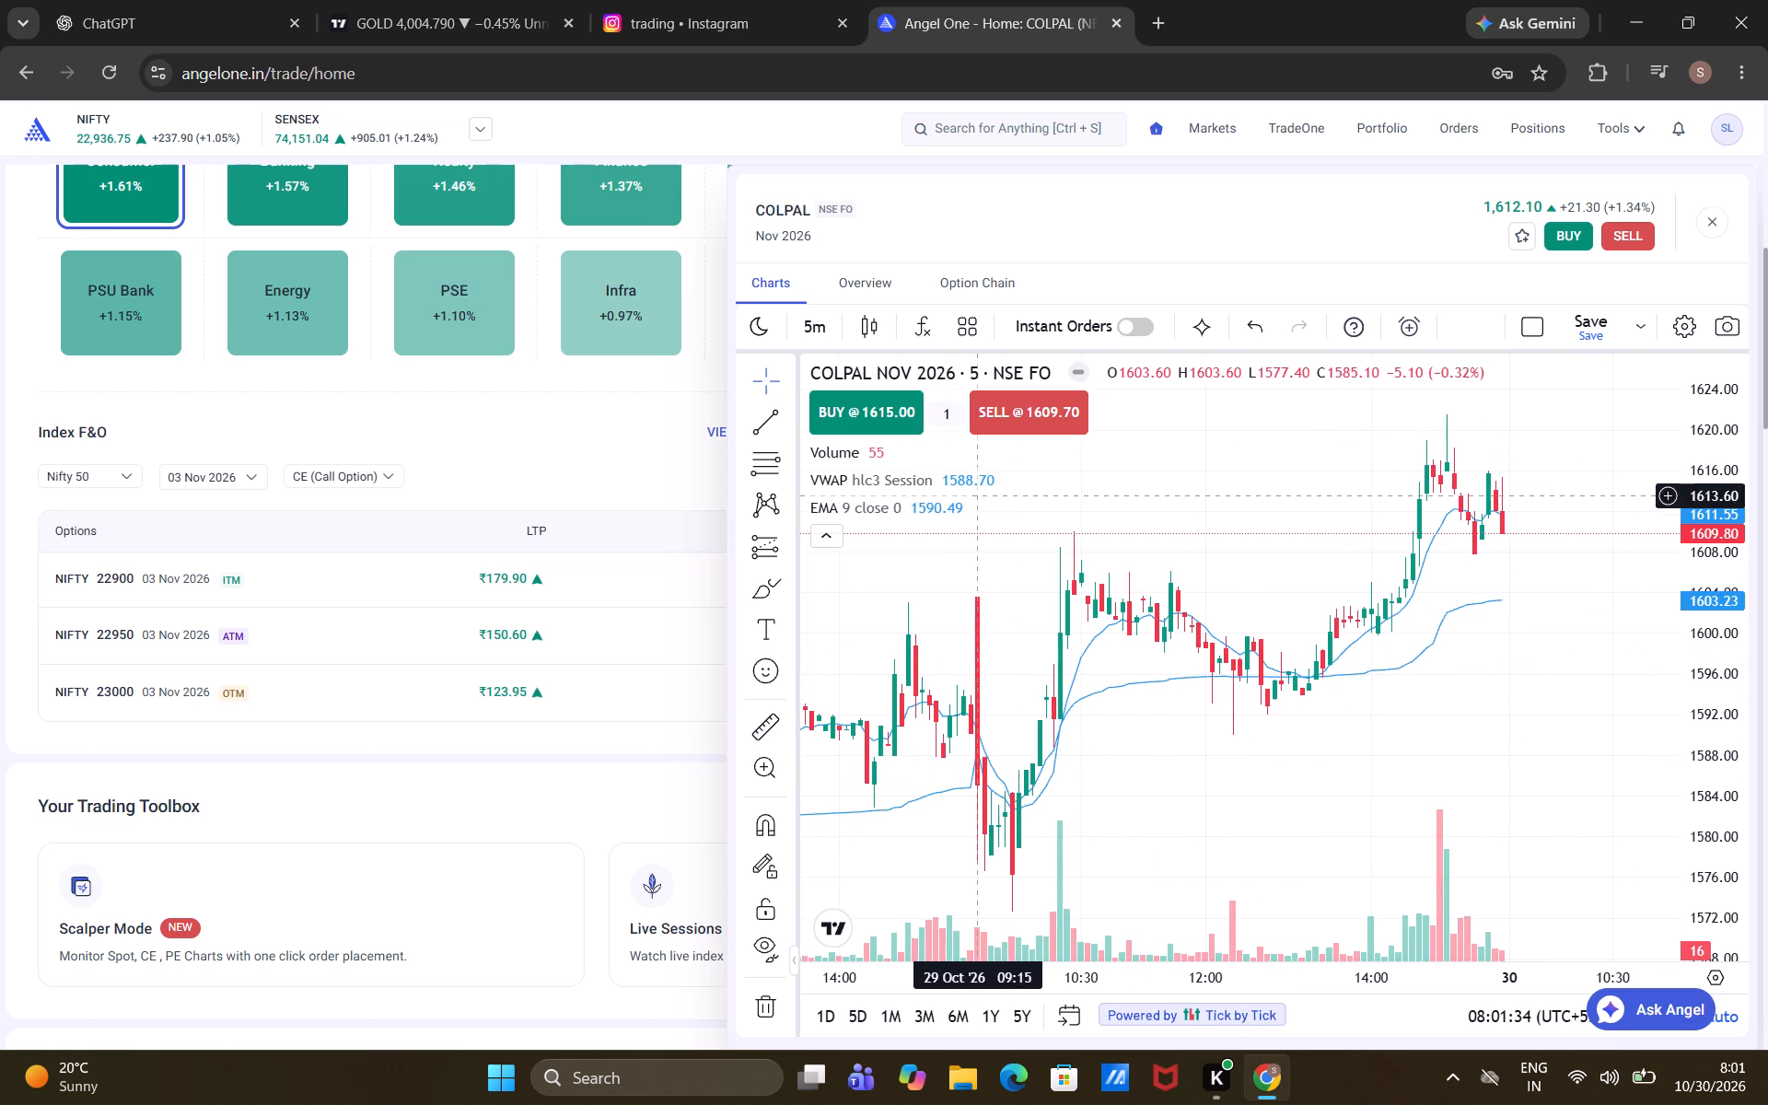
click(924, 479)
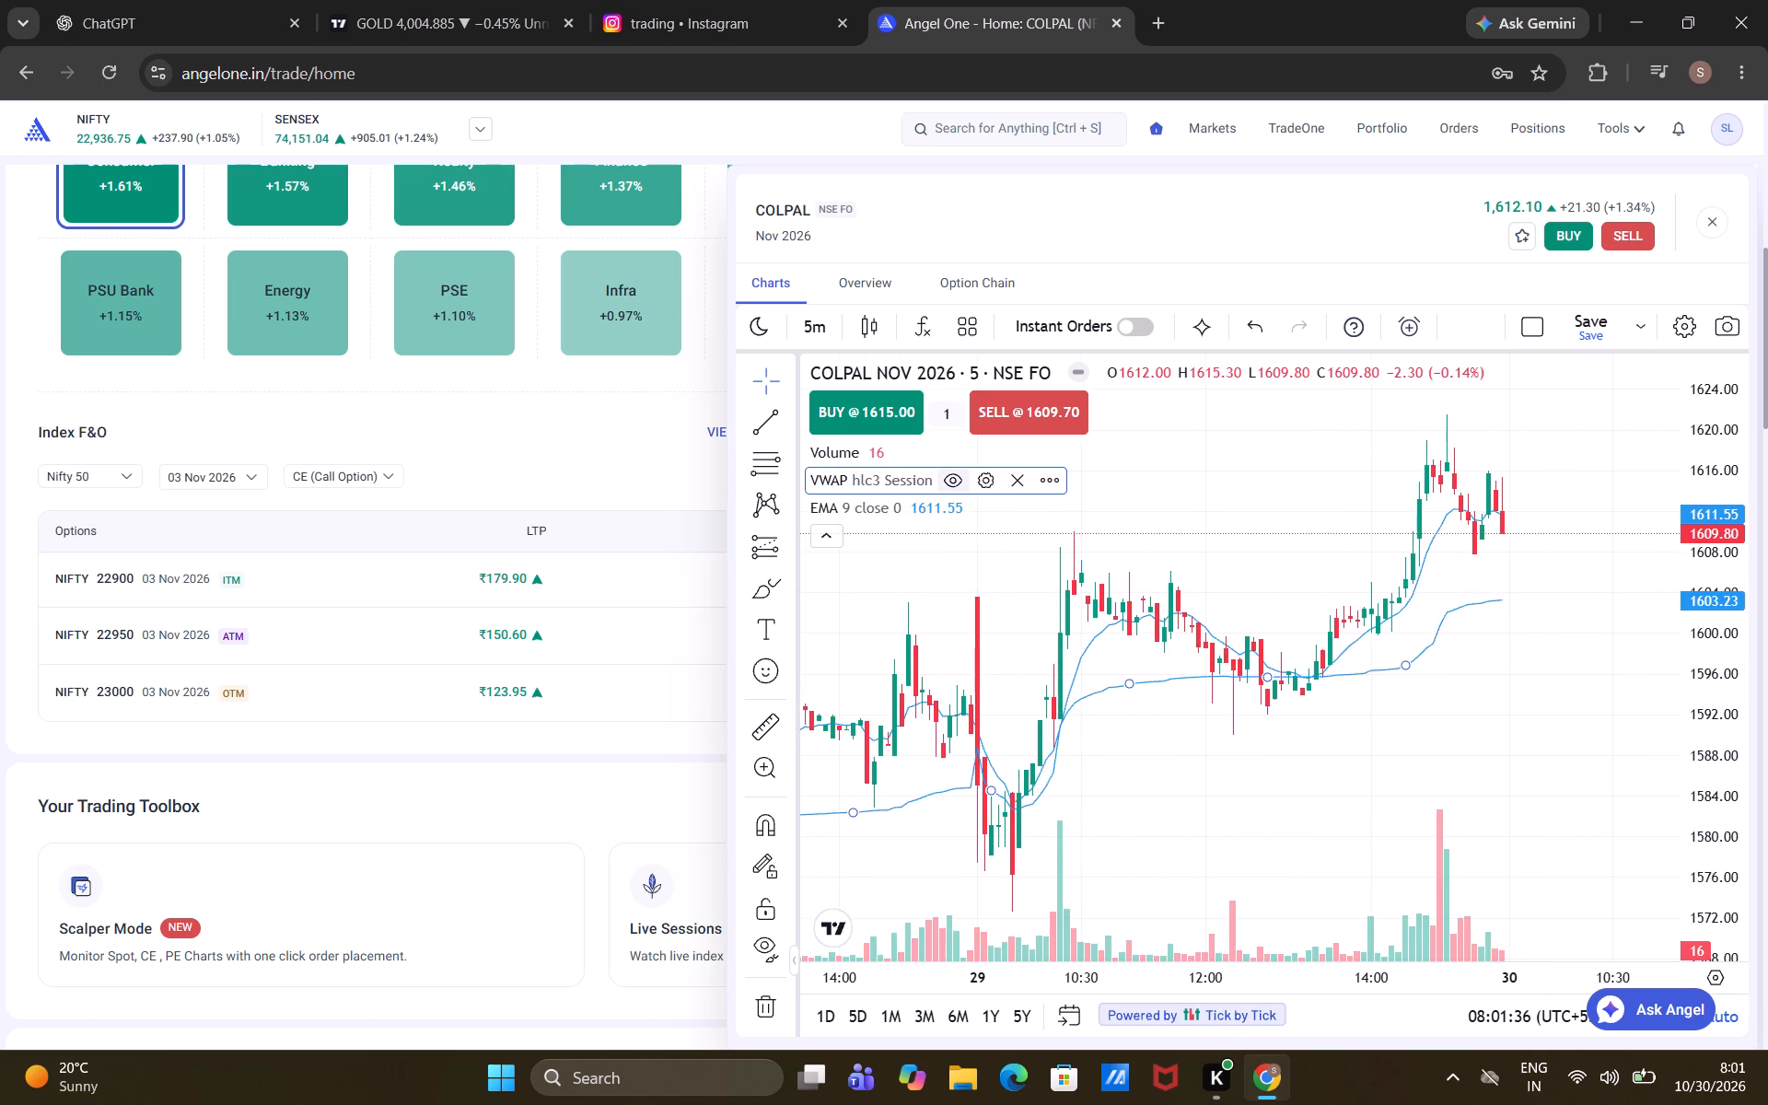
click(1049, 478)
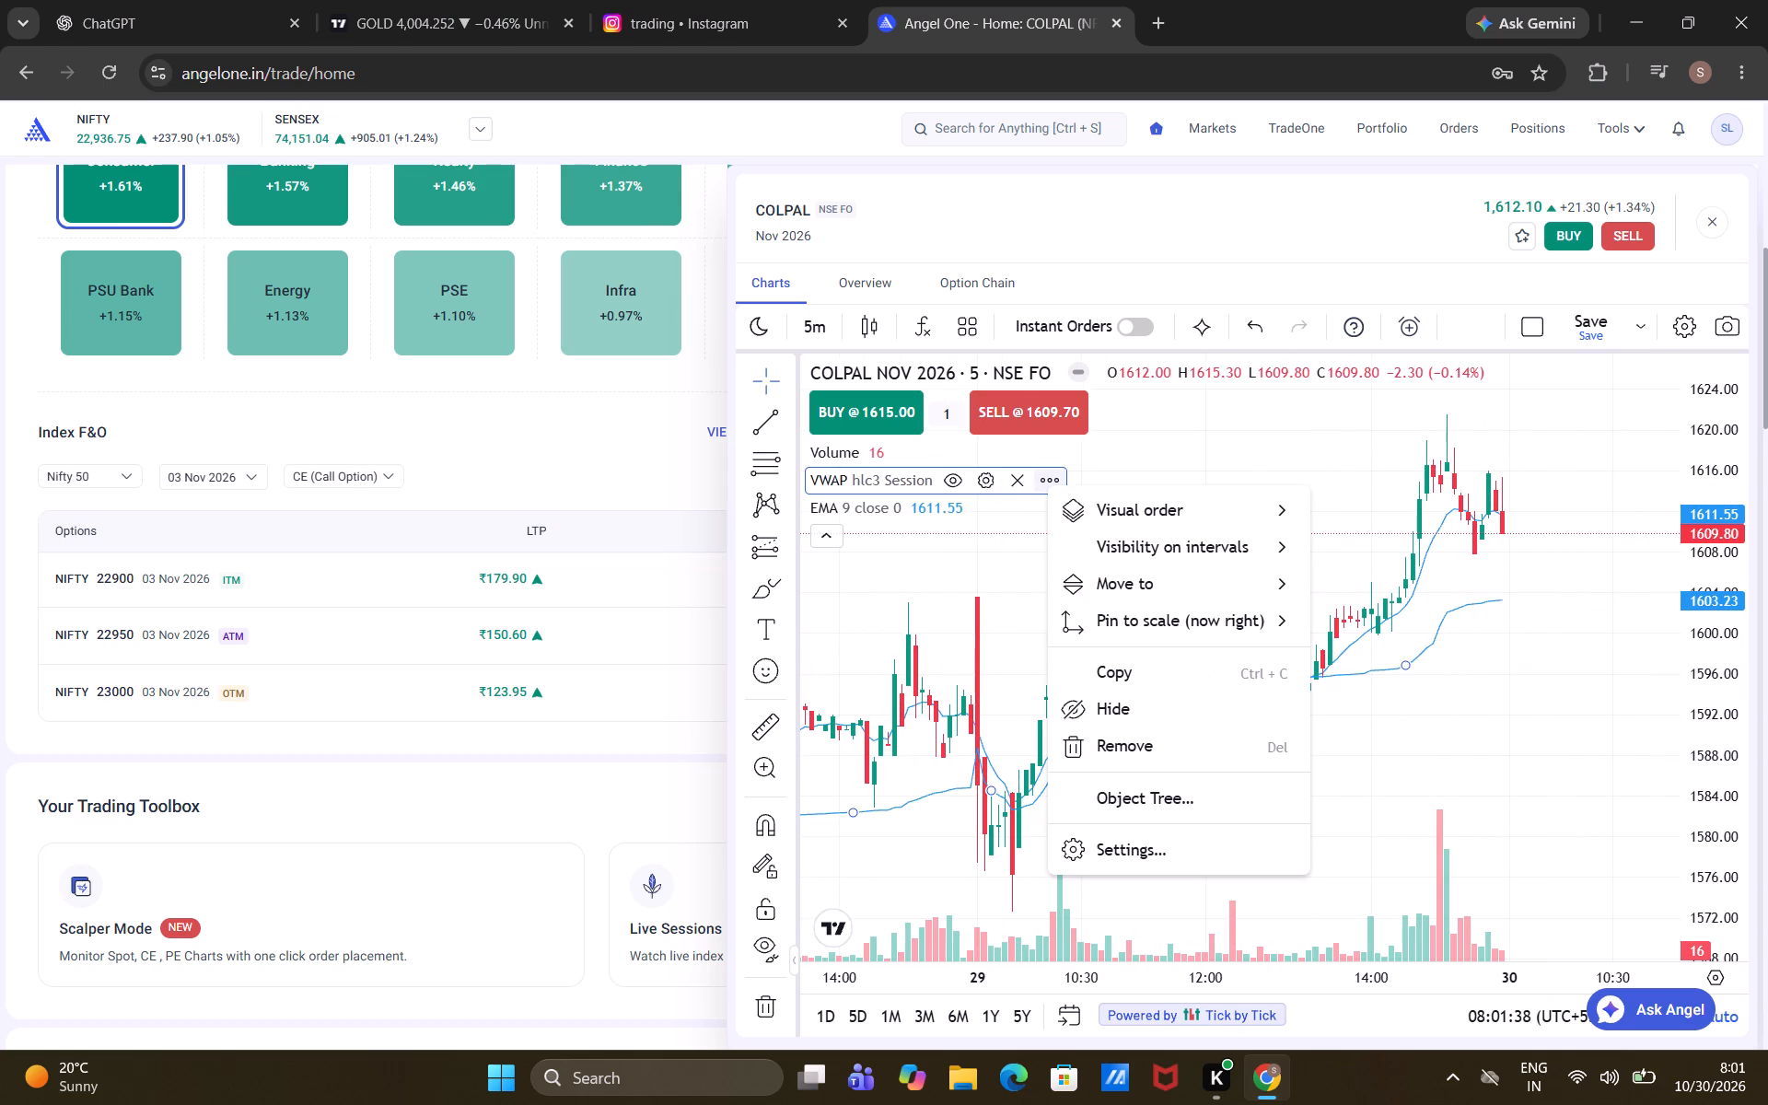
click(983, 483)
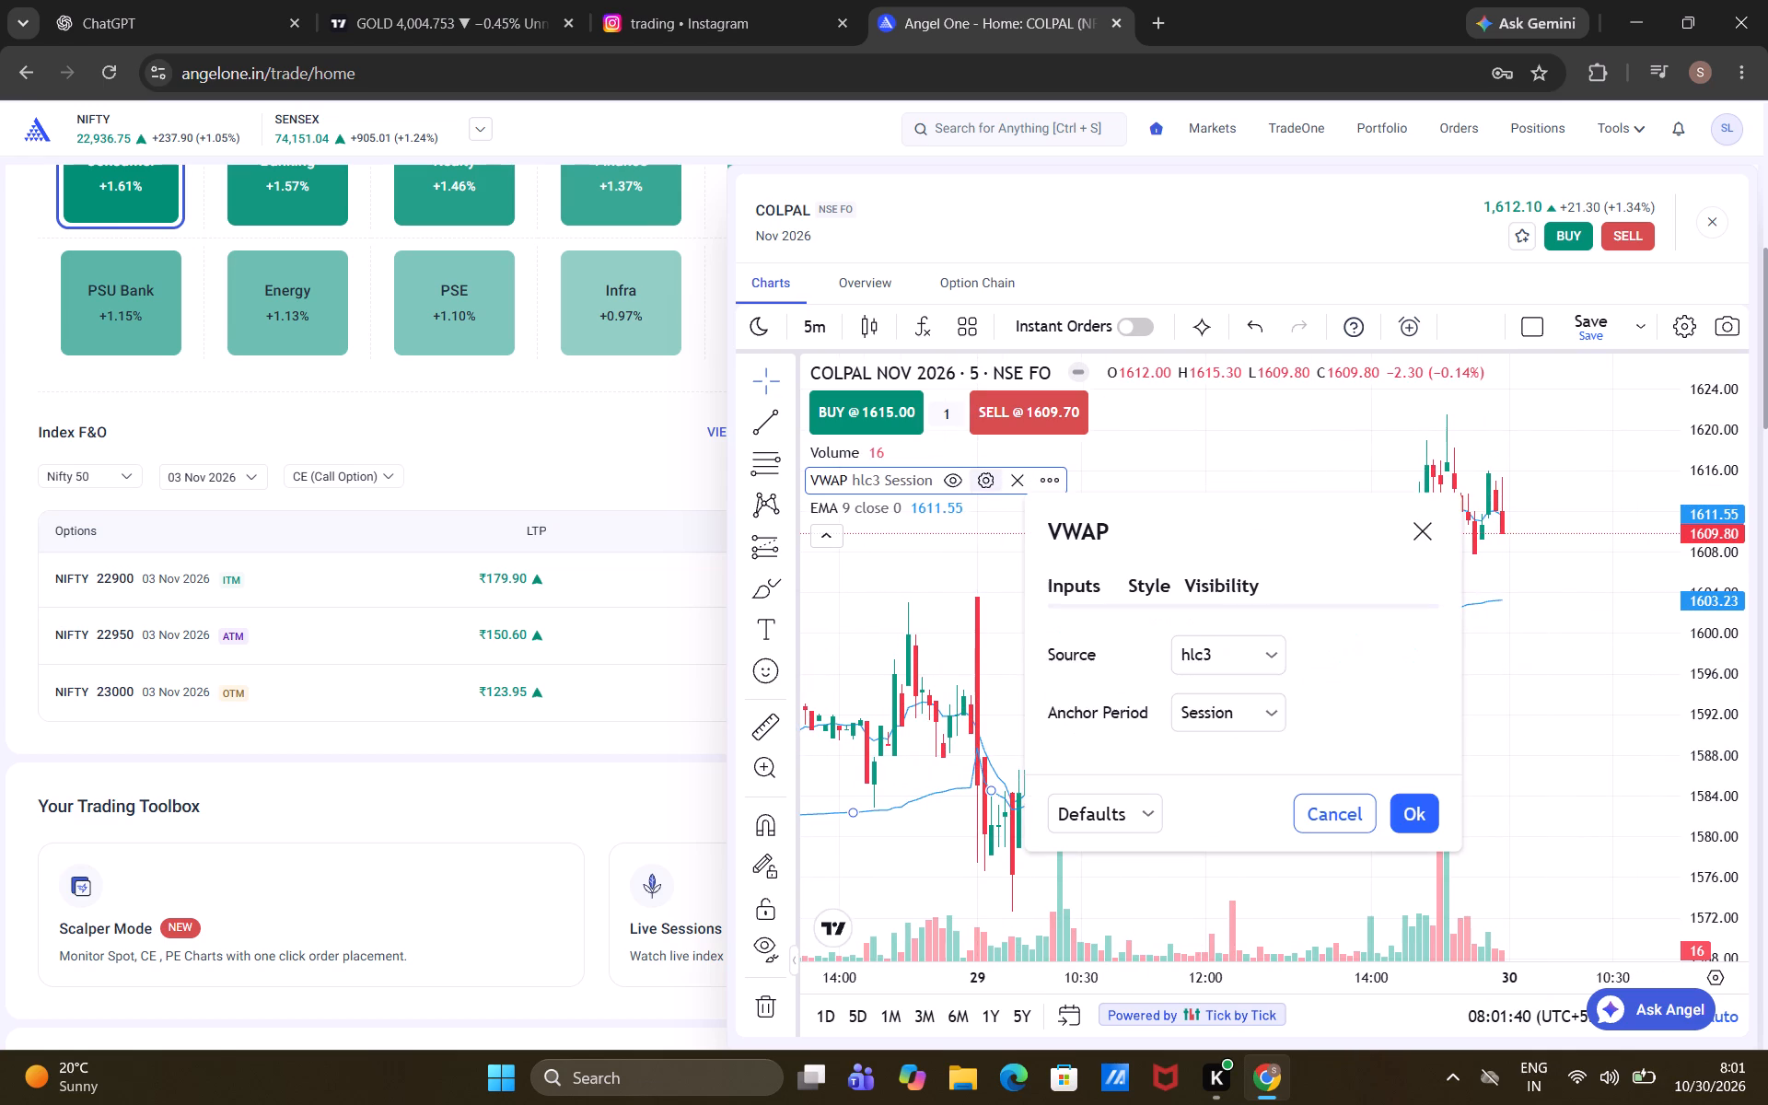
click(1135, 575)
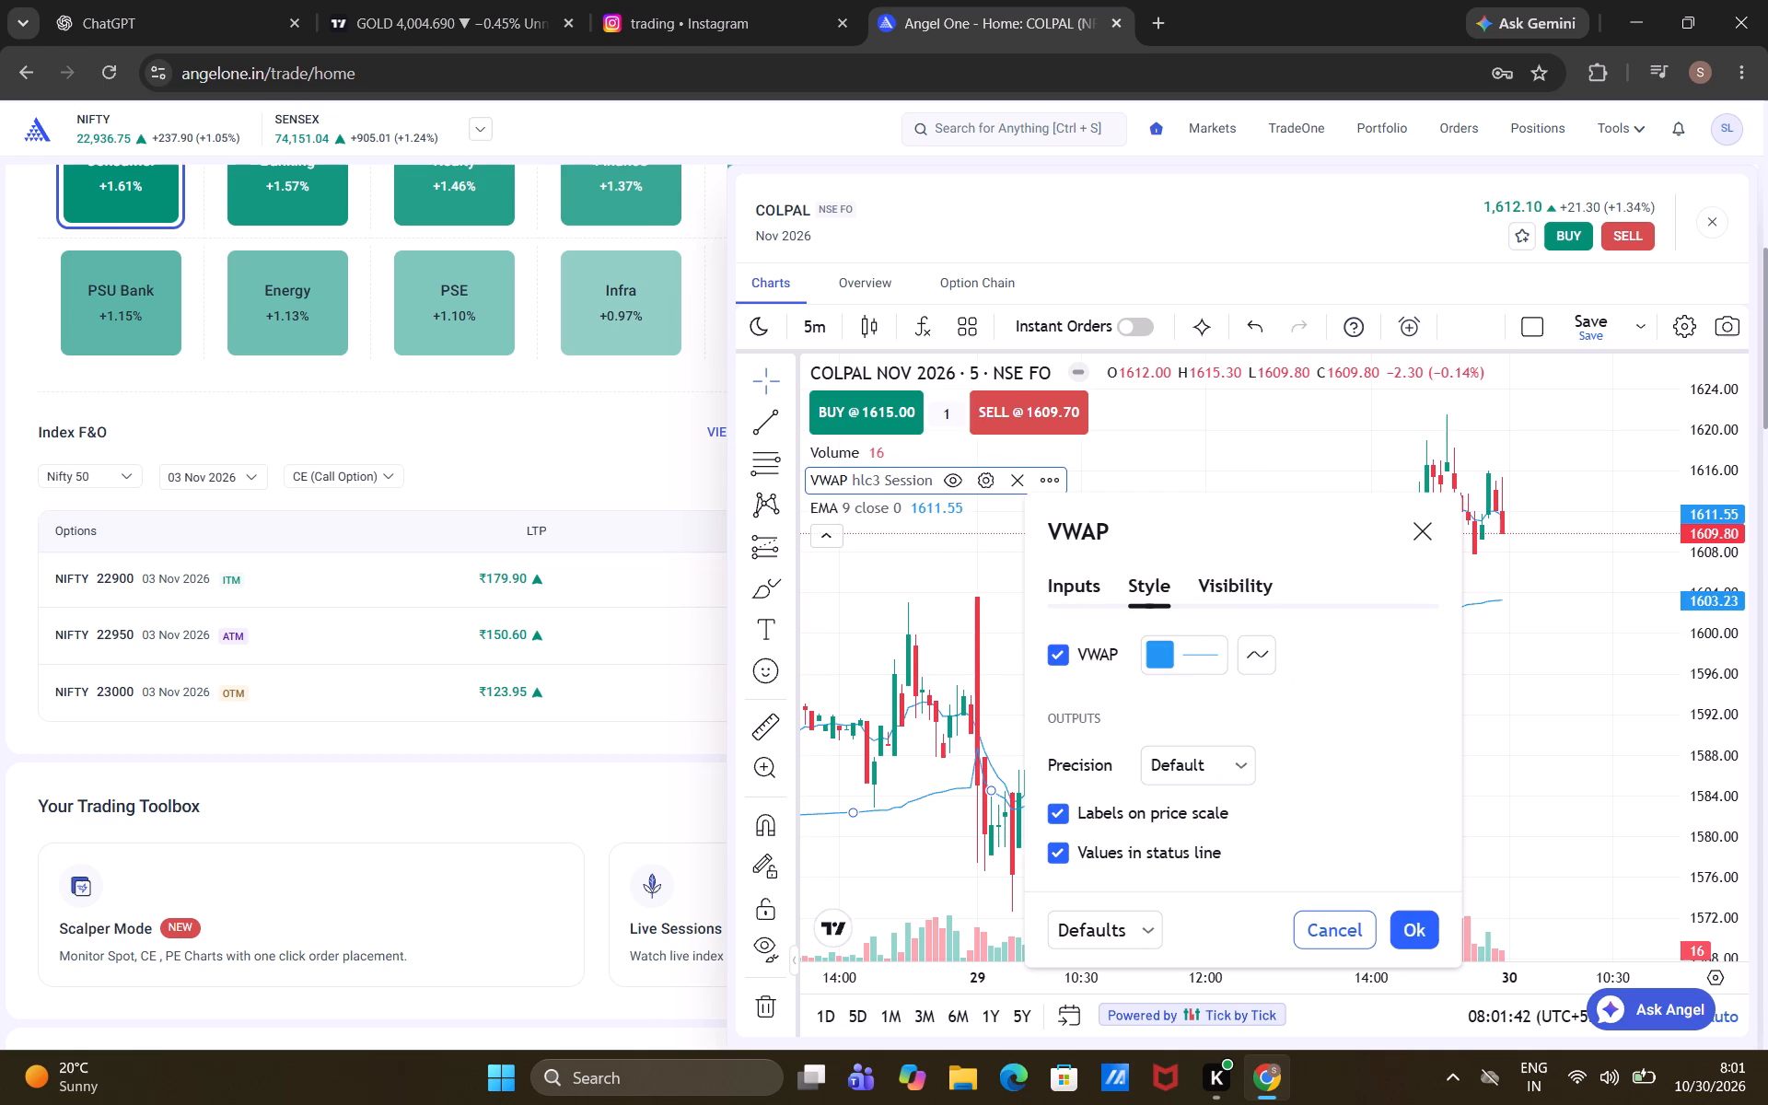
scroll(1164, 669, down, 3)
click(1087, 589)
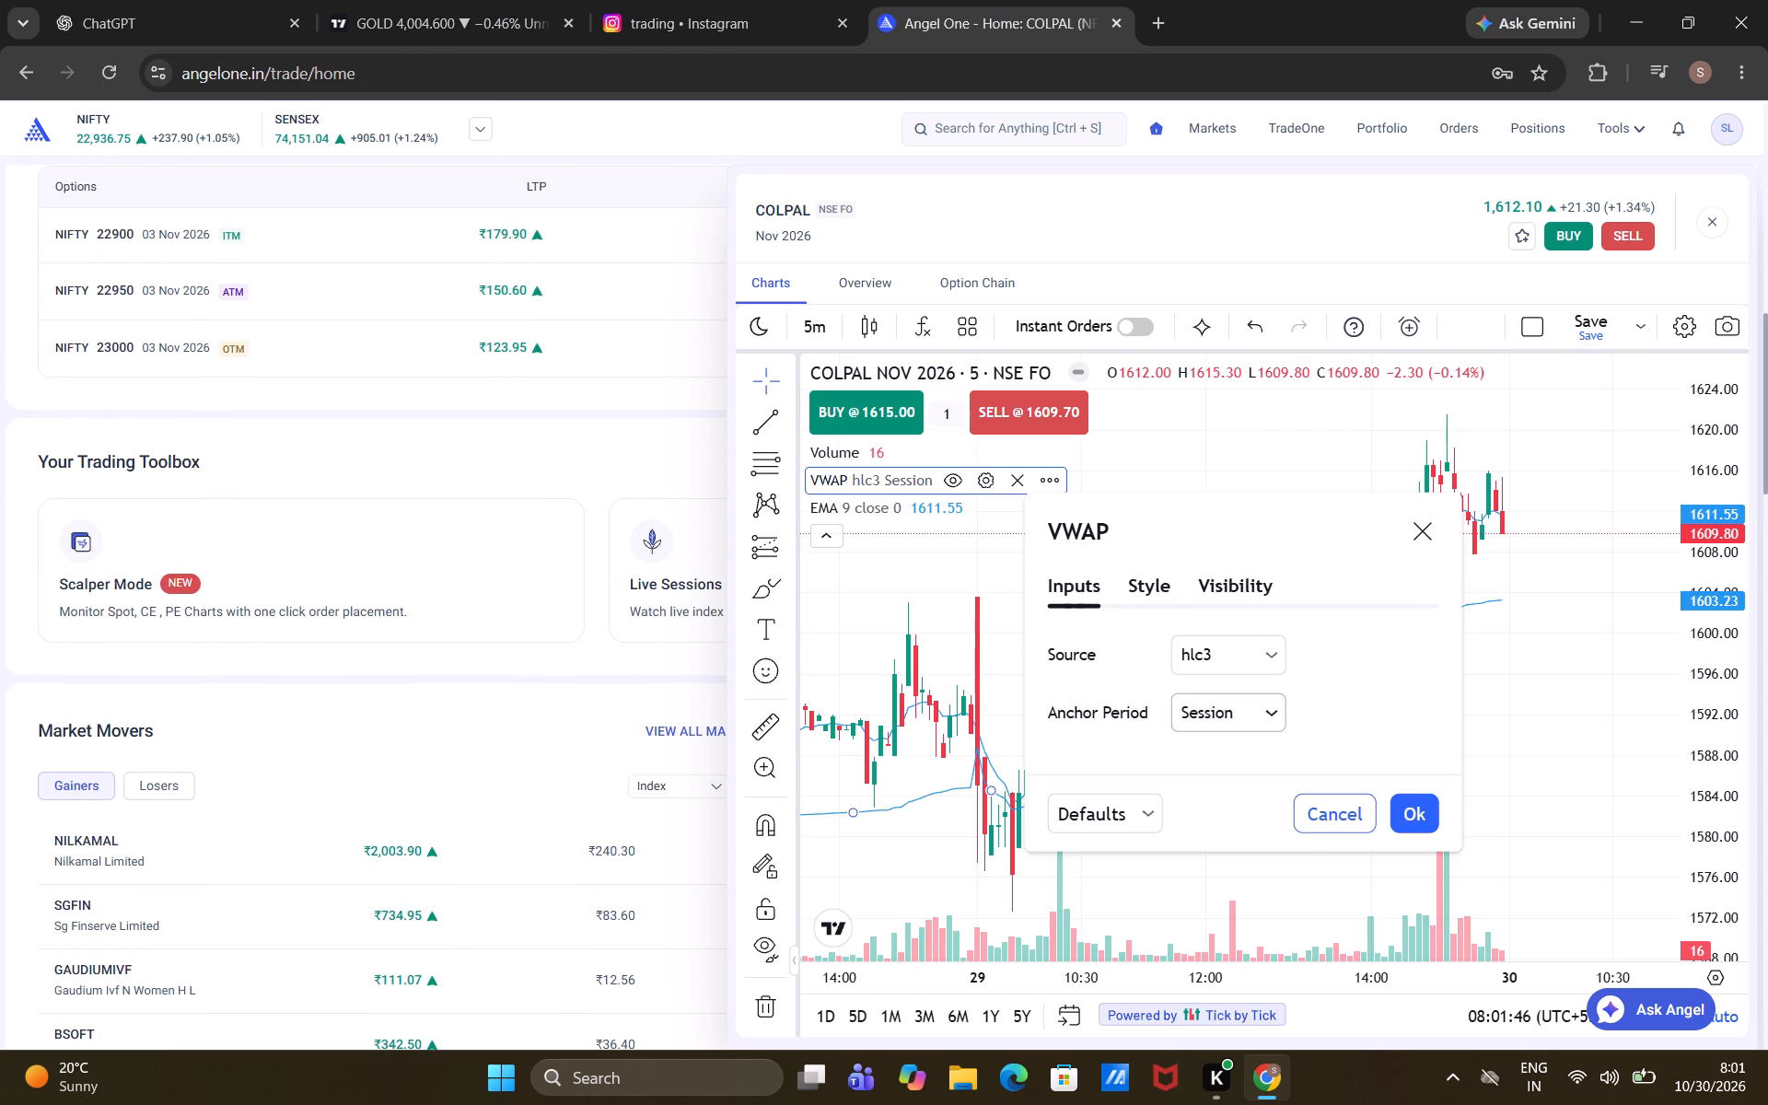
click(1417, 818)
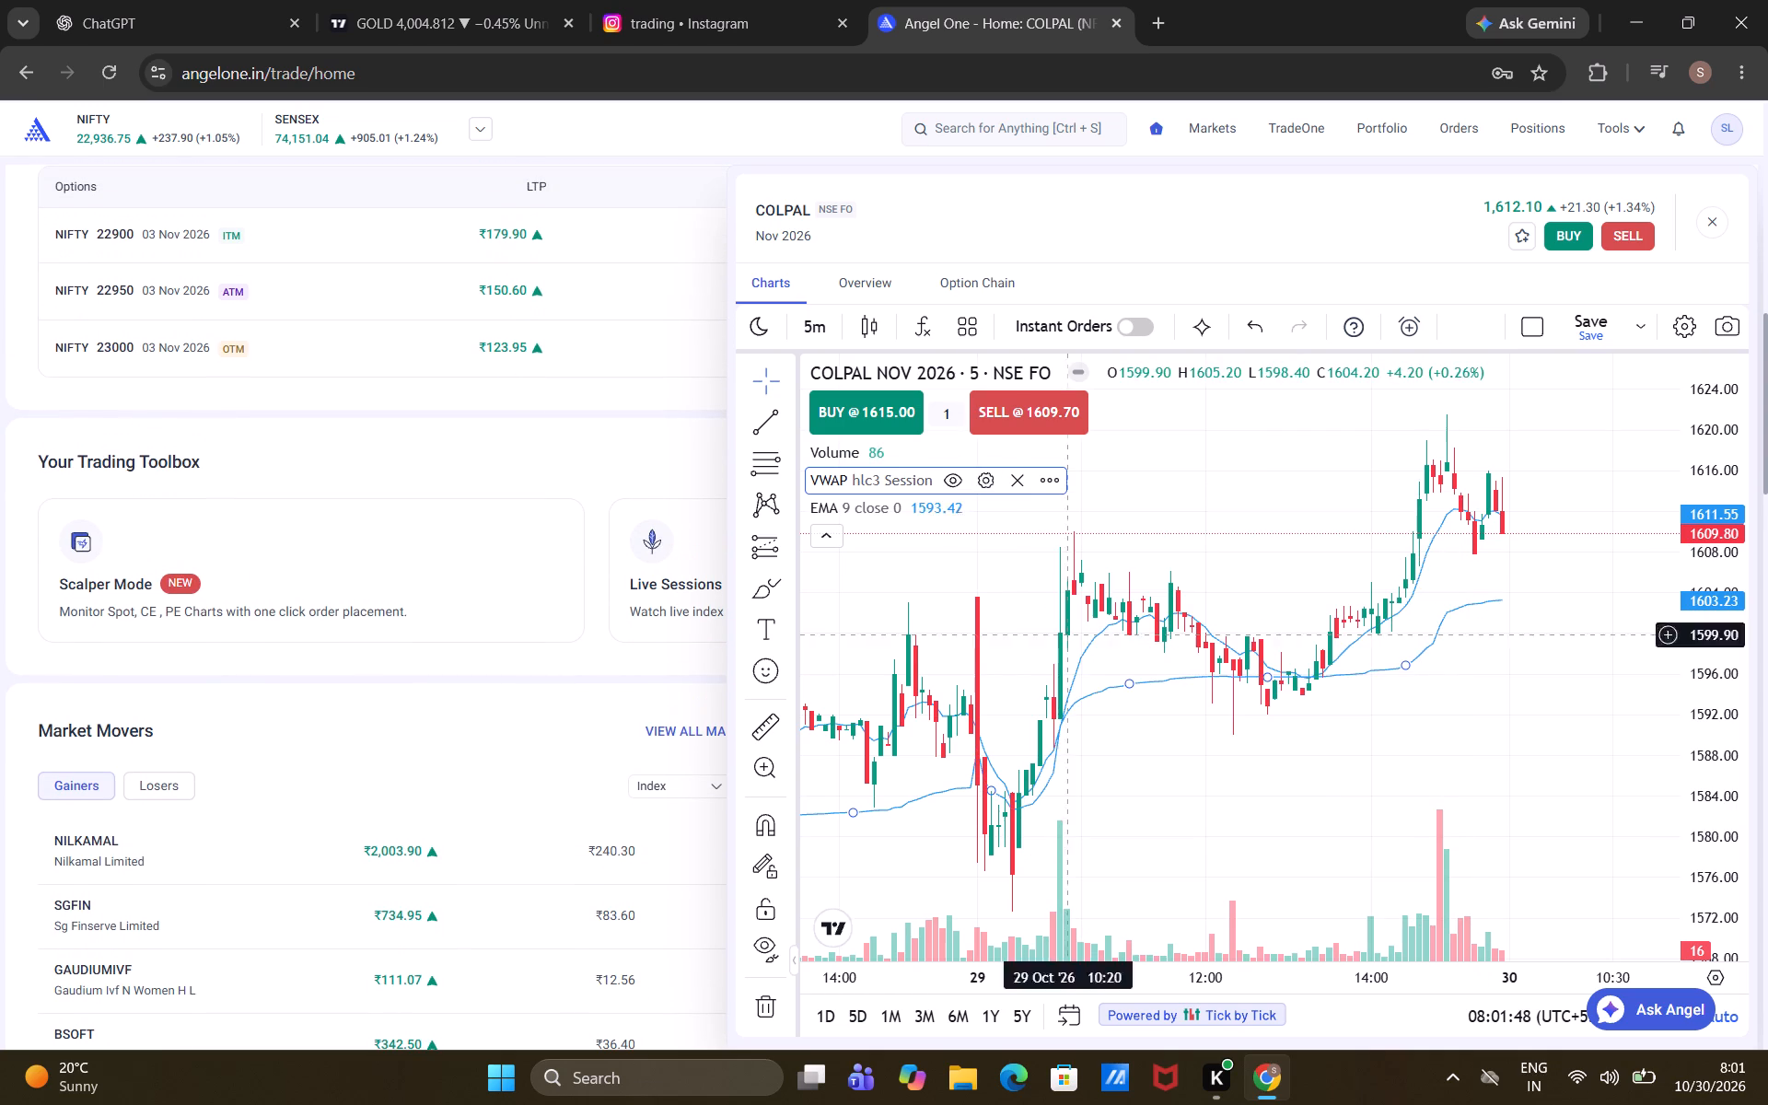
Consult the EMA 9 + VWAP reel on Instagram and recolour the VWAP line on the Angel One COLPAL chart to pink.
click(688, 0)
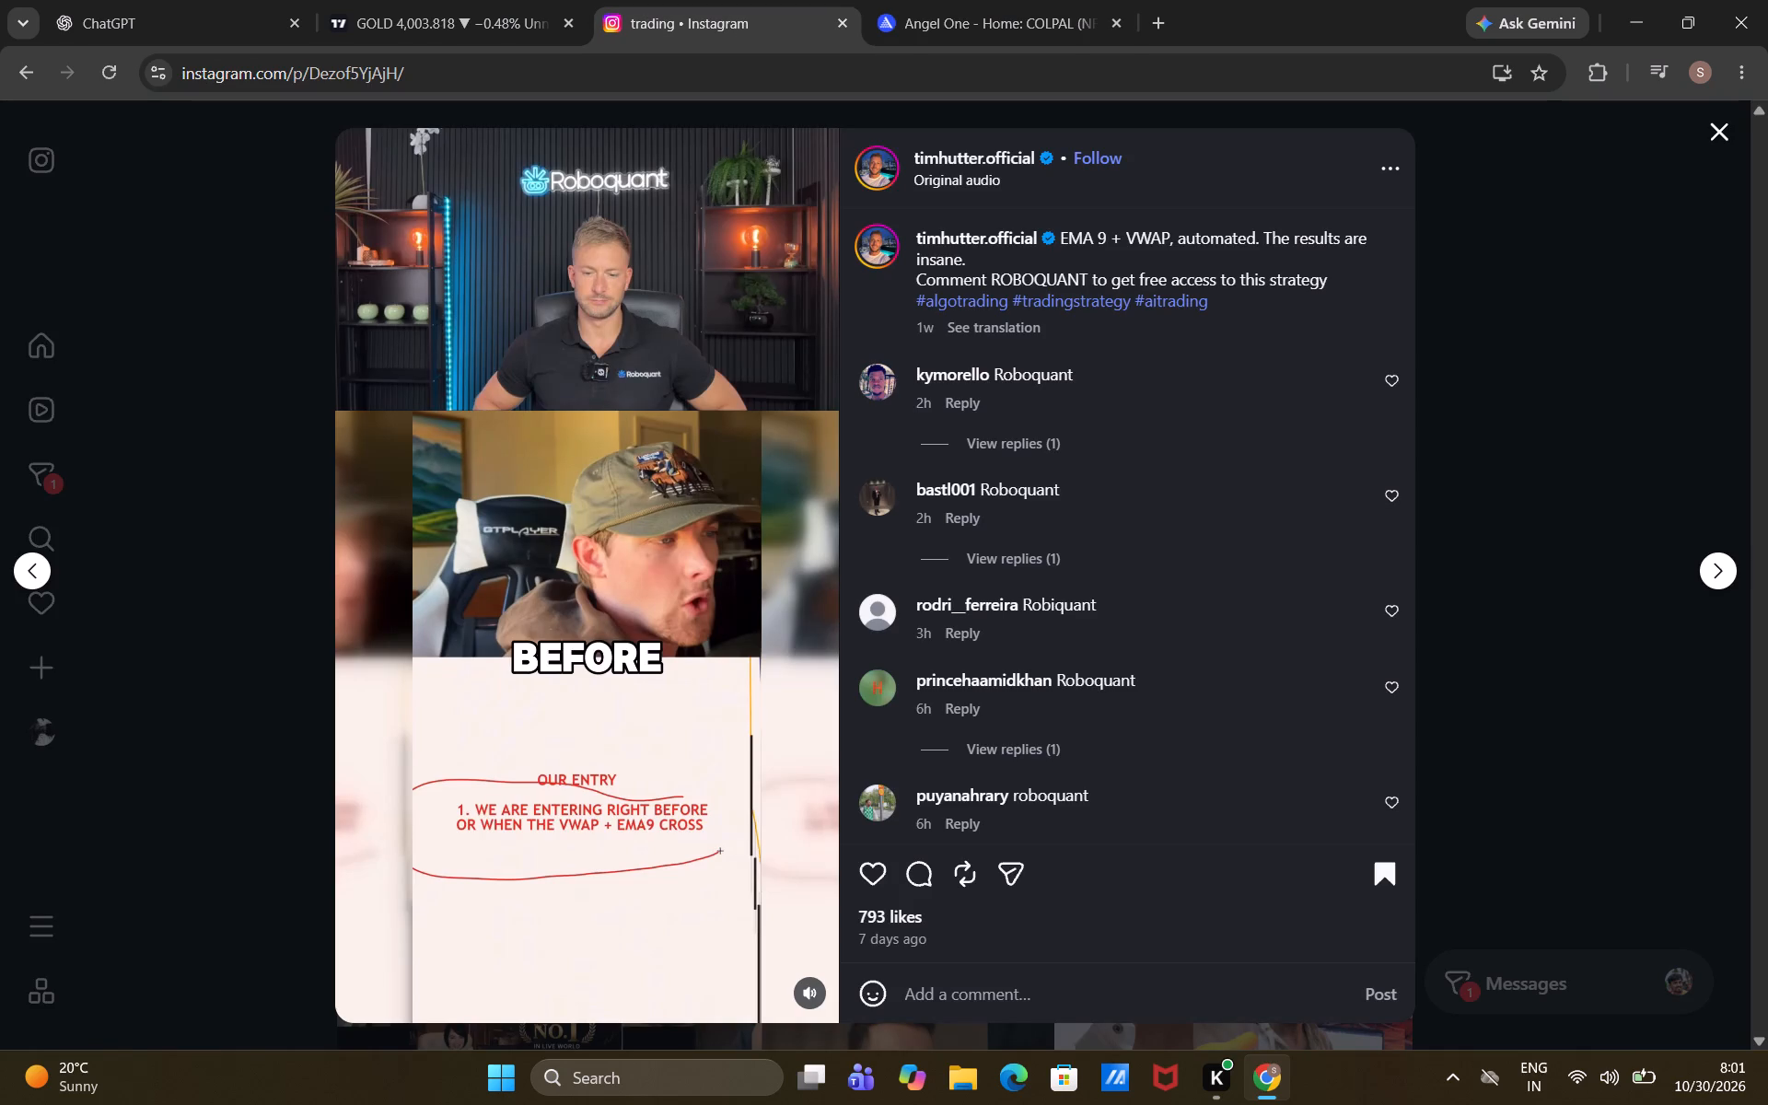
click(901, 18)
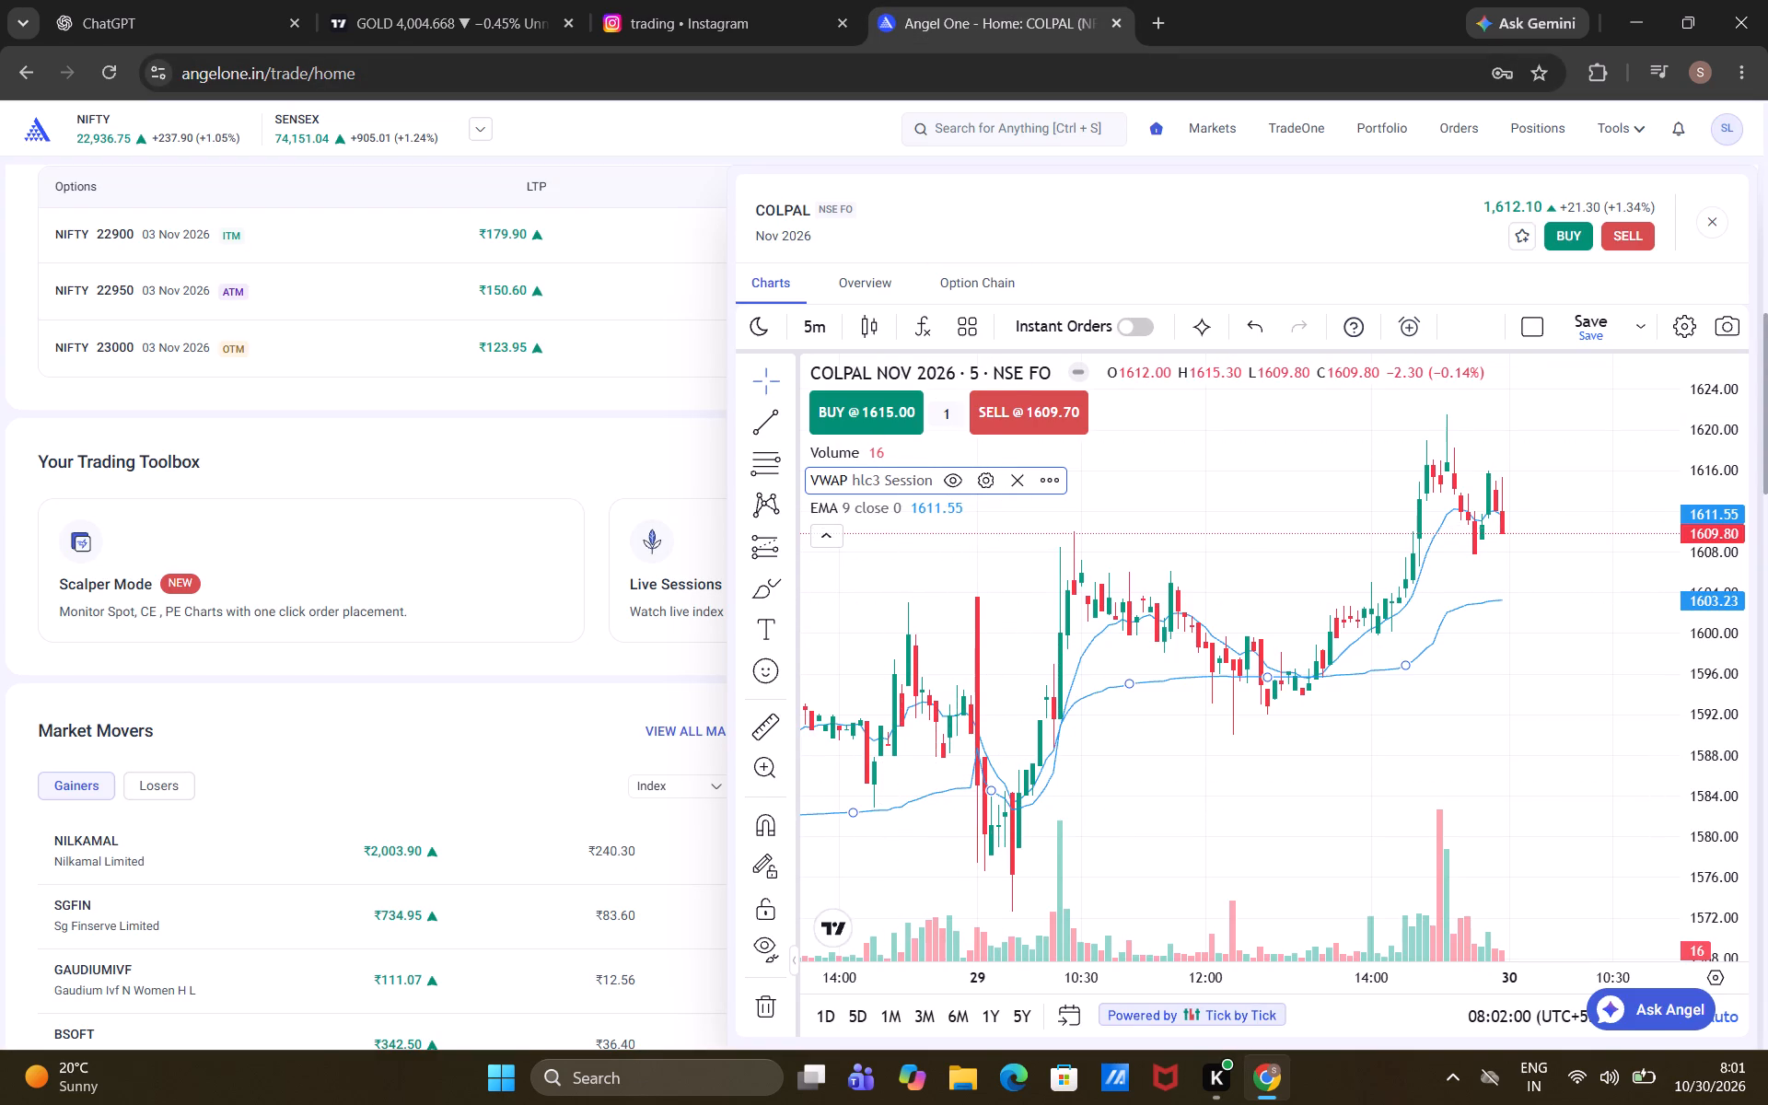
click(991, 476)
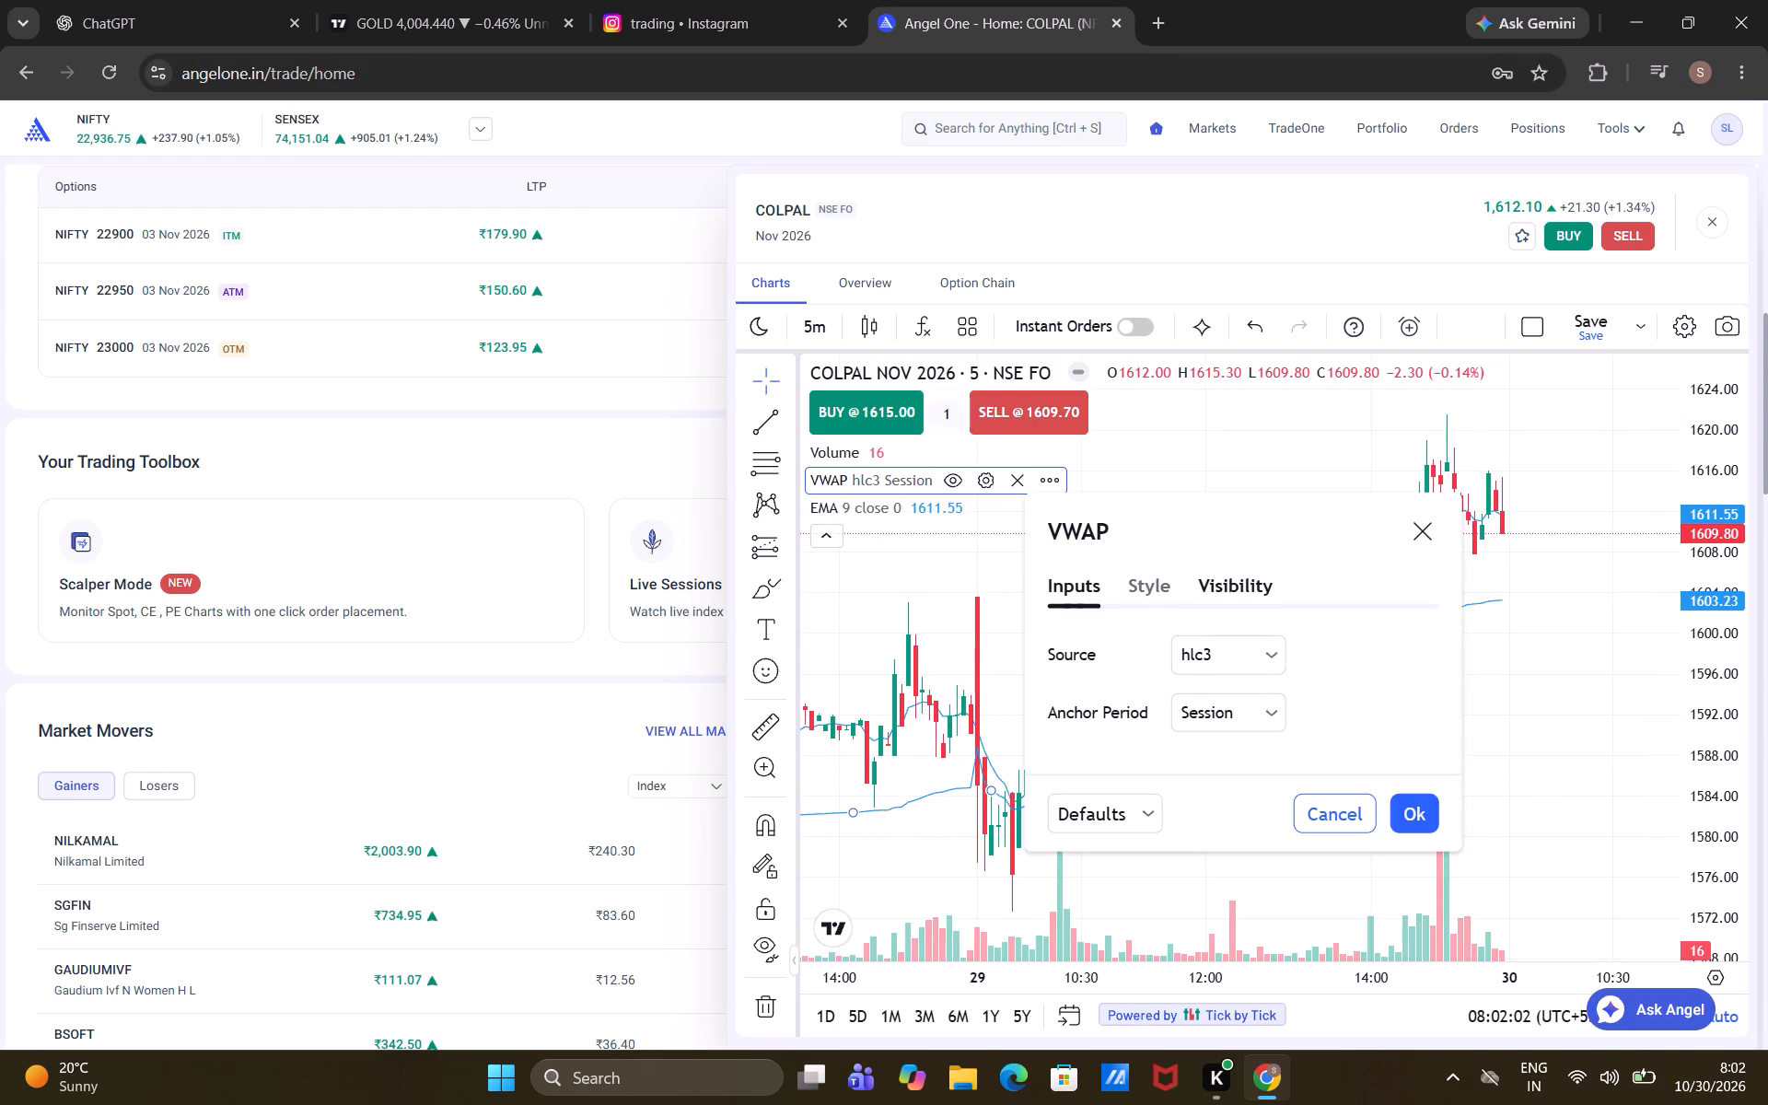
click(1159, 585)
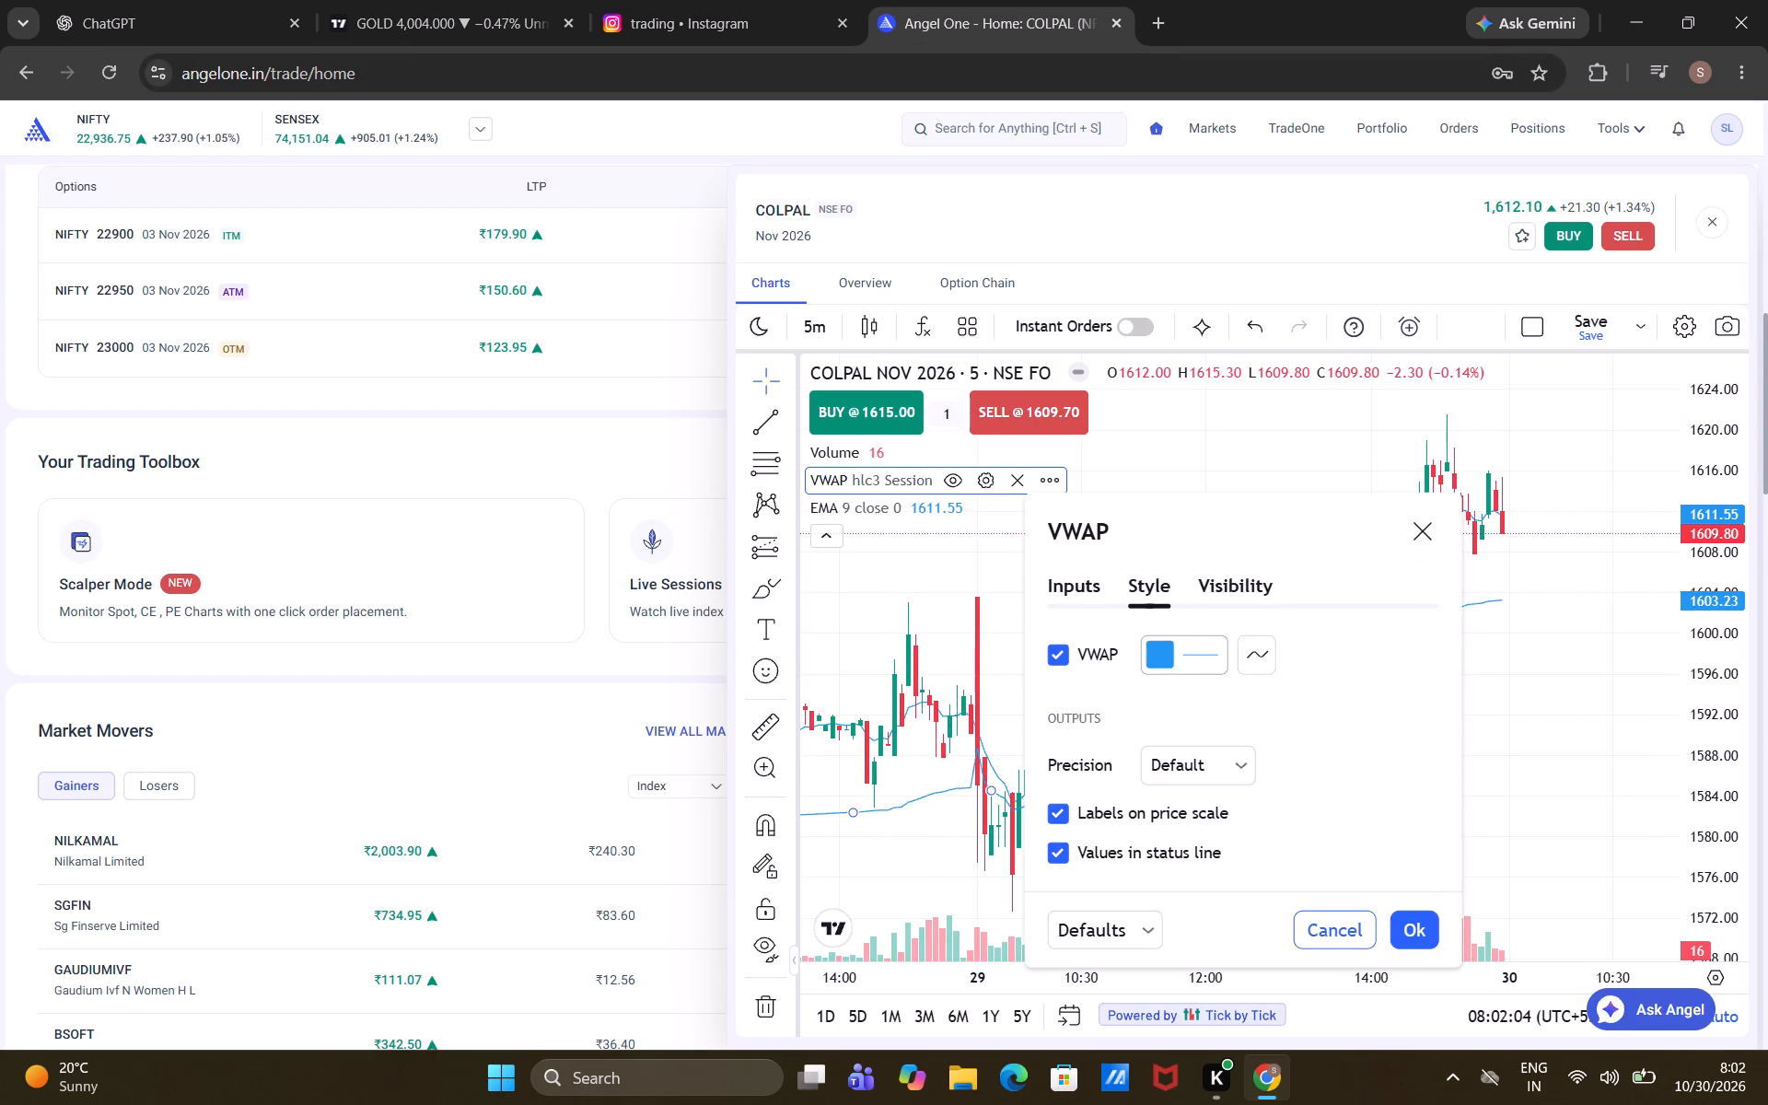
click(1156, 667)
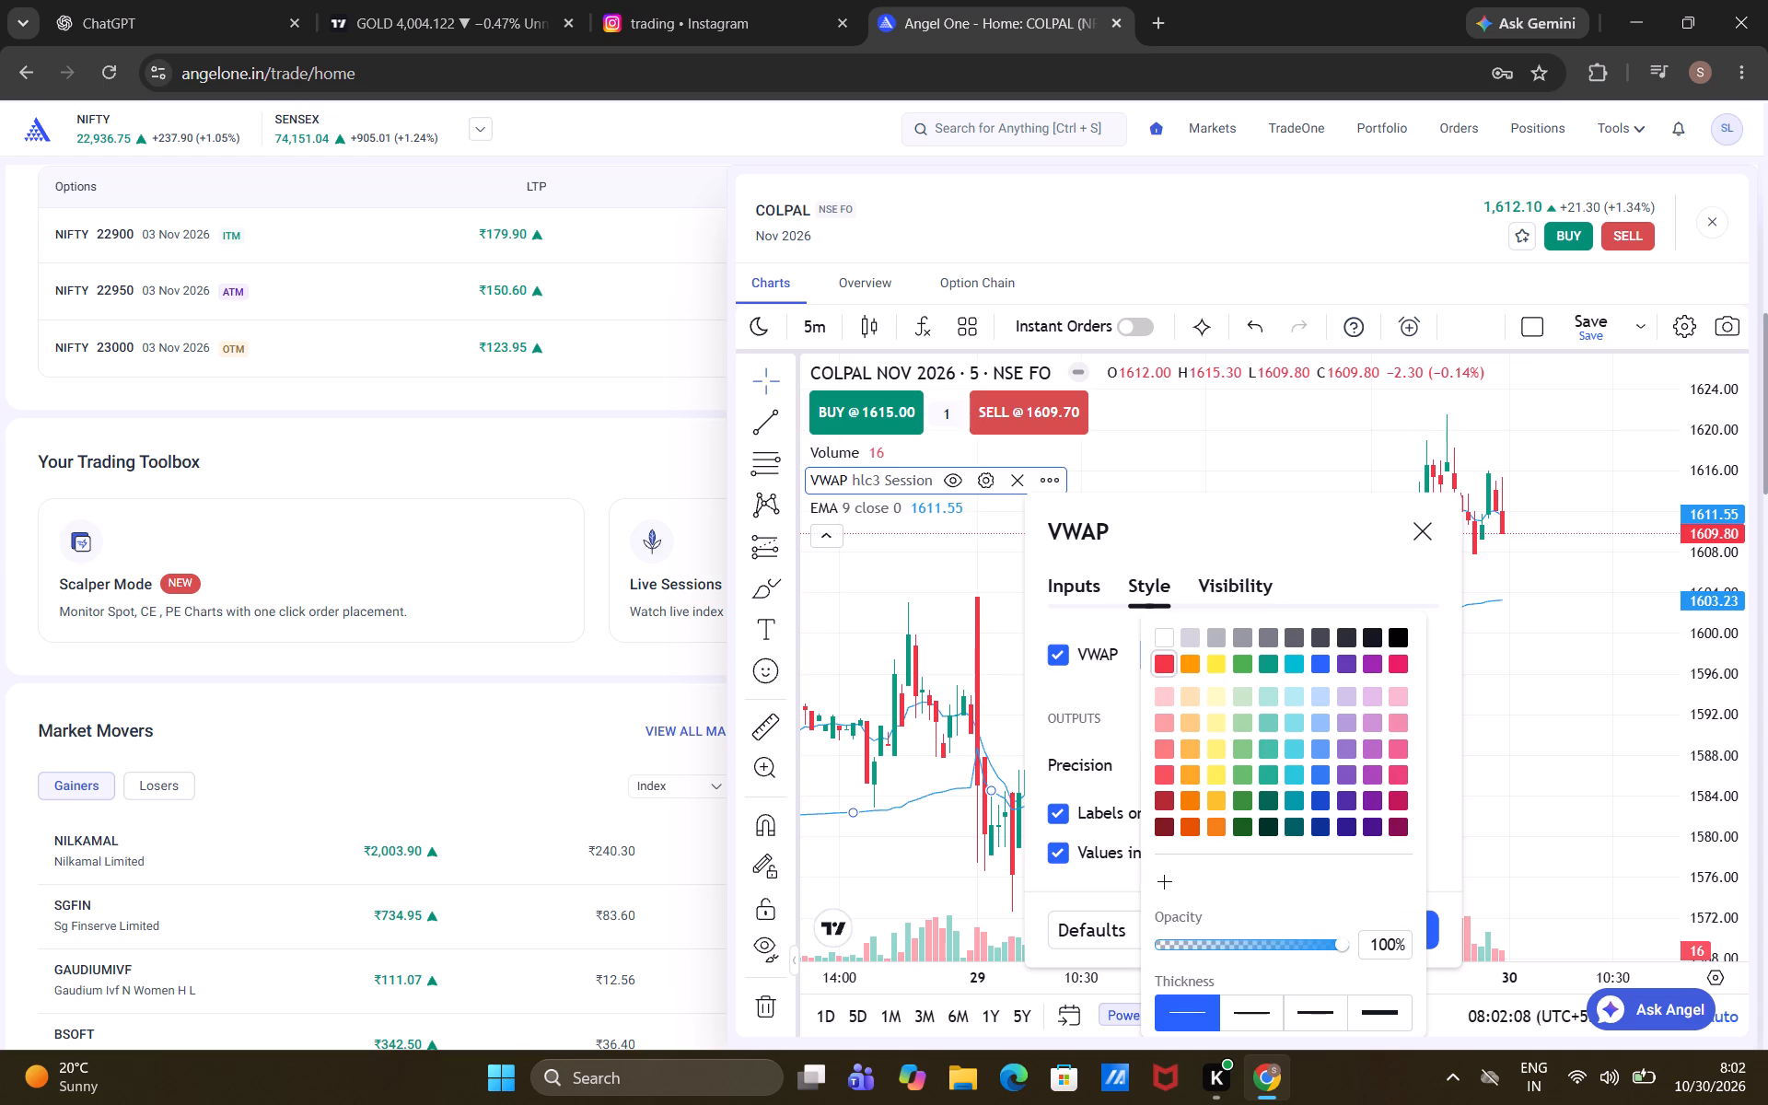
click(1399, 662)
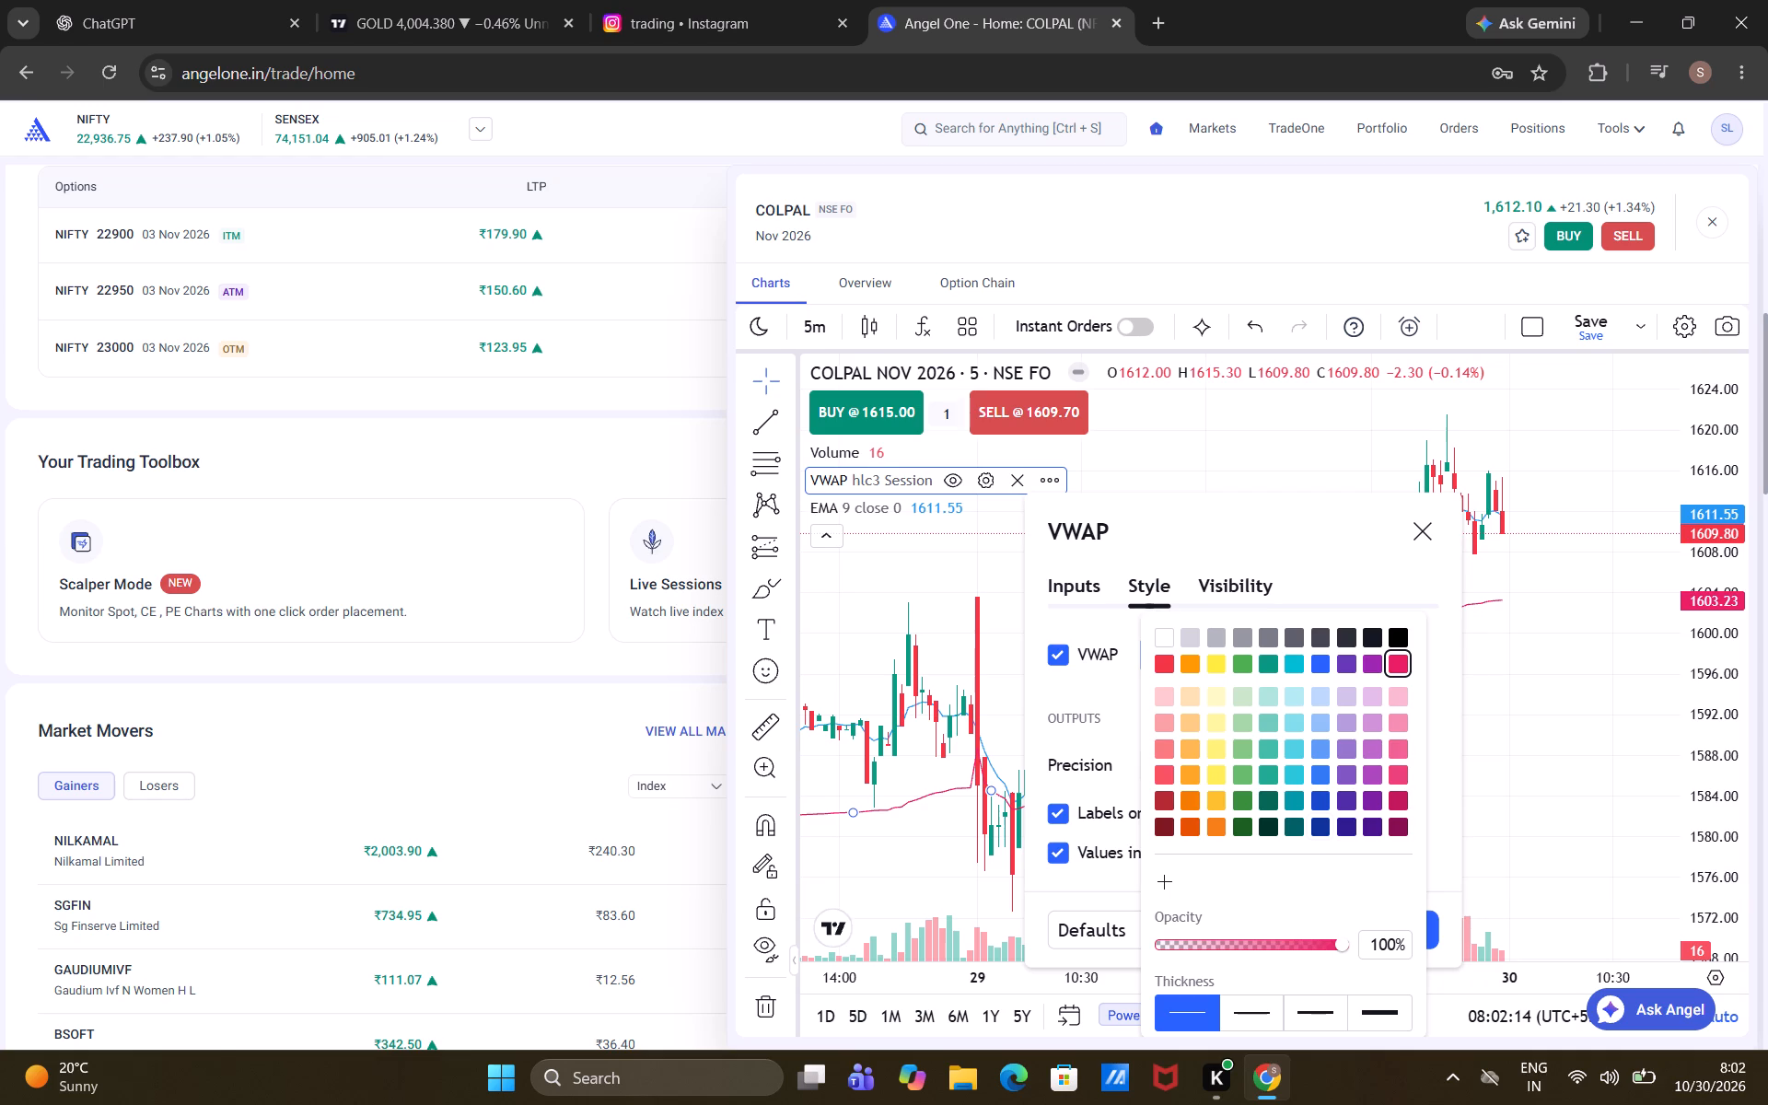
scroll(1321, 820, down, 1)
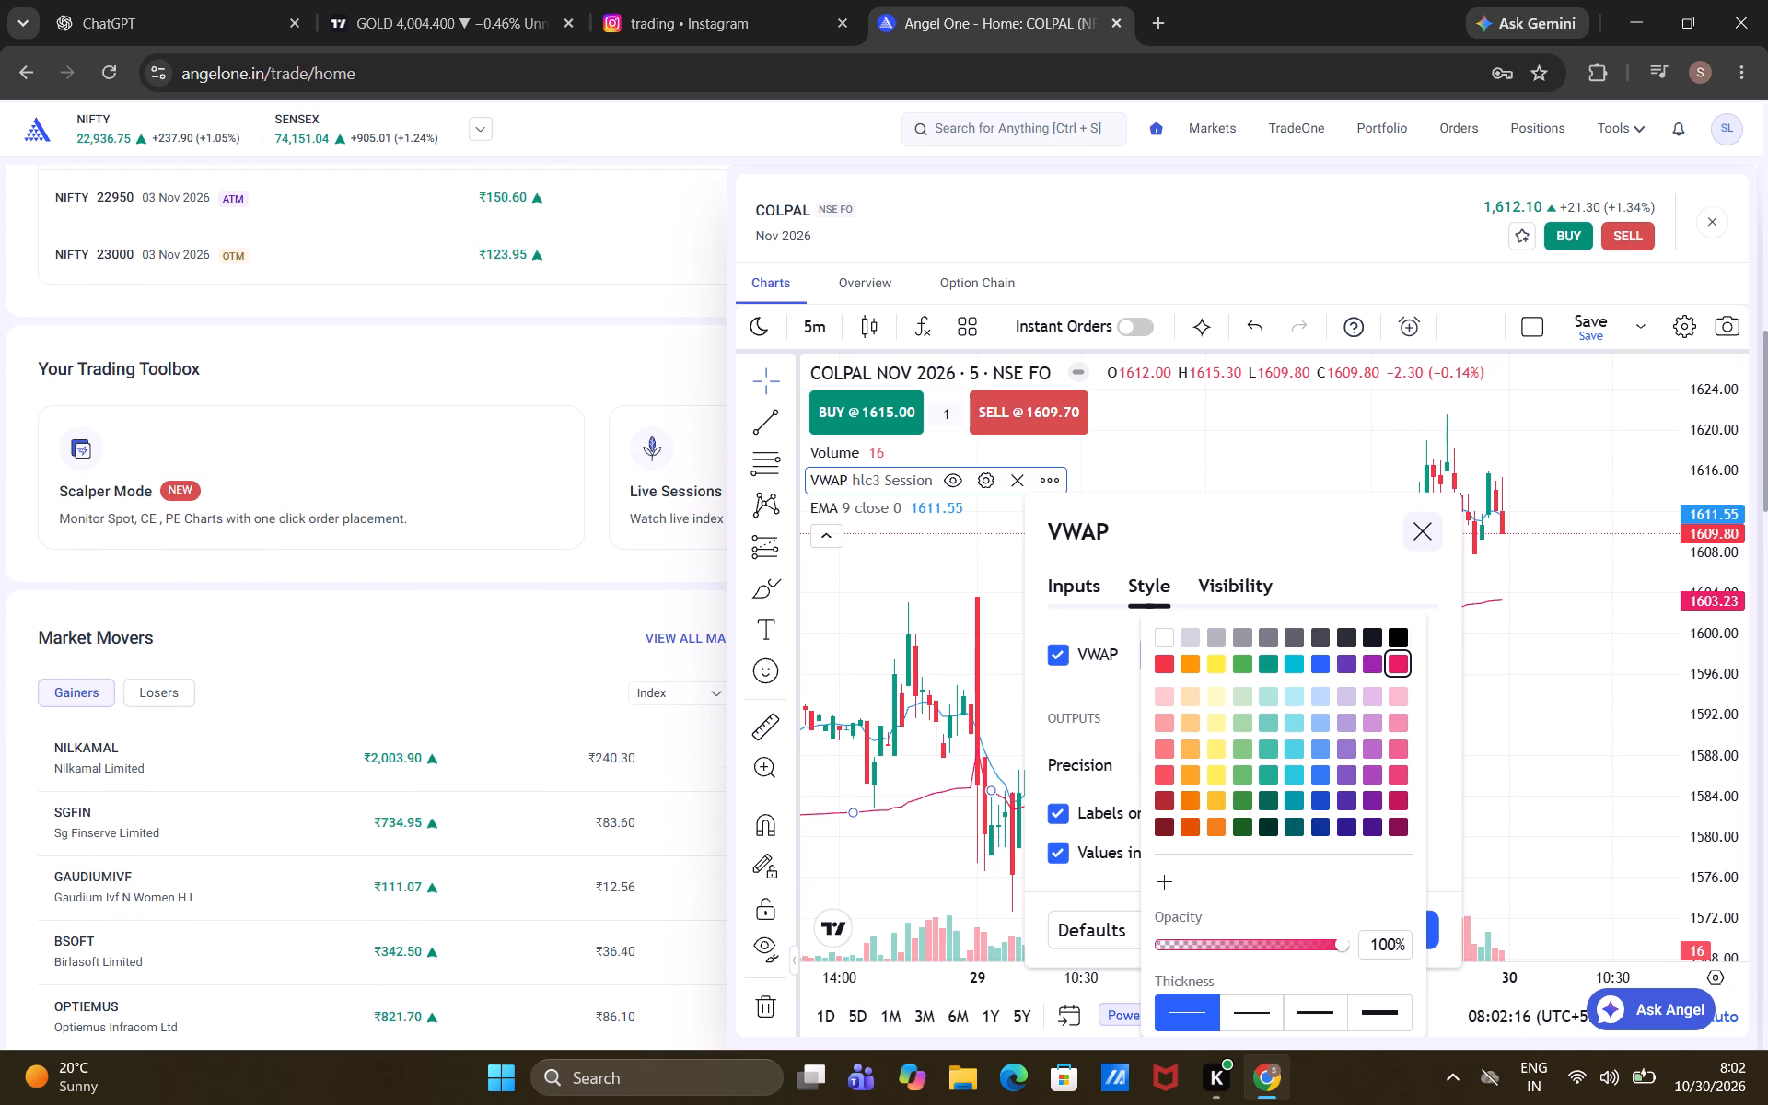
click(1417, 531)
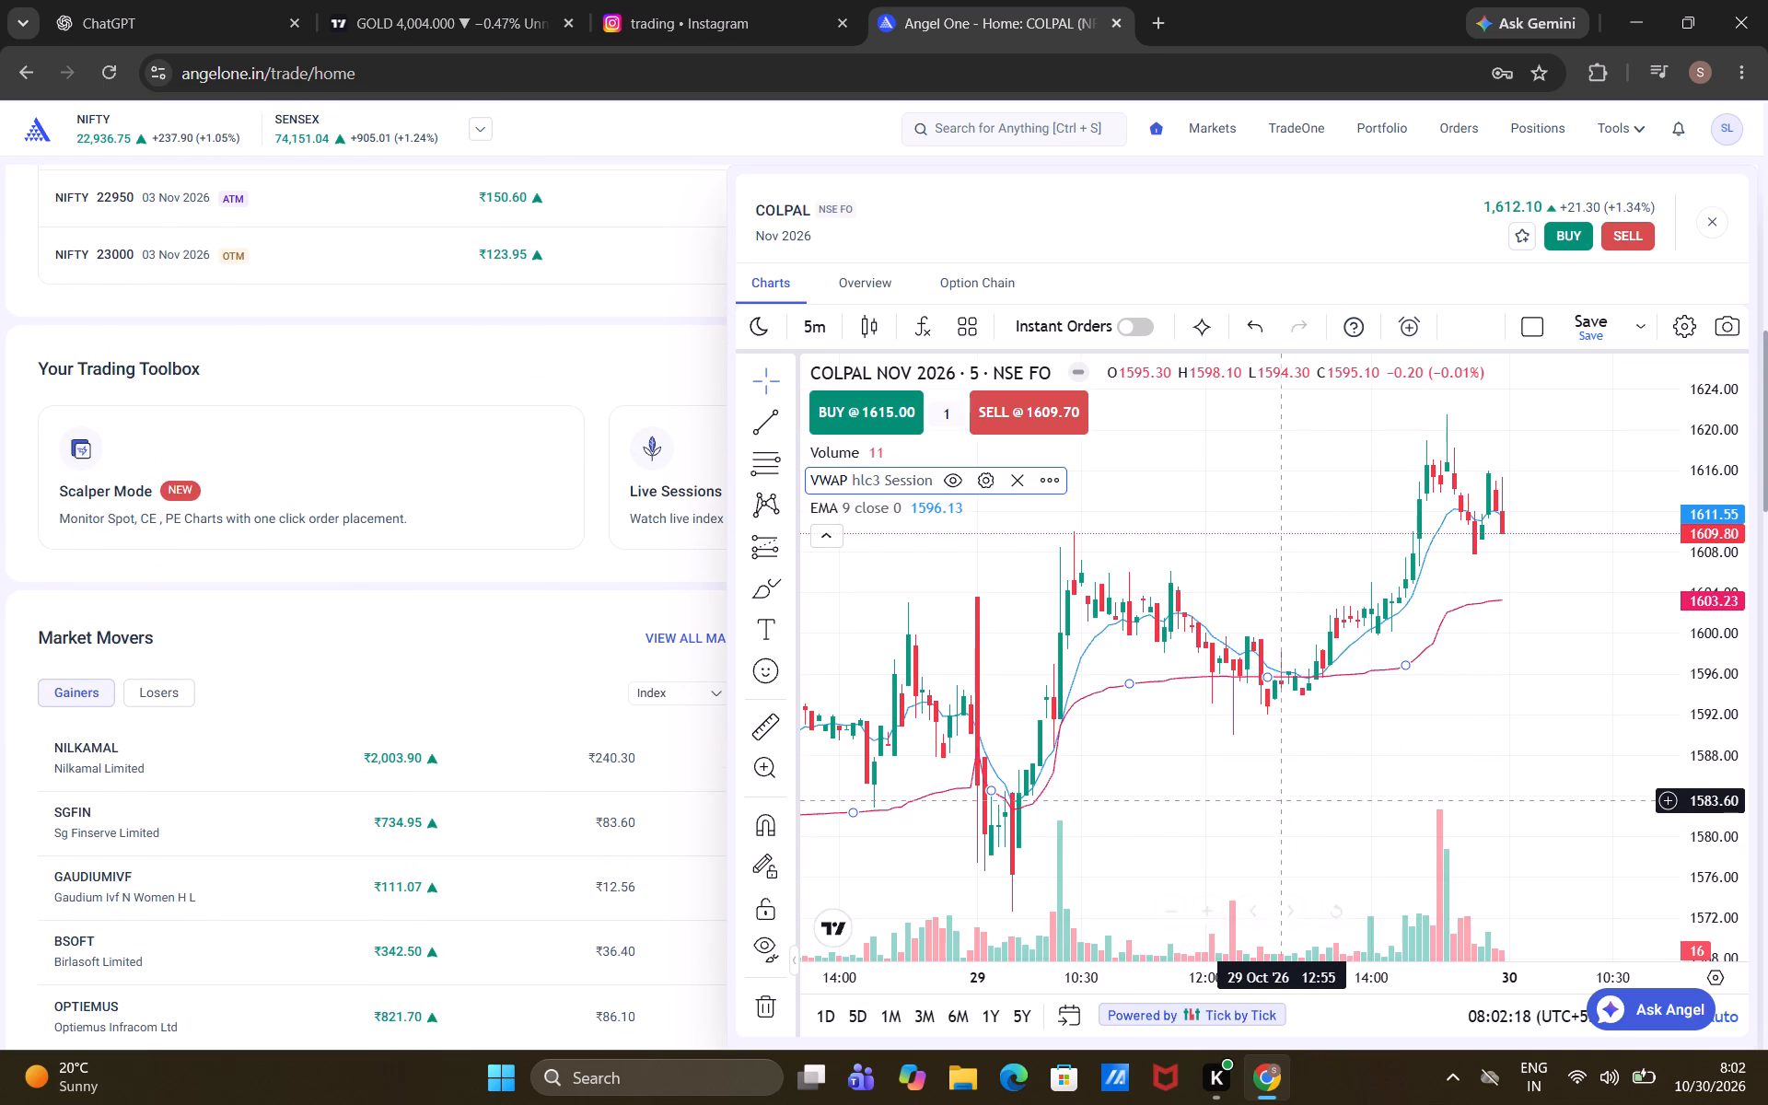
Look over the COLPAL price history and review the Symbol options in the chart settings without changing them.
drag(1277, 800, 1448, 734)
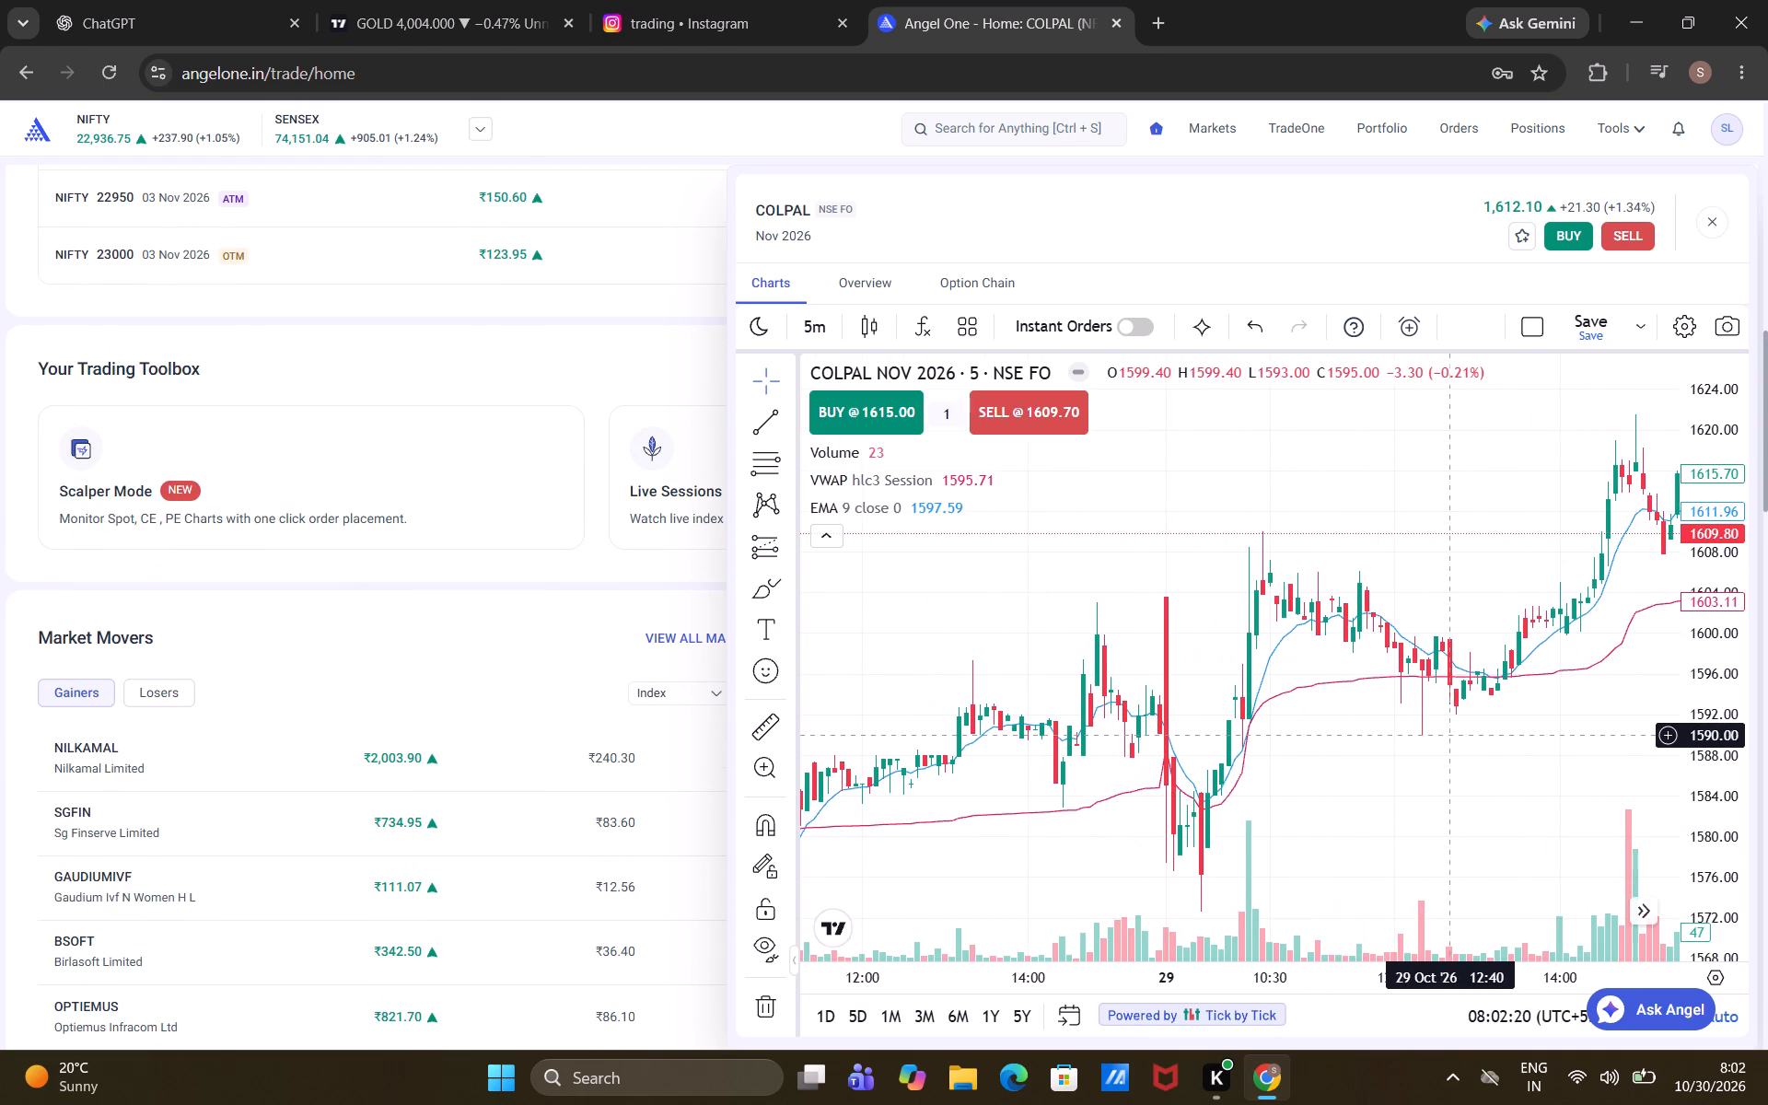
drag(1448, 734, 1356, 713)
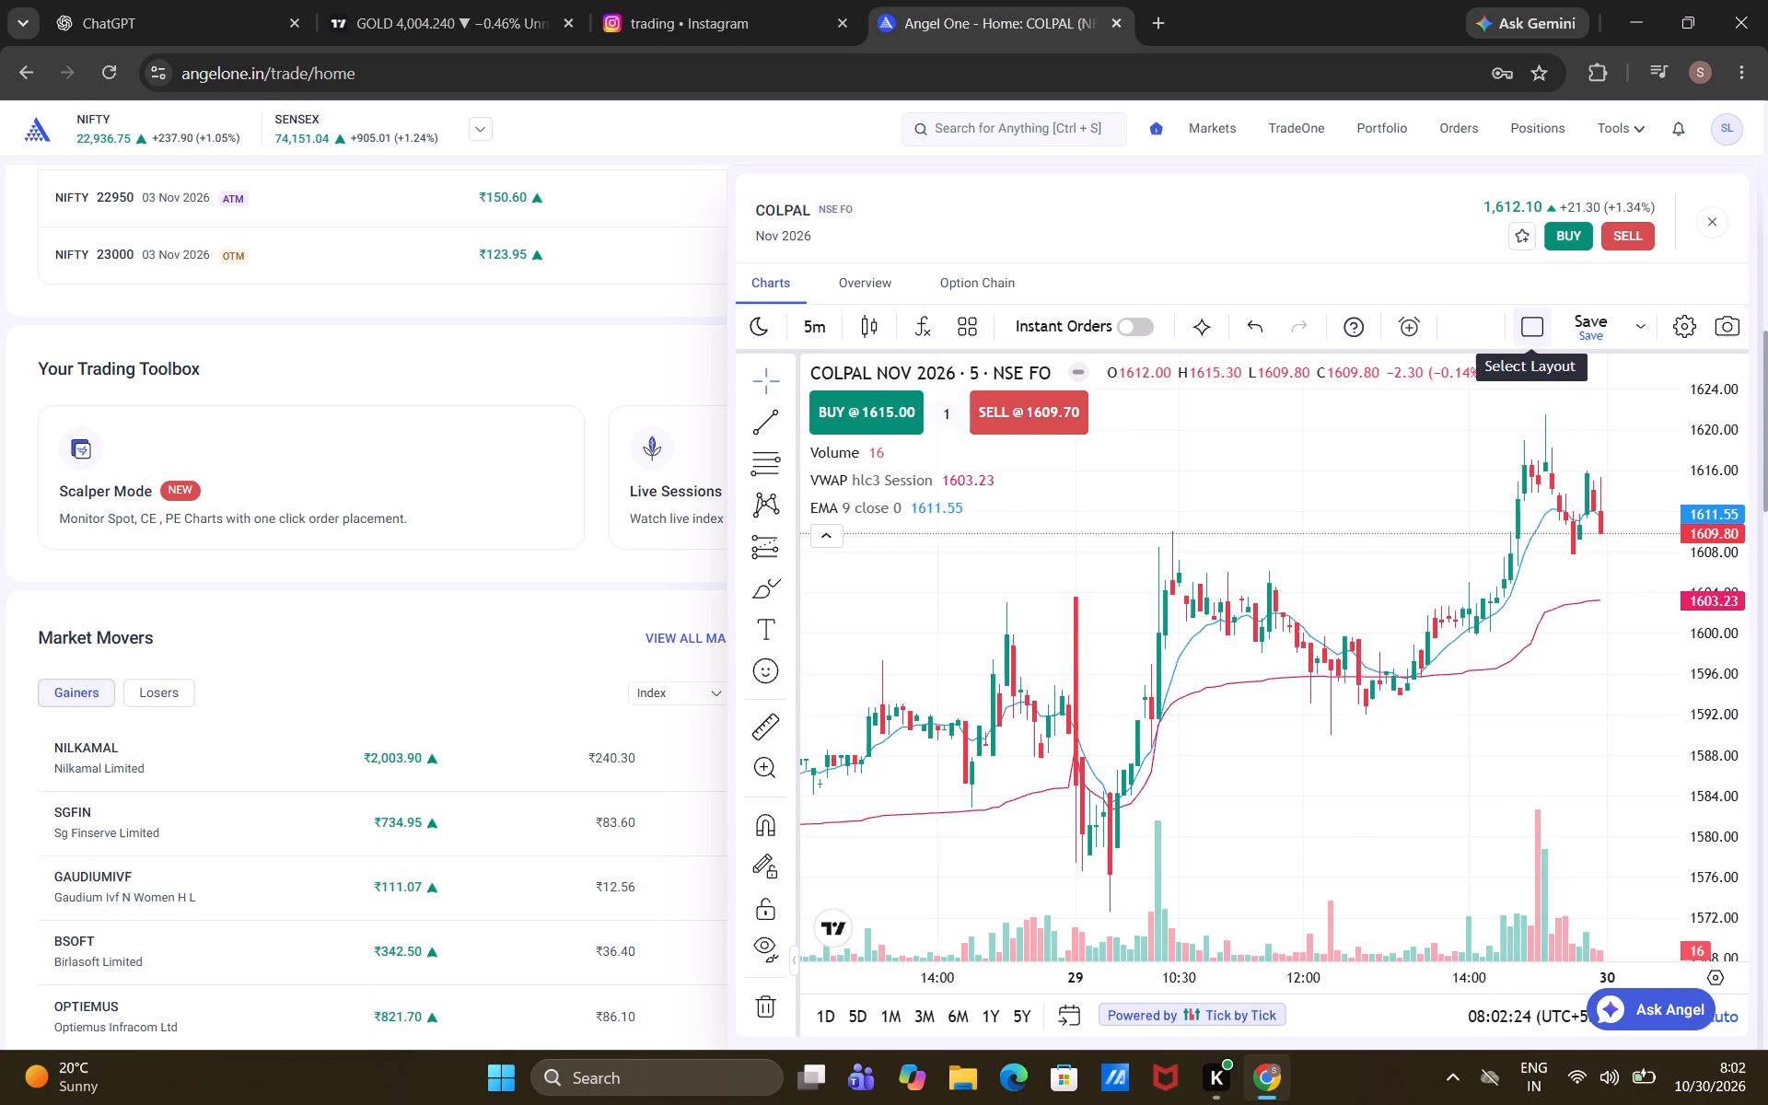
scroll(1533, 330, left, 1)
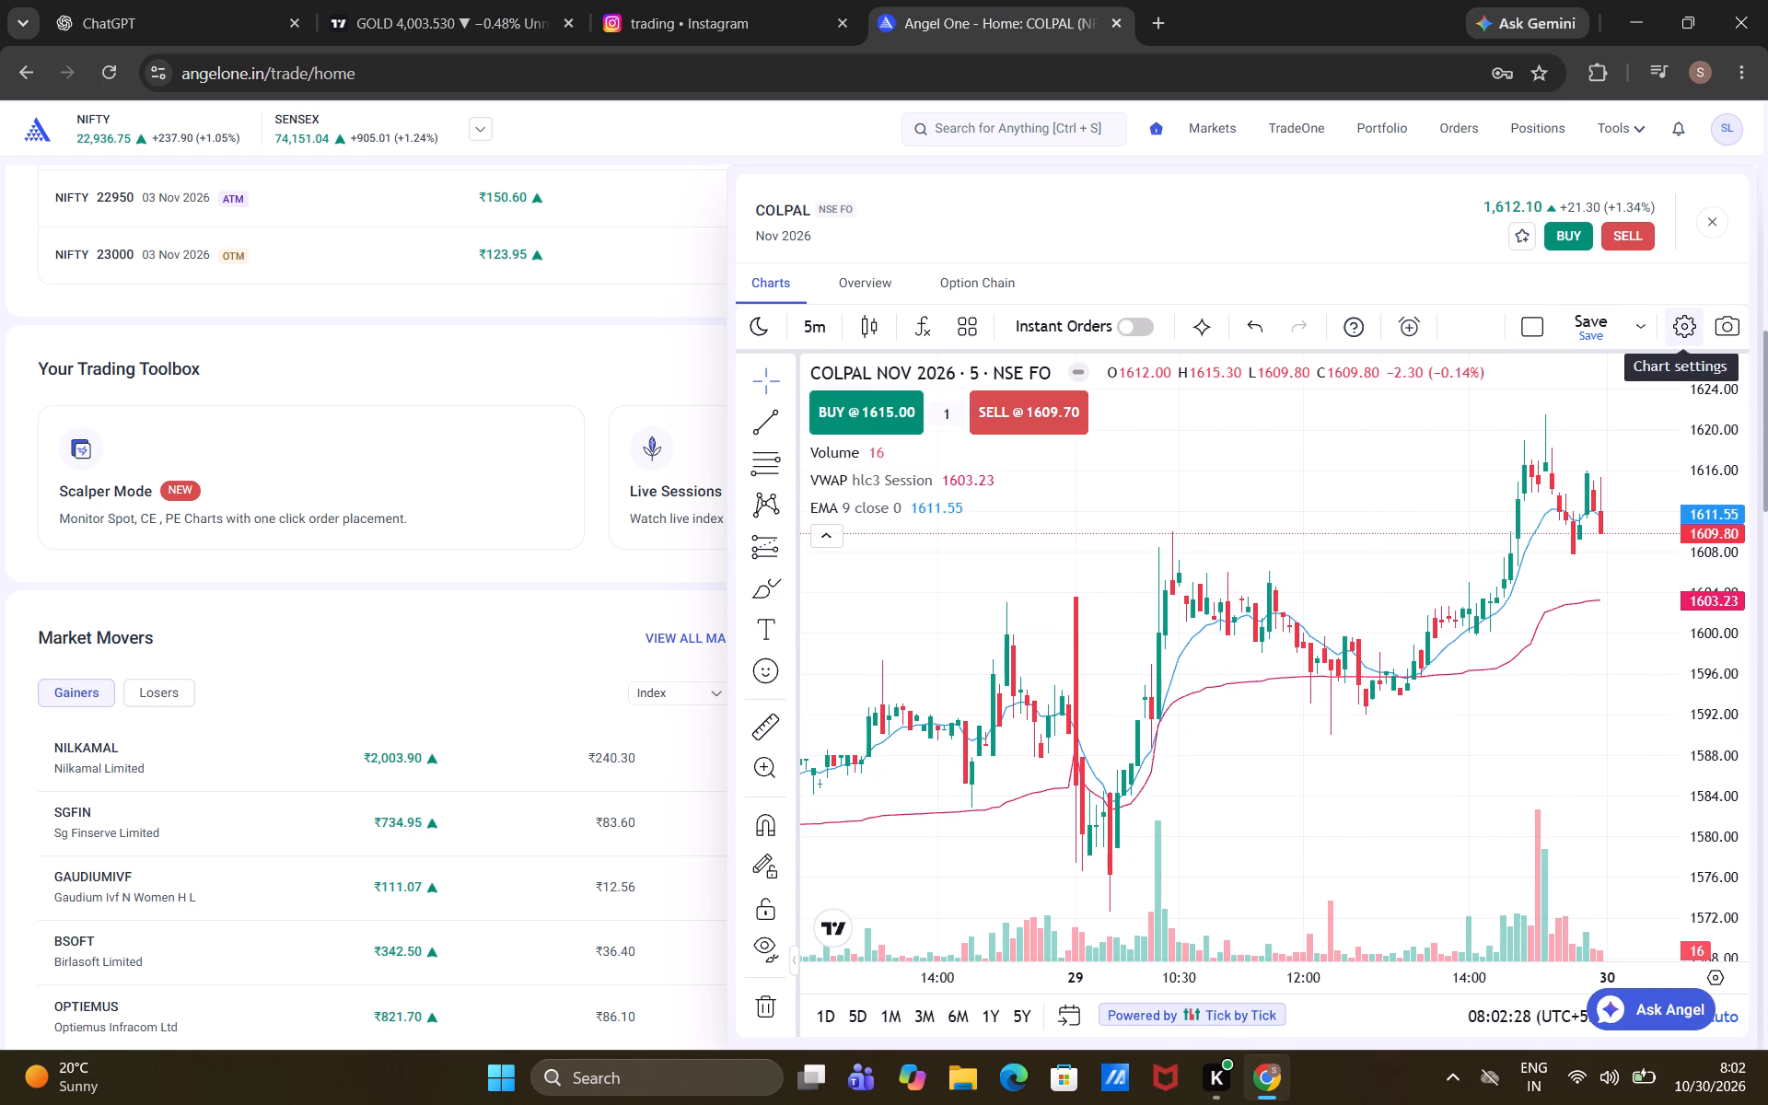
click(1685, 308)
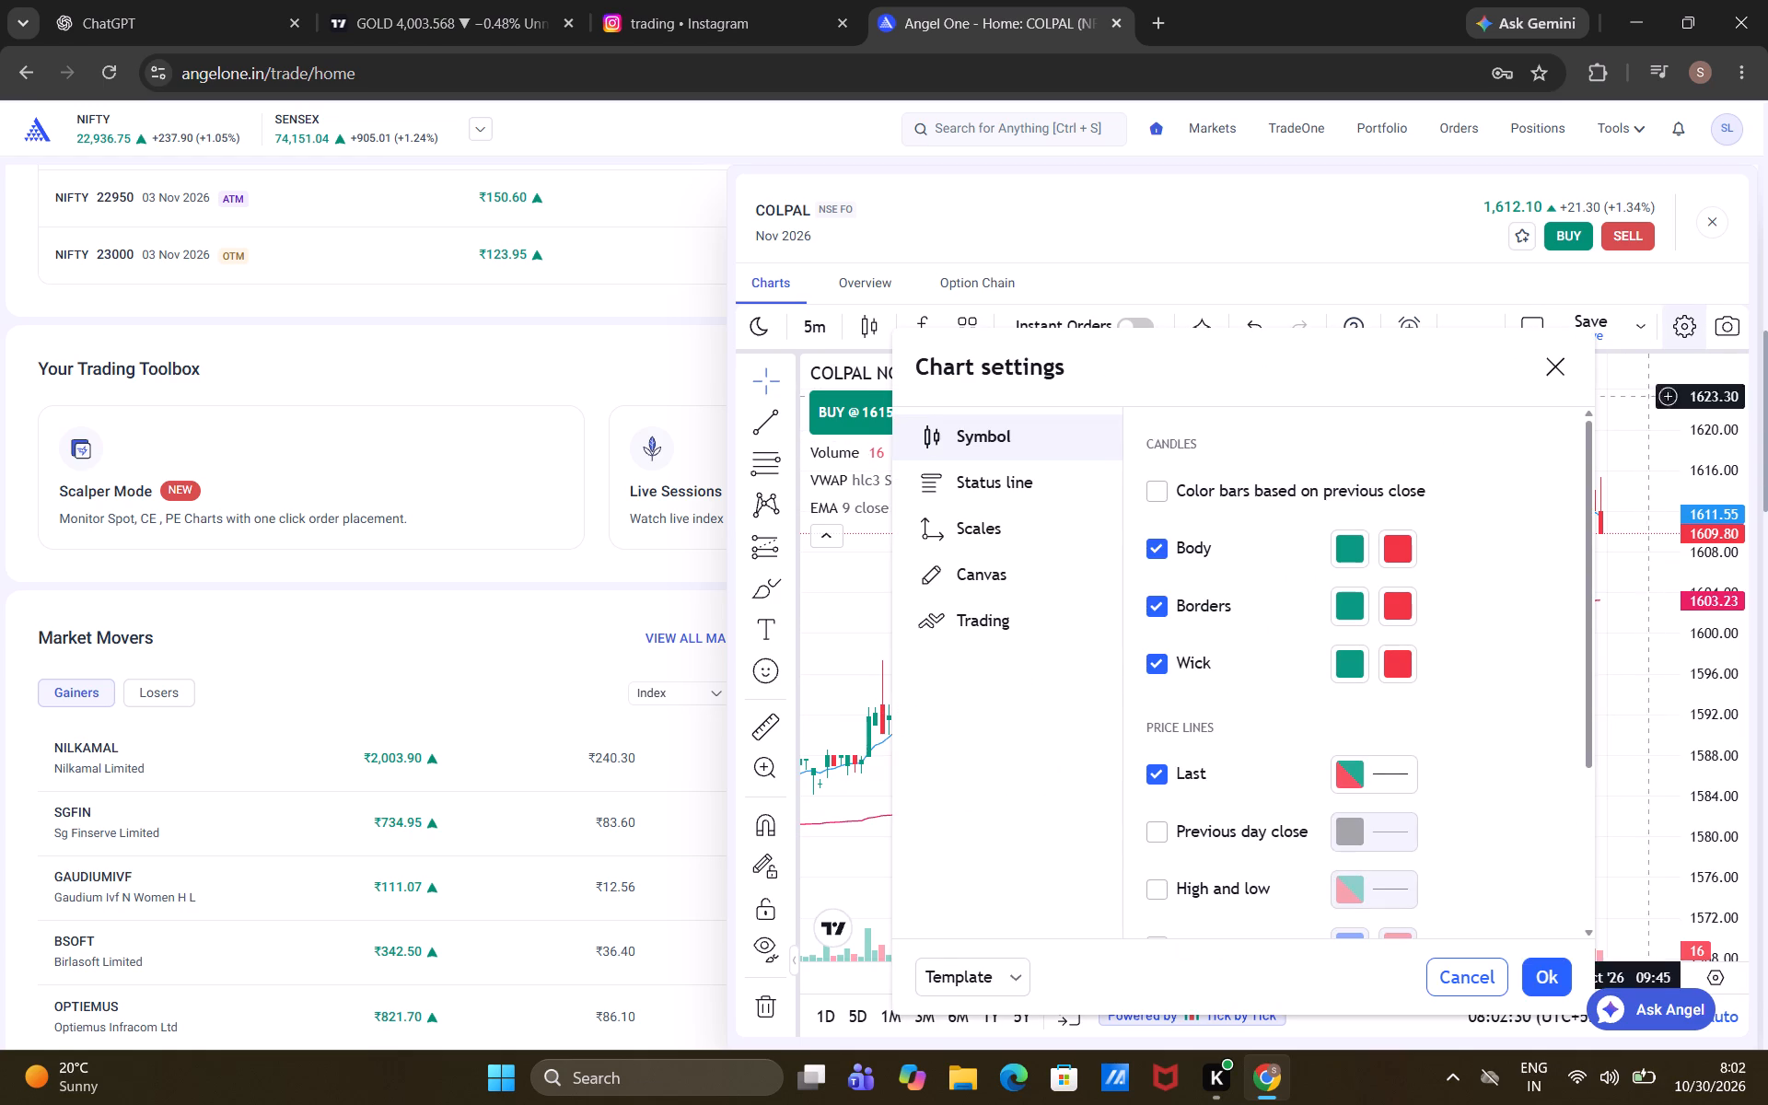
scroll(1274, 747, down, 3)
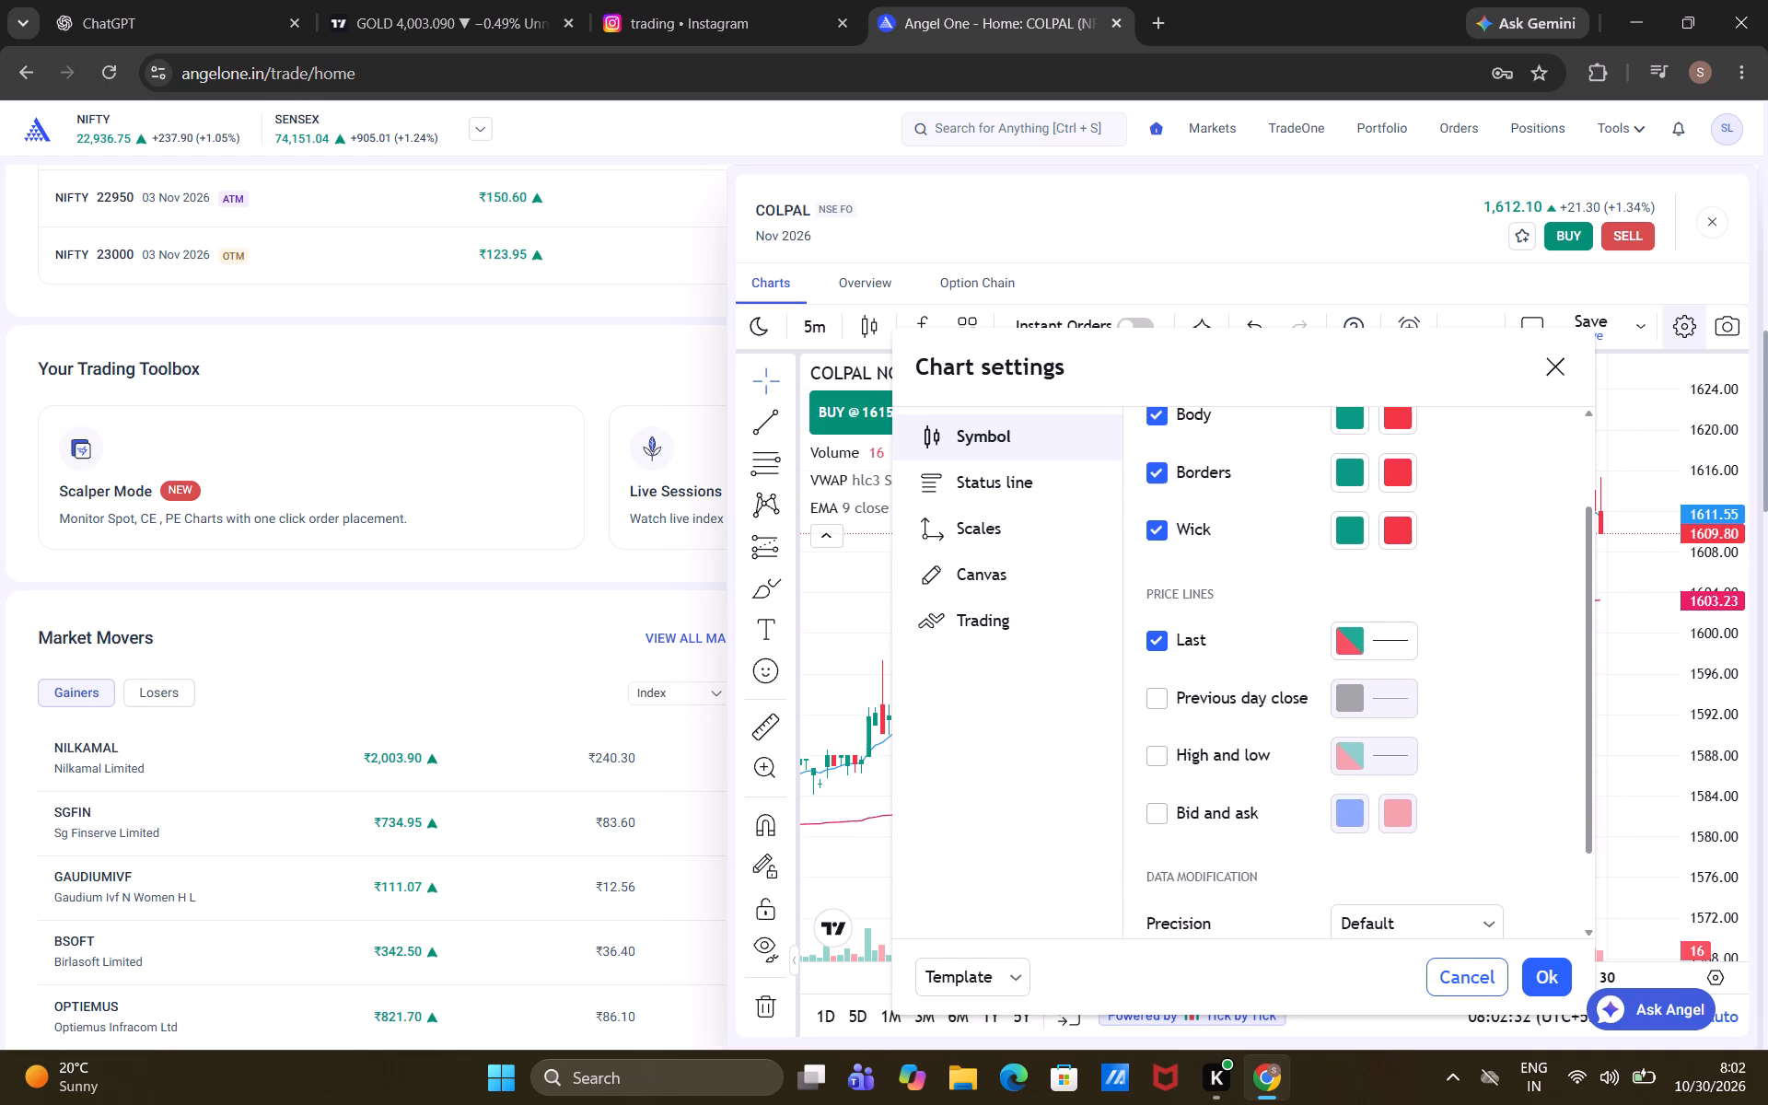
scroll(1274, 747, down, 2)
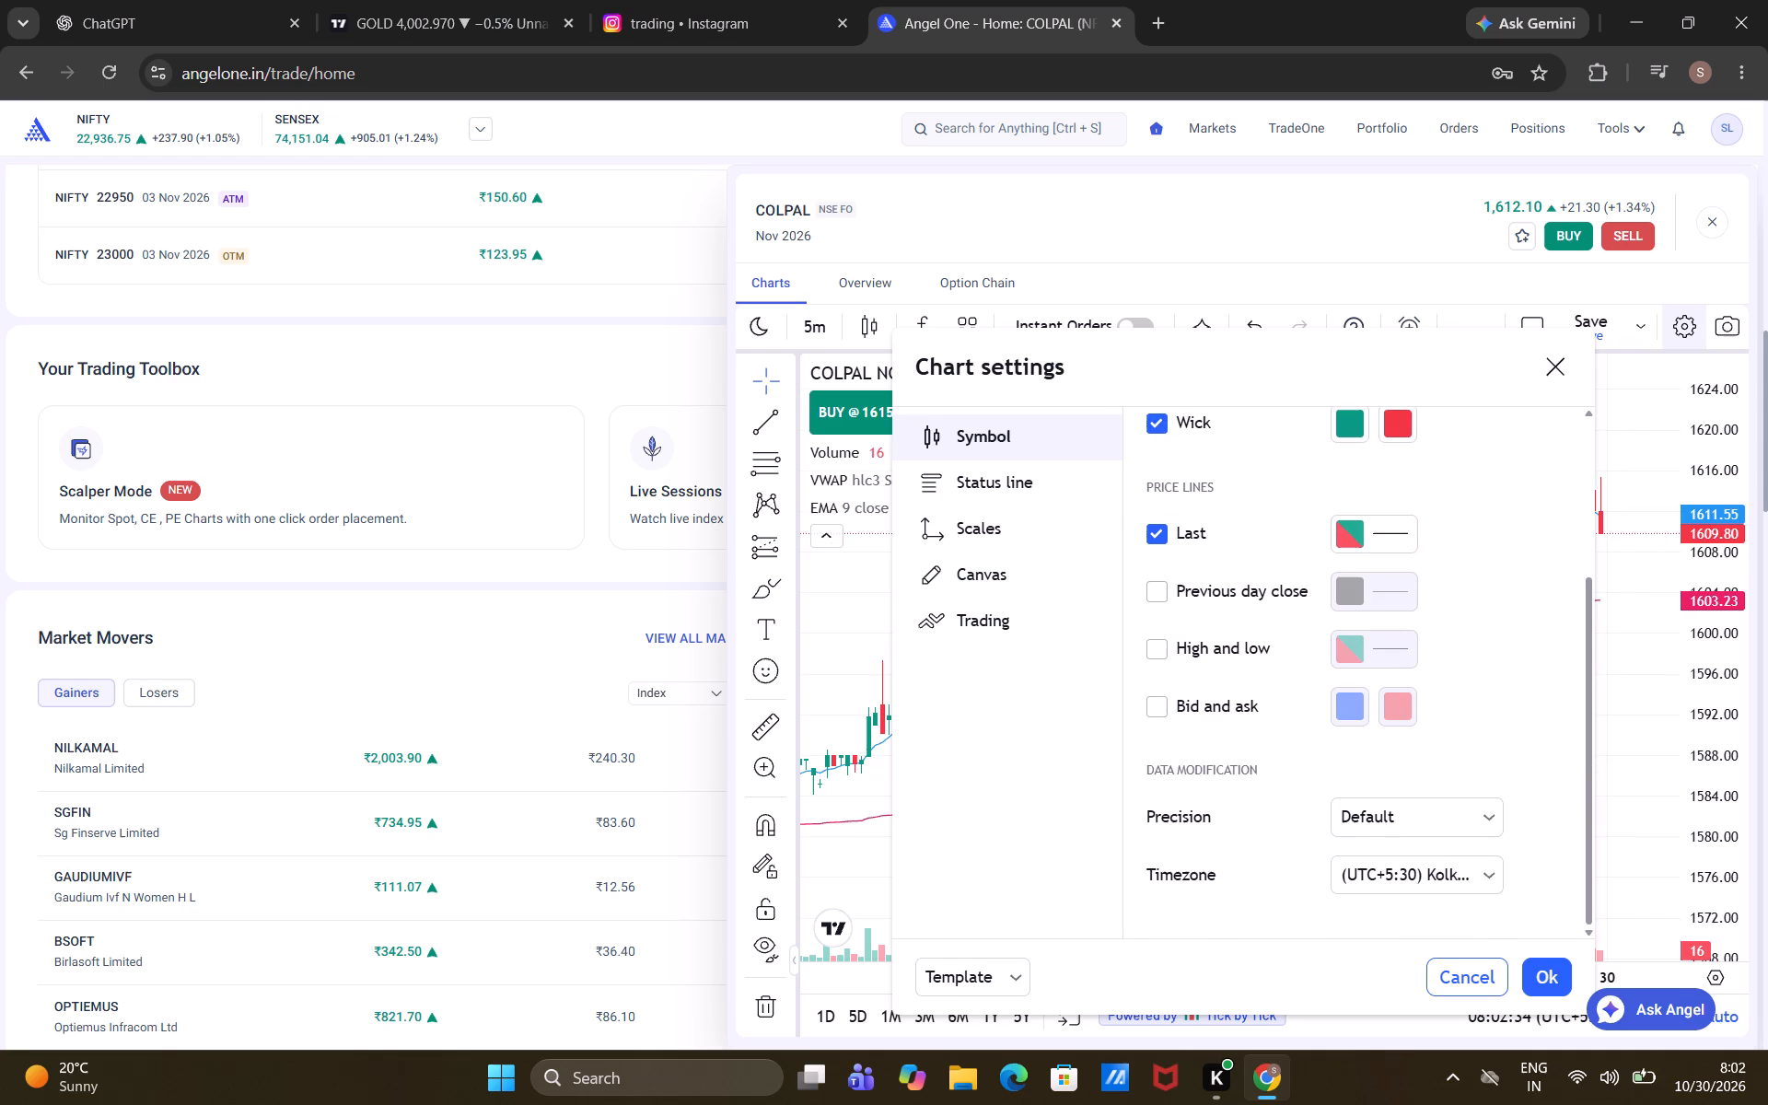
click(1554, 378)
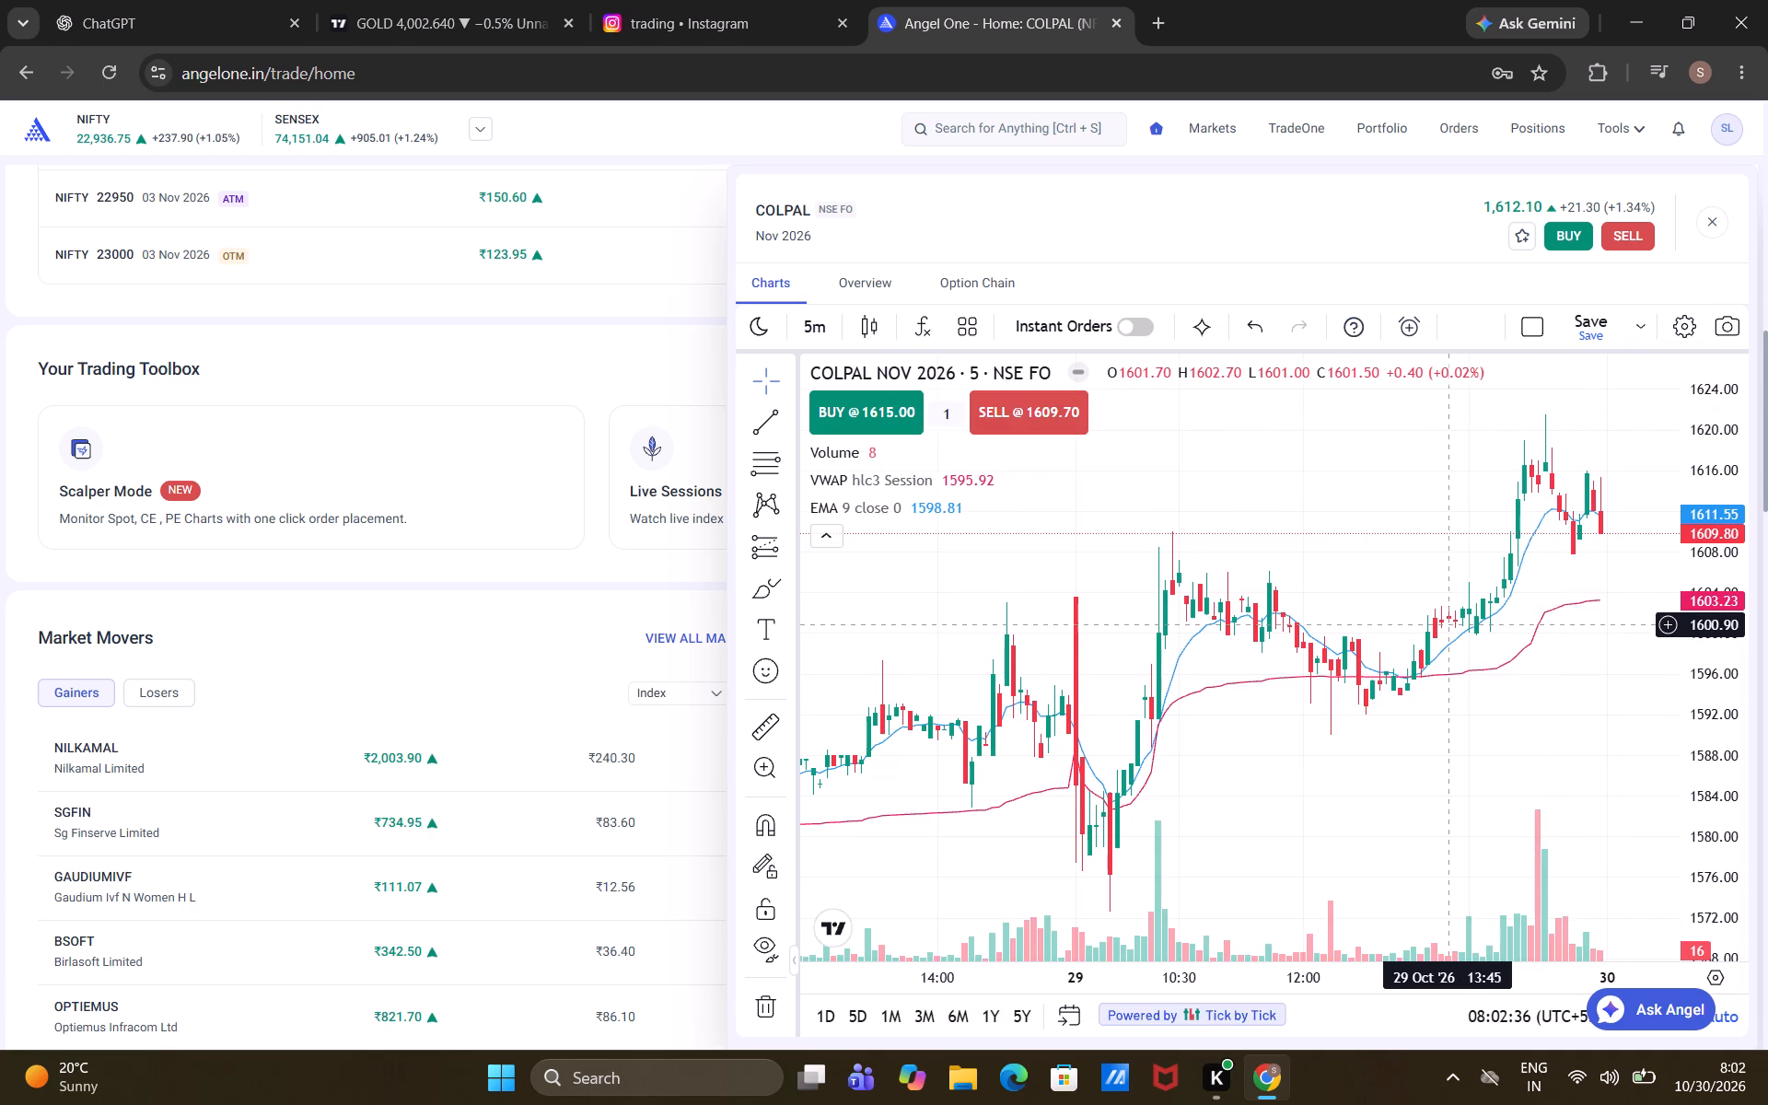
Switch the COLPAL chart's time interval to 3 minutes.
click(818, 321)
click(820, 599)
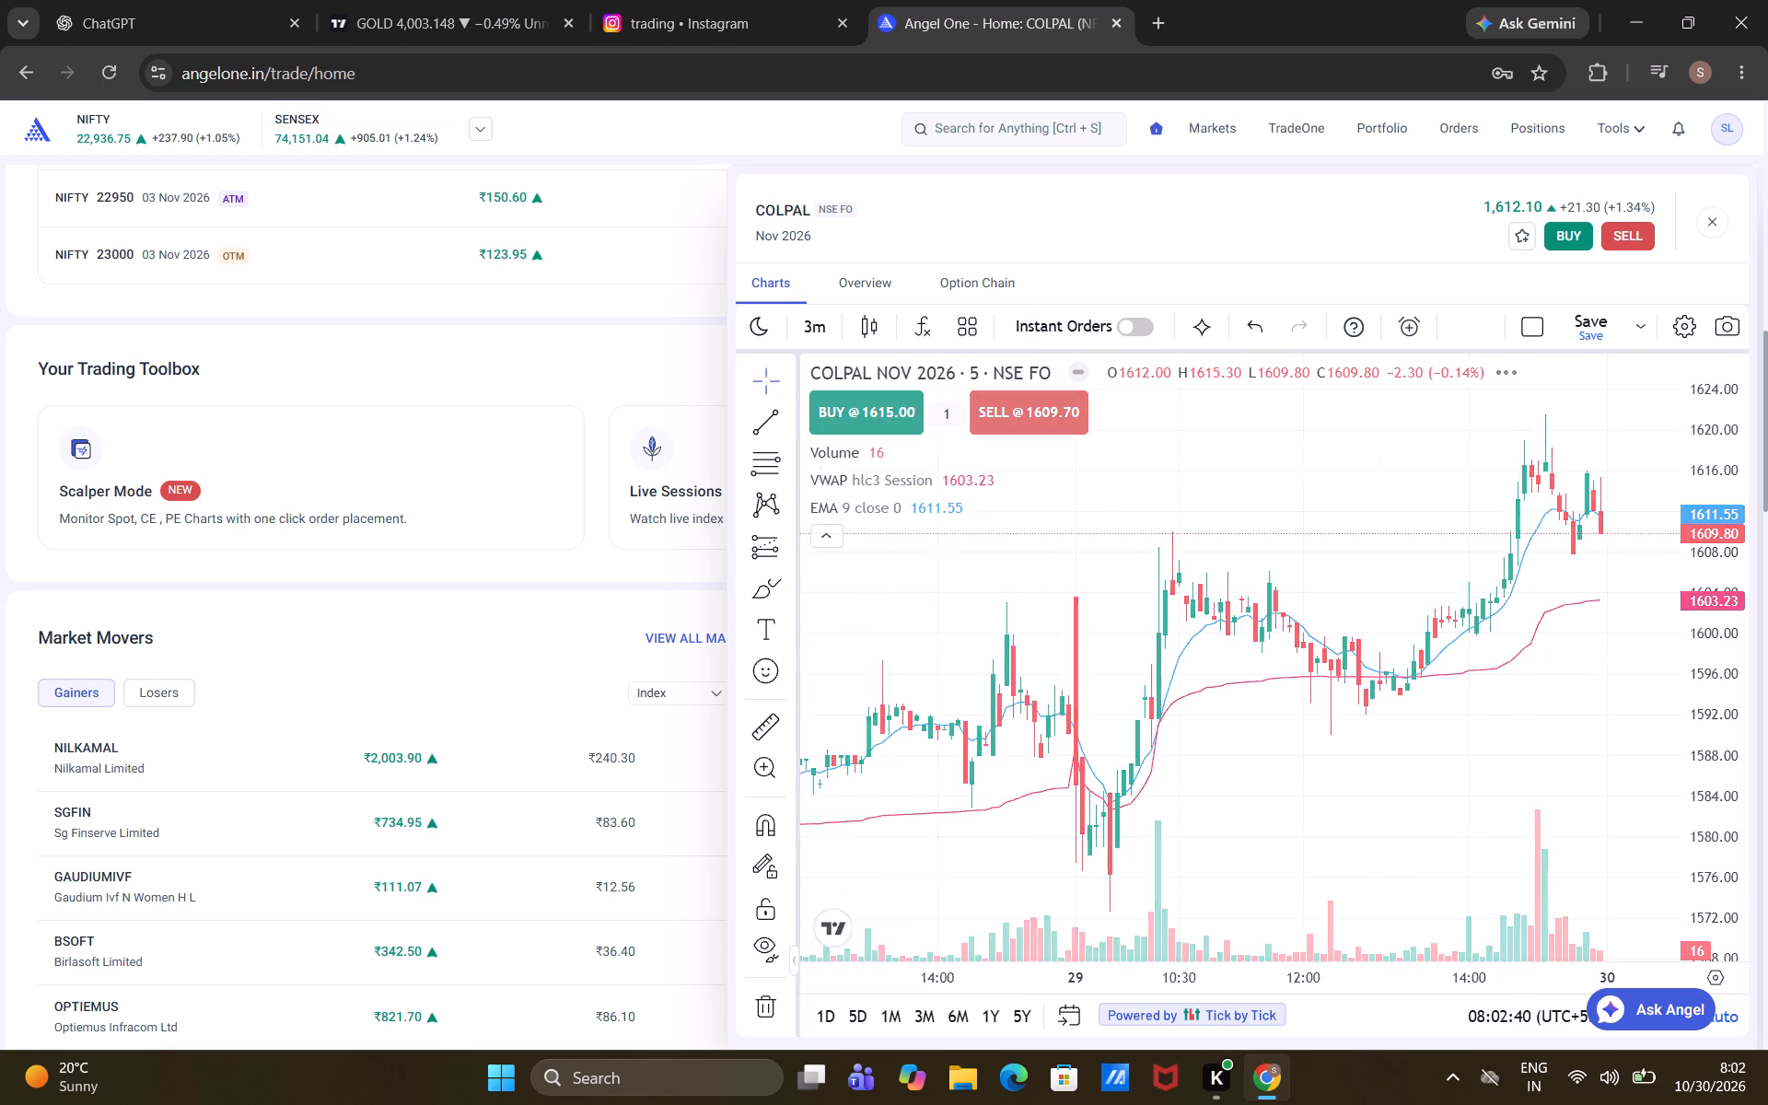
drag(977, 839, 1224, 840)
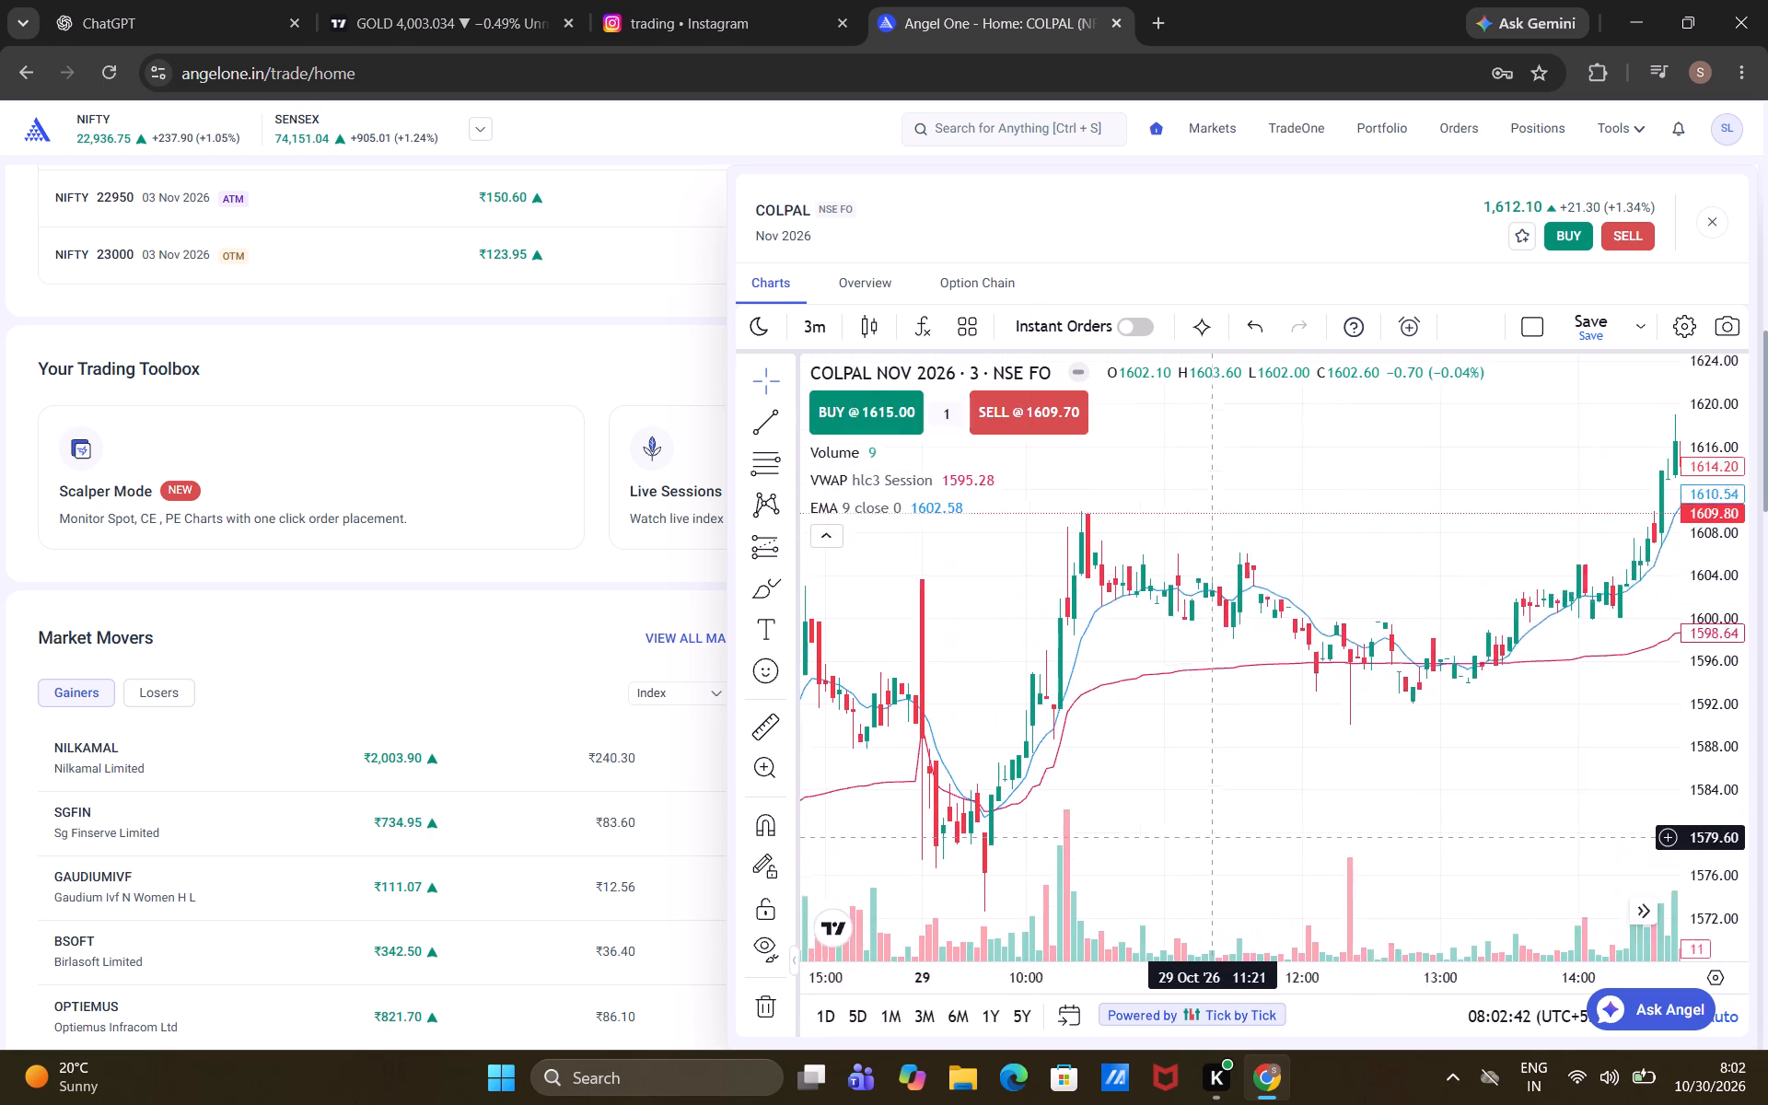
Place a Short Position on the COLPAL chart at the 29 Oct 09:42 candle, with entry at 1582.20 and stop at 1584.80.
drag(1224, 840, 1199, 803)
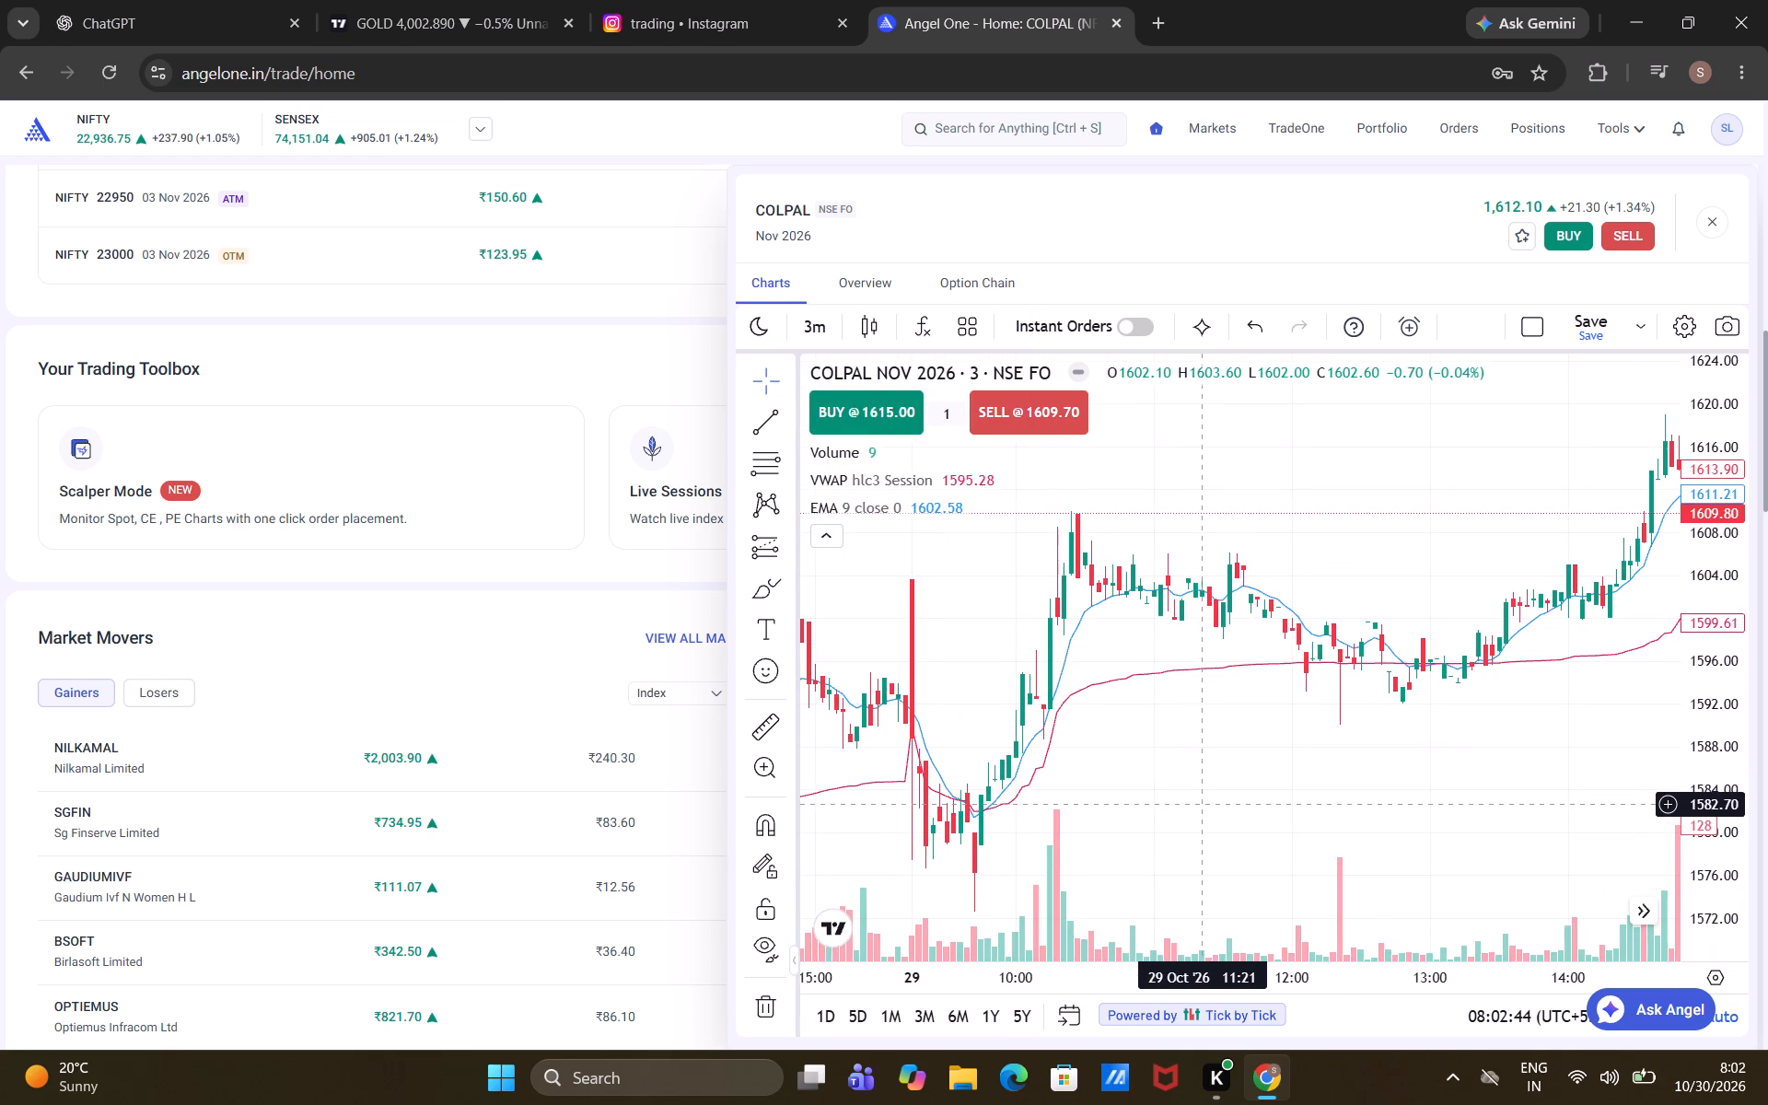
drag(1199, 803, 1181, 806)
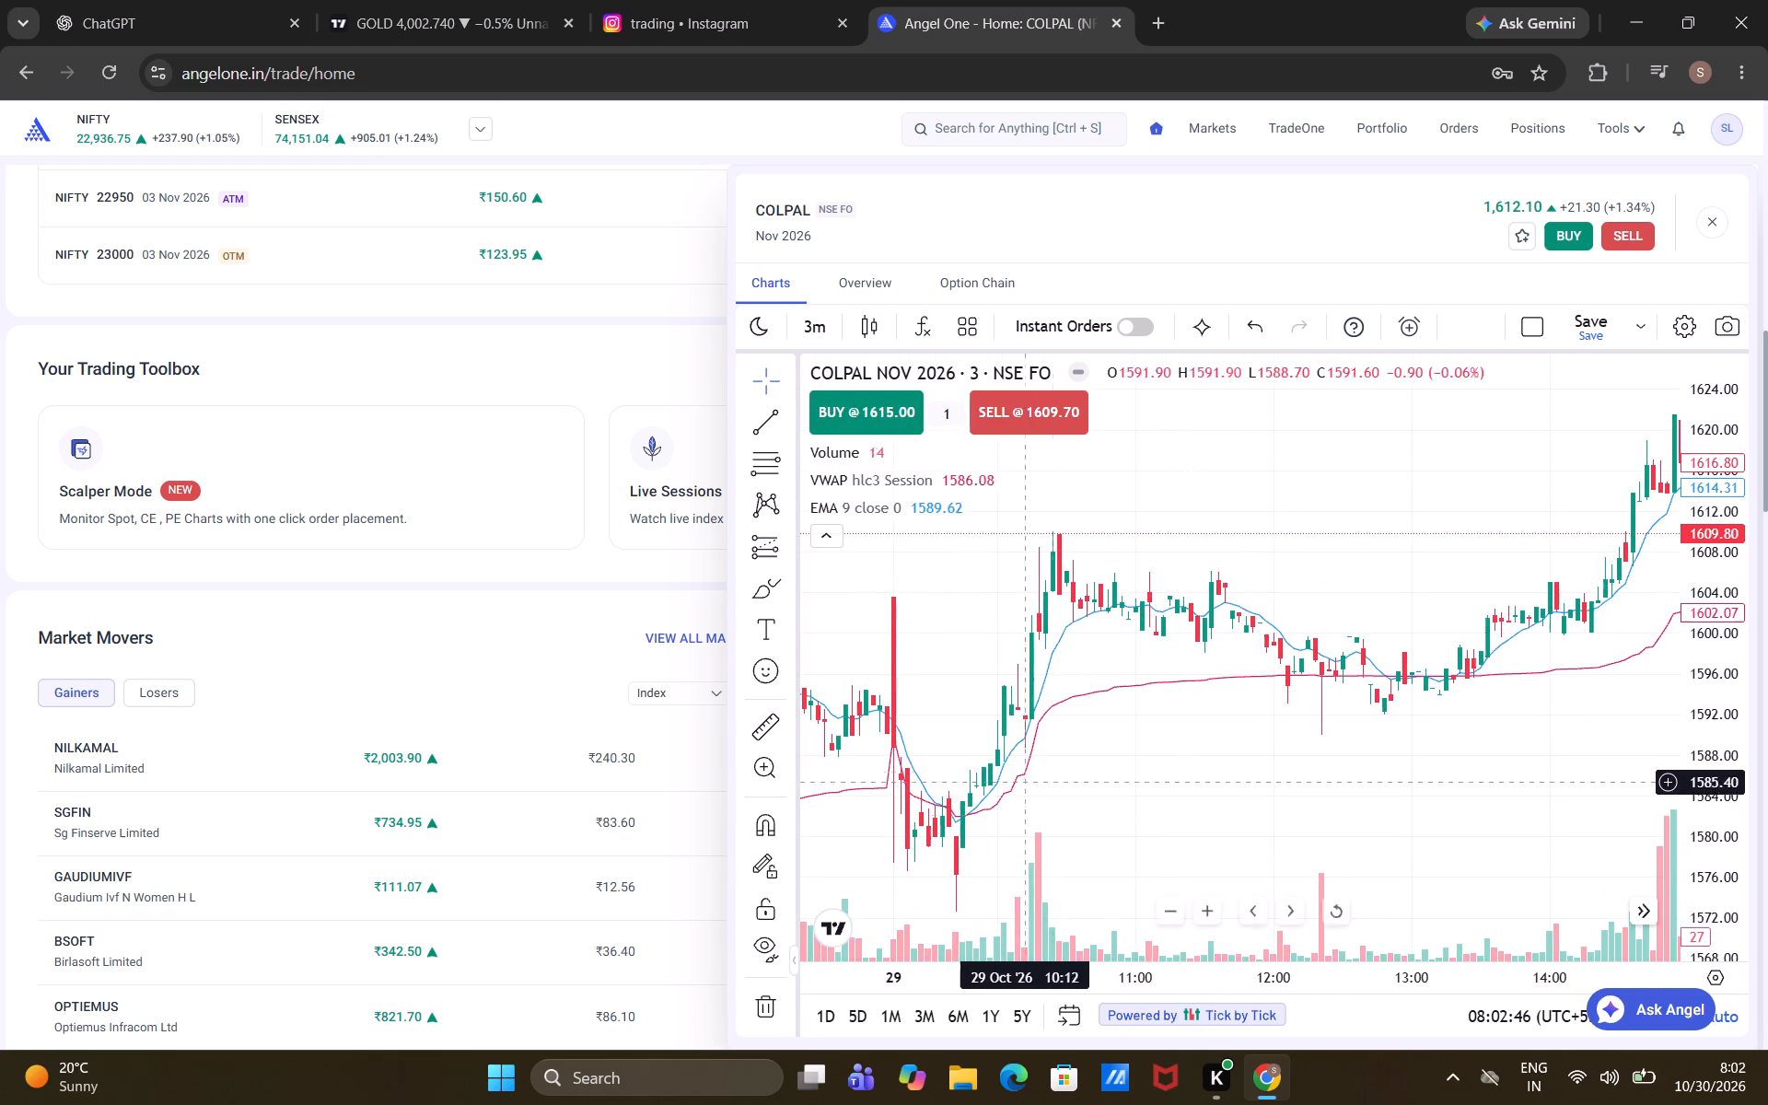
drag(918, 880, 1124, 900)
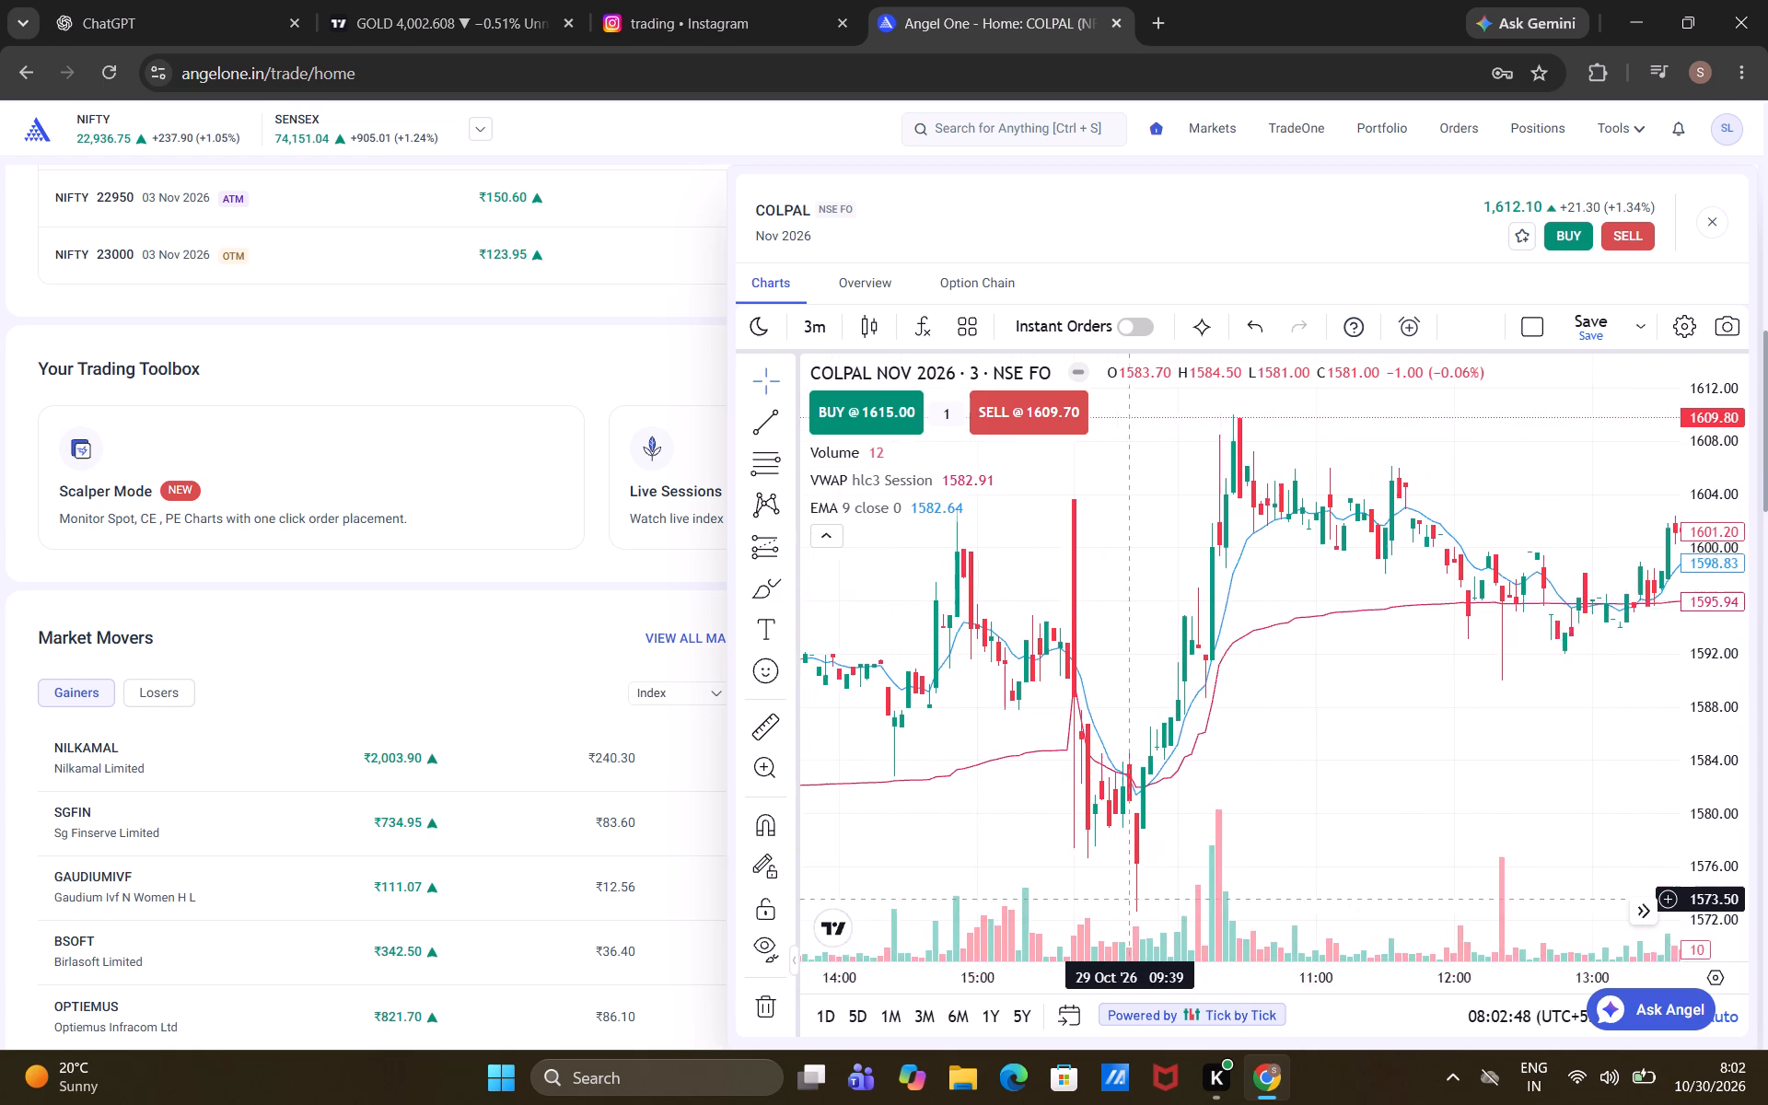
drag(1124, 900, 1080, 905)
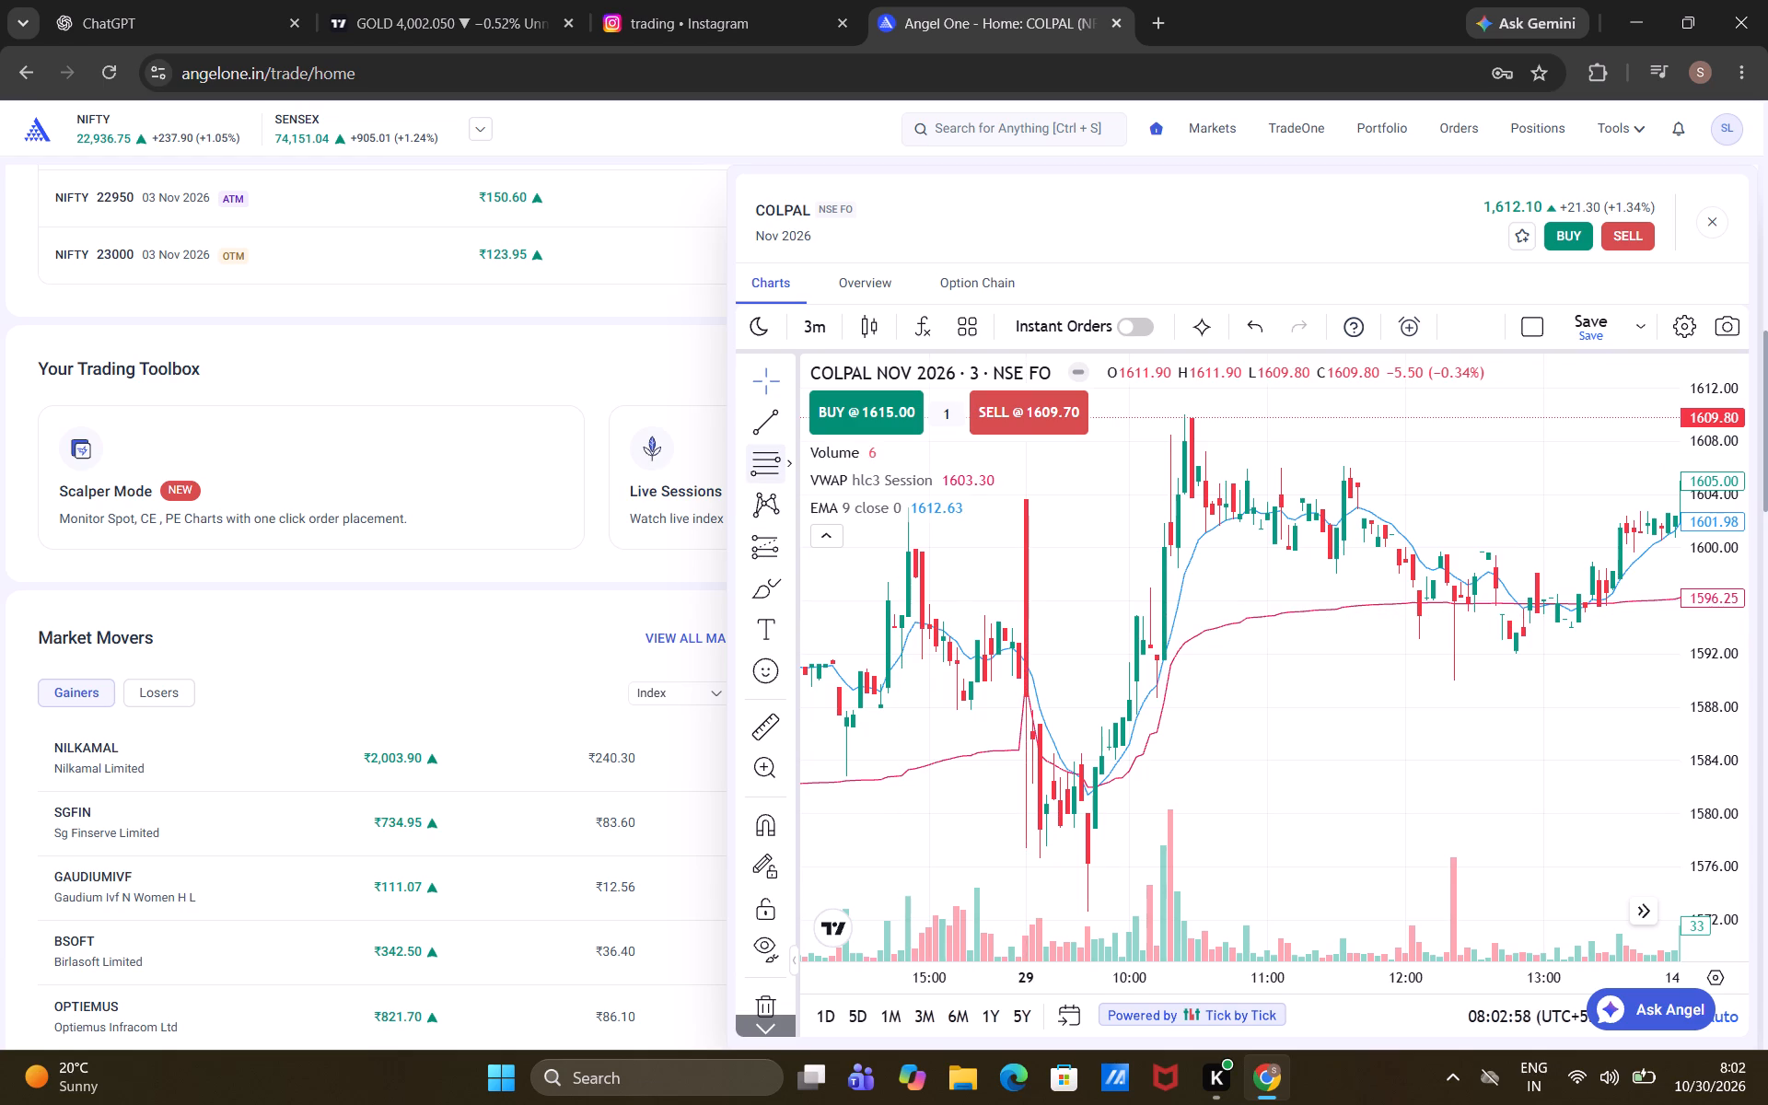
click(788, 544)
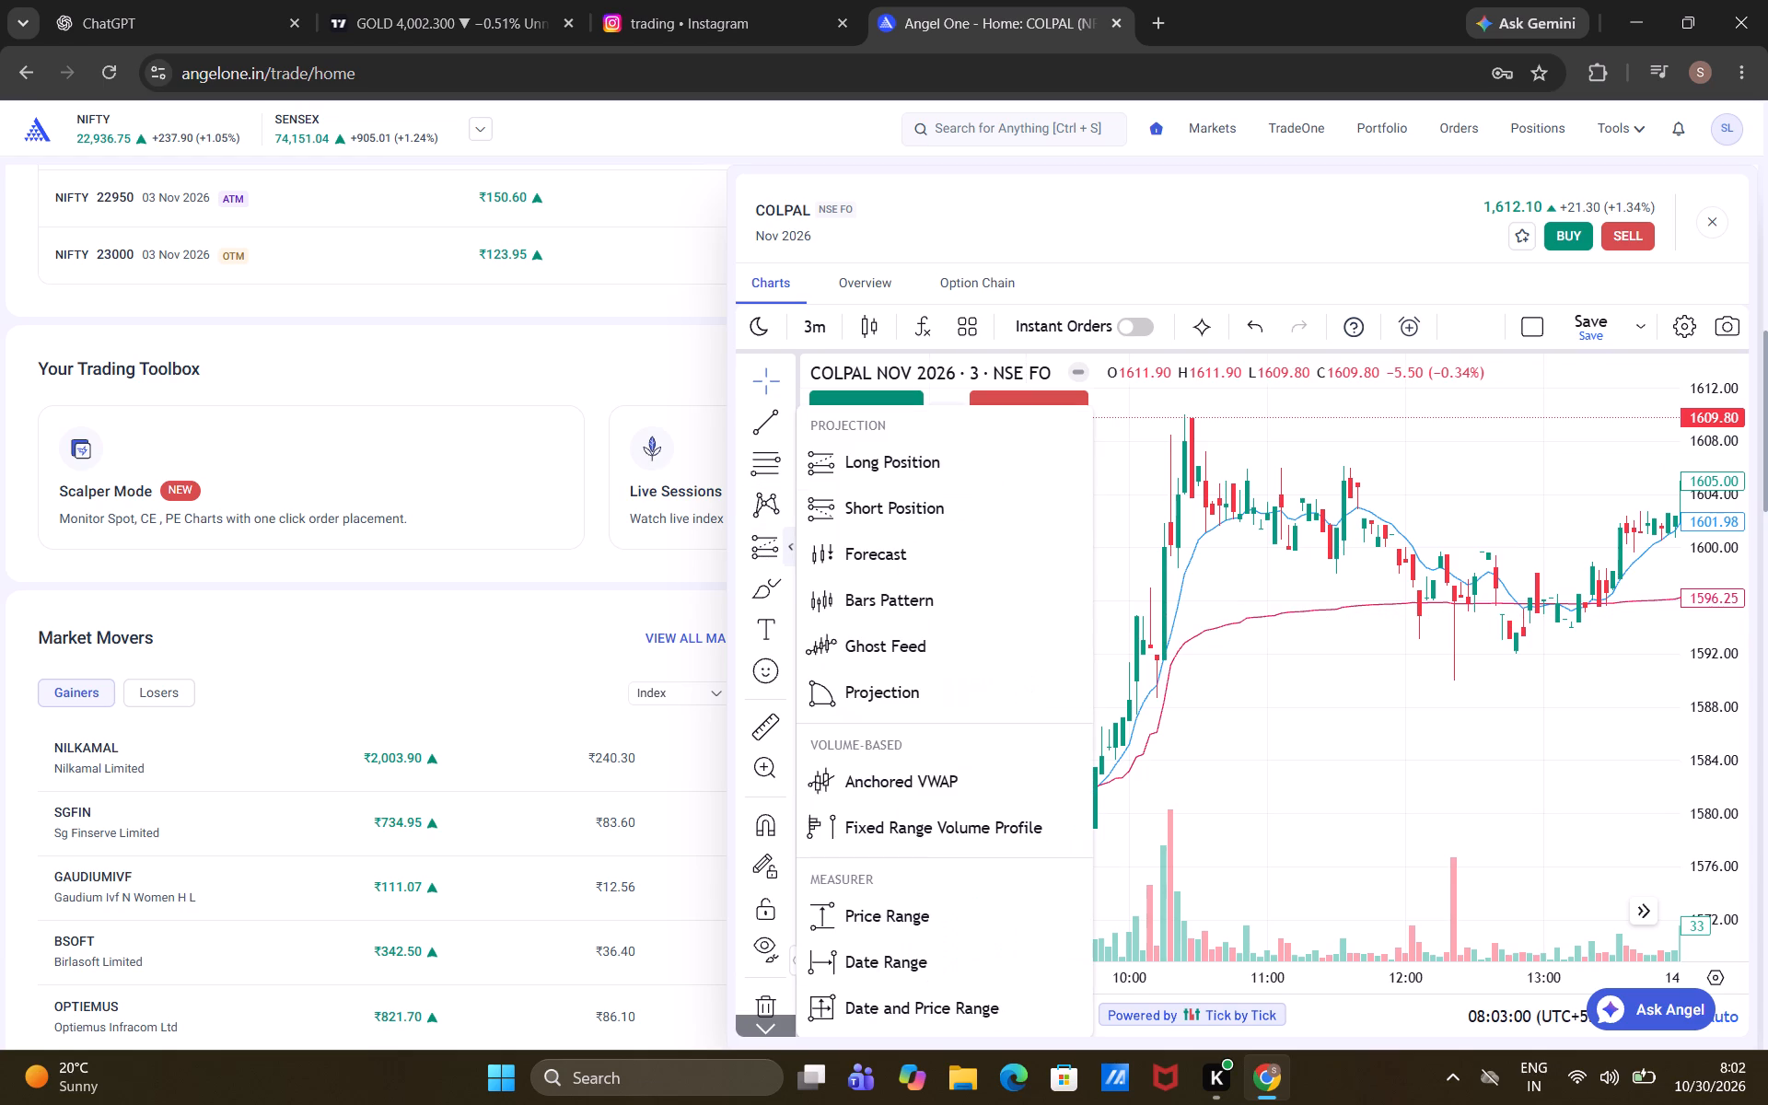
click(829, 517)
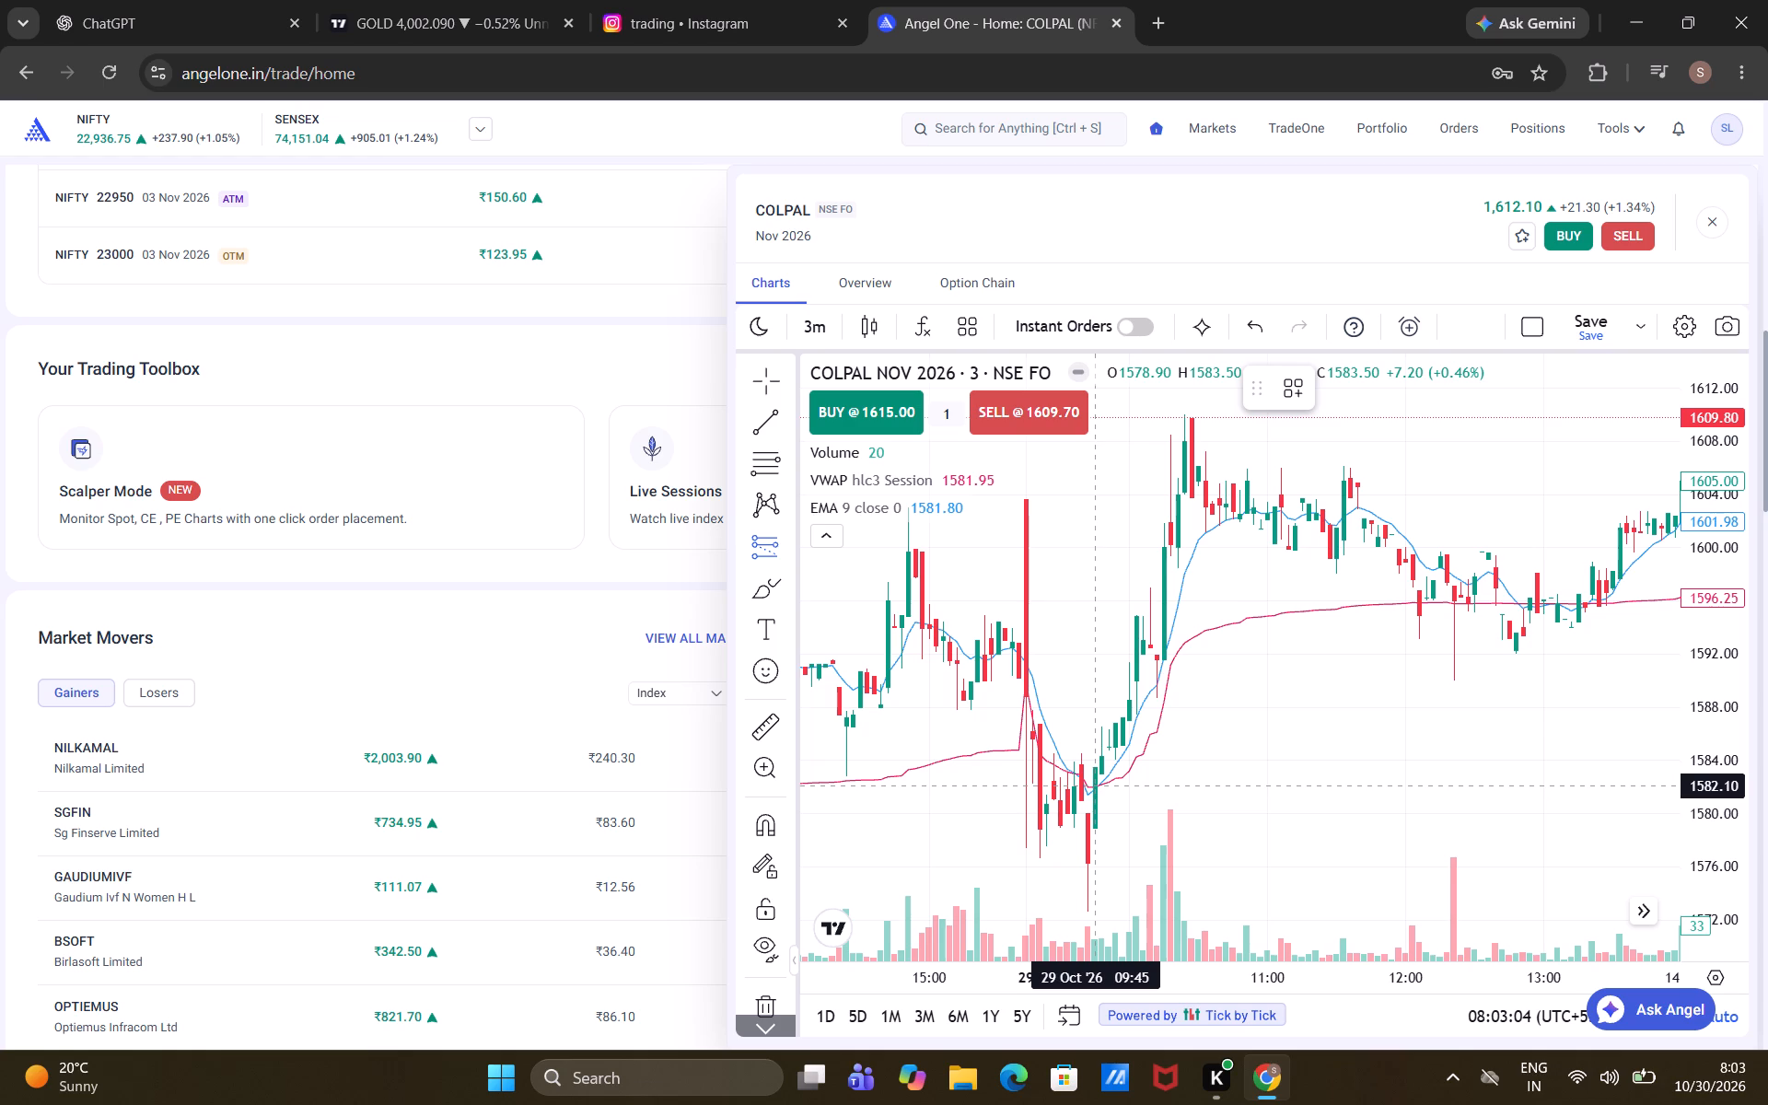
click(1088, 784)
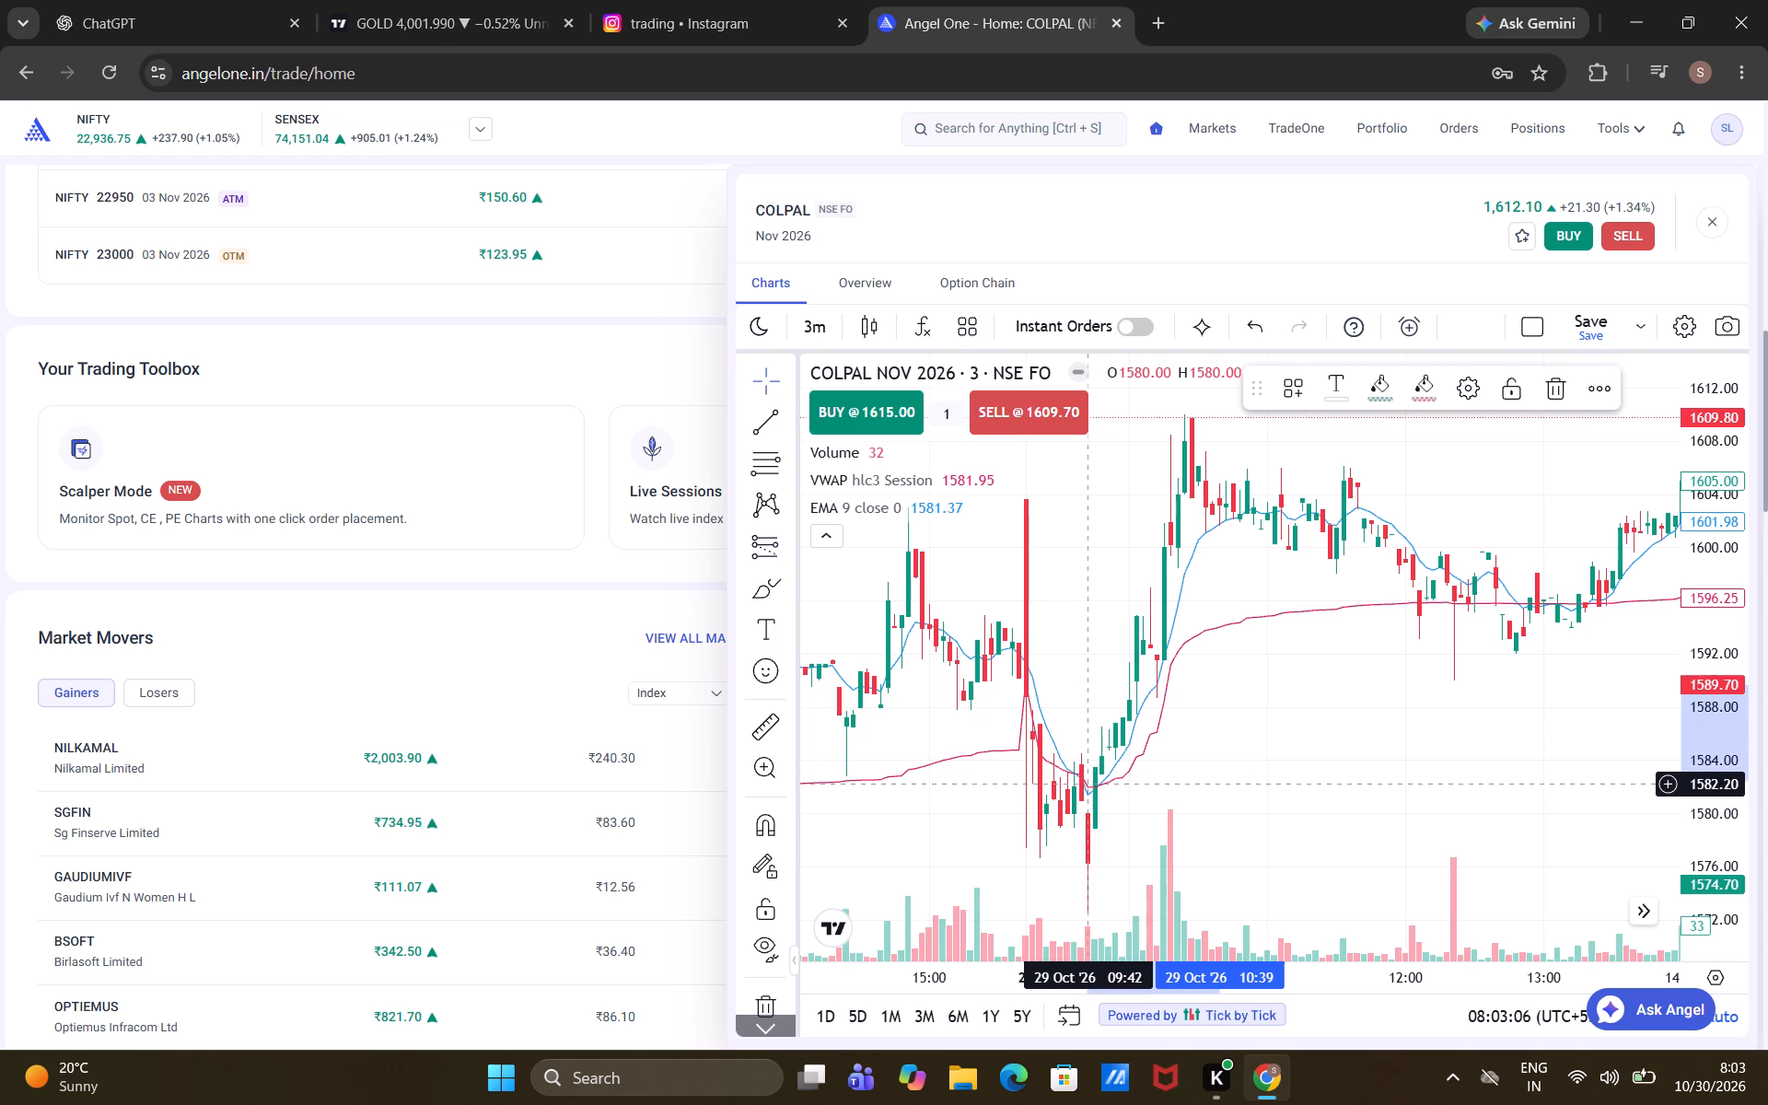
drag(1088, 677, 1094, 749)
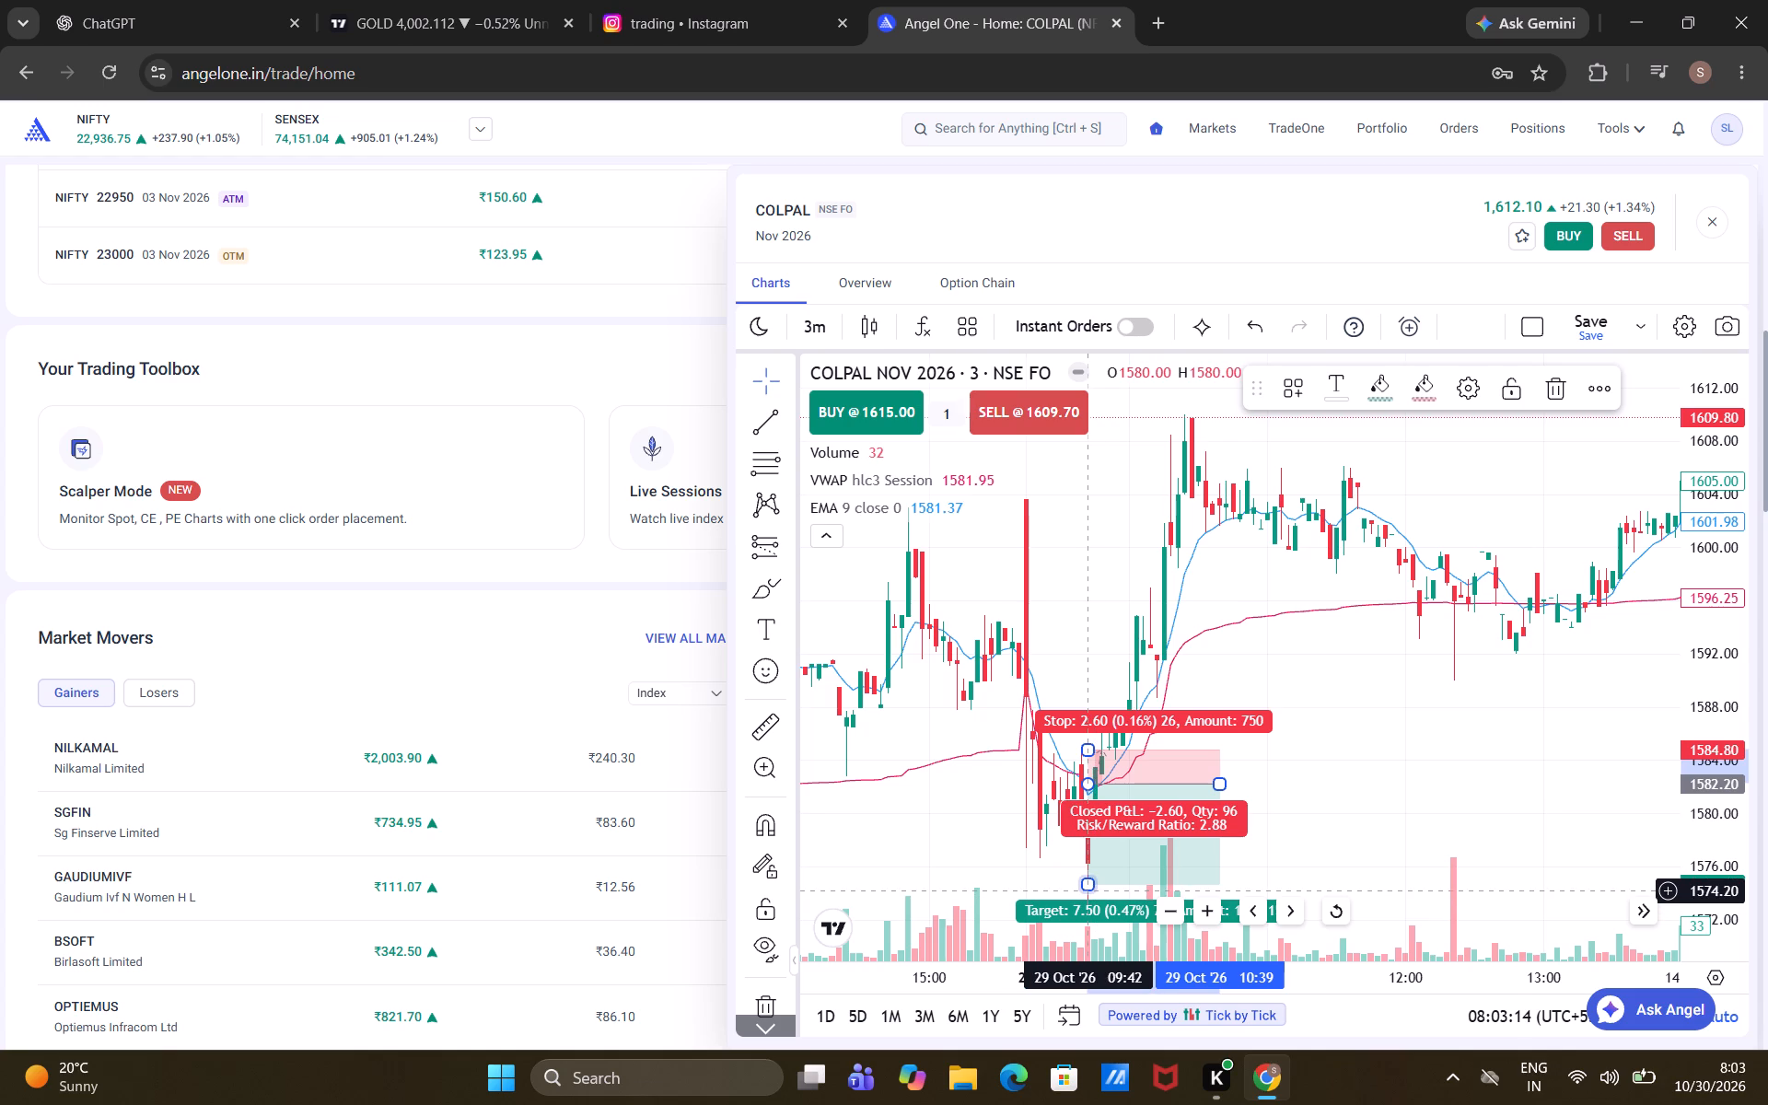
Tighten the short position's target to about 1578.60.
drag(1090, 890, 1086, 857)
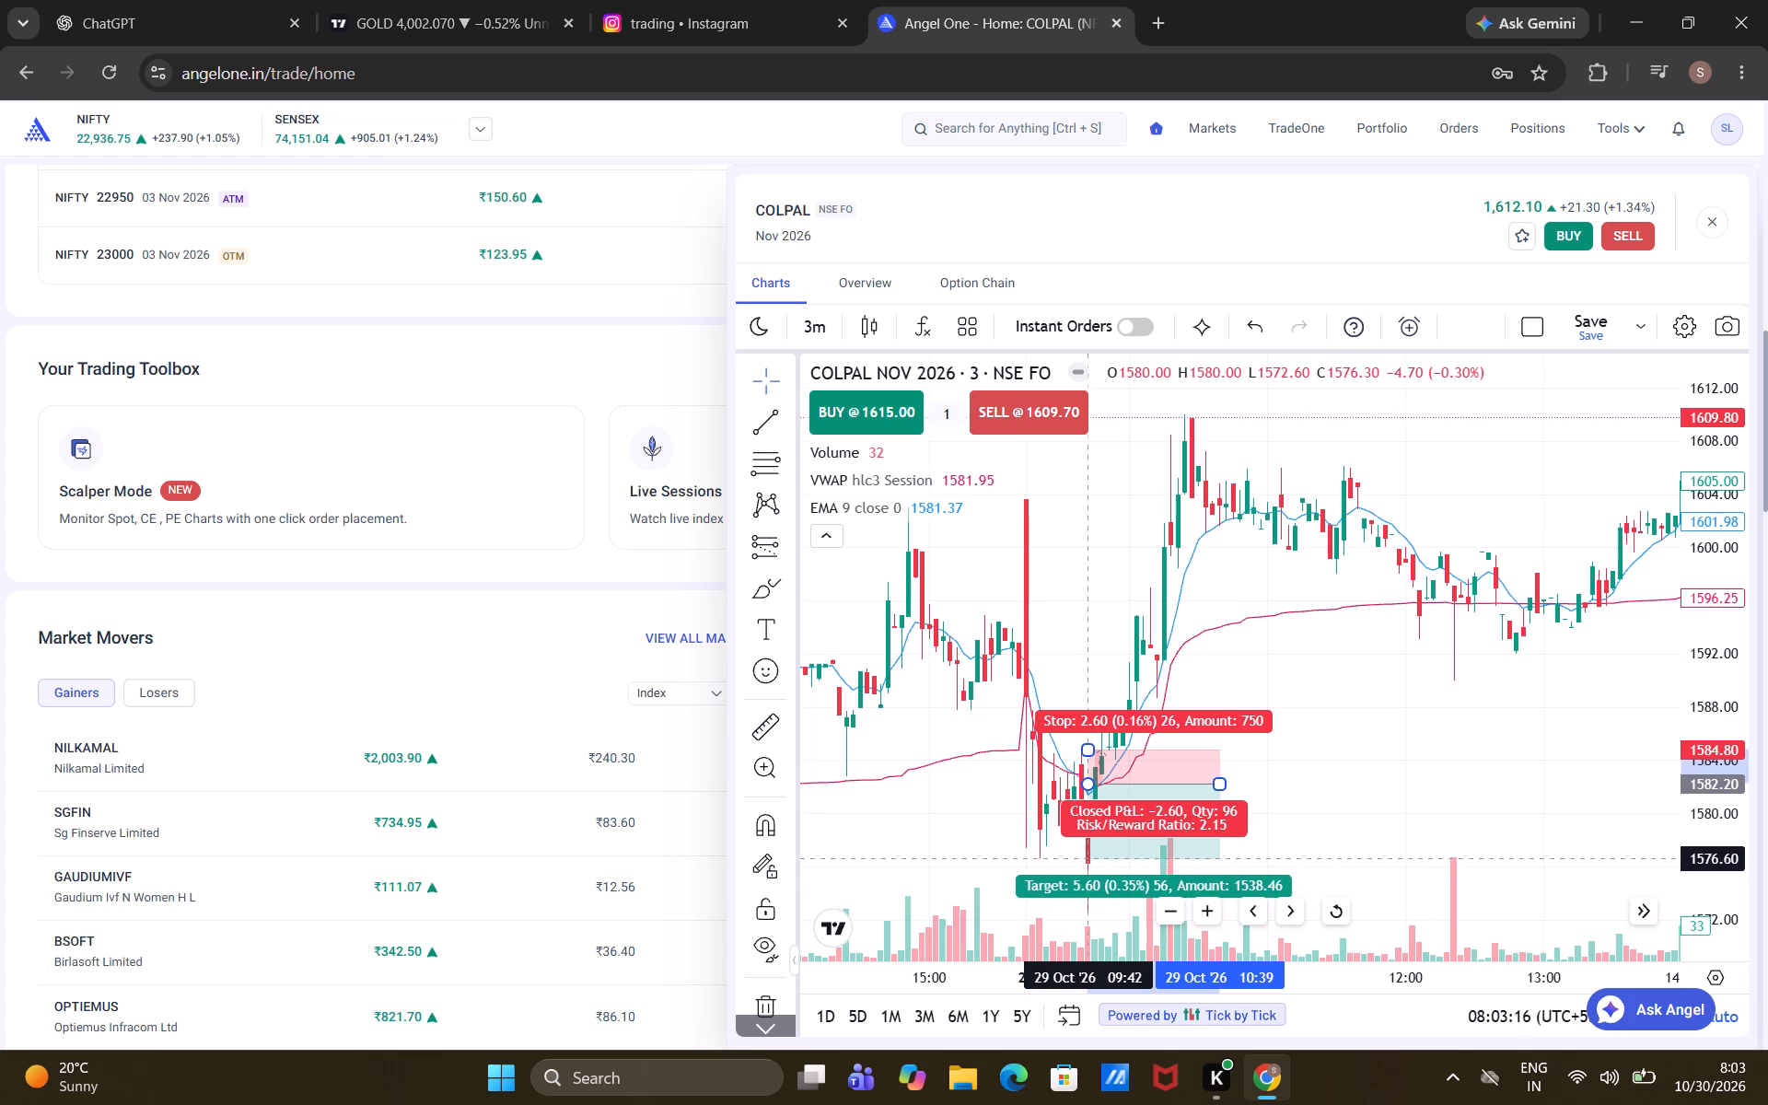
drag(1086, 857, 1086, 842)
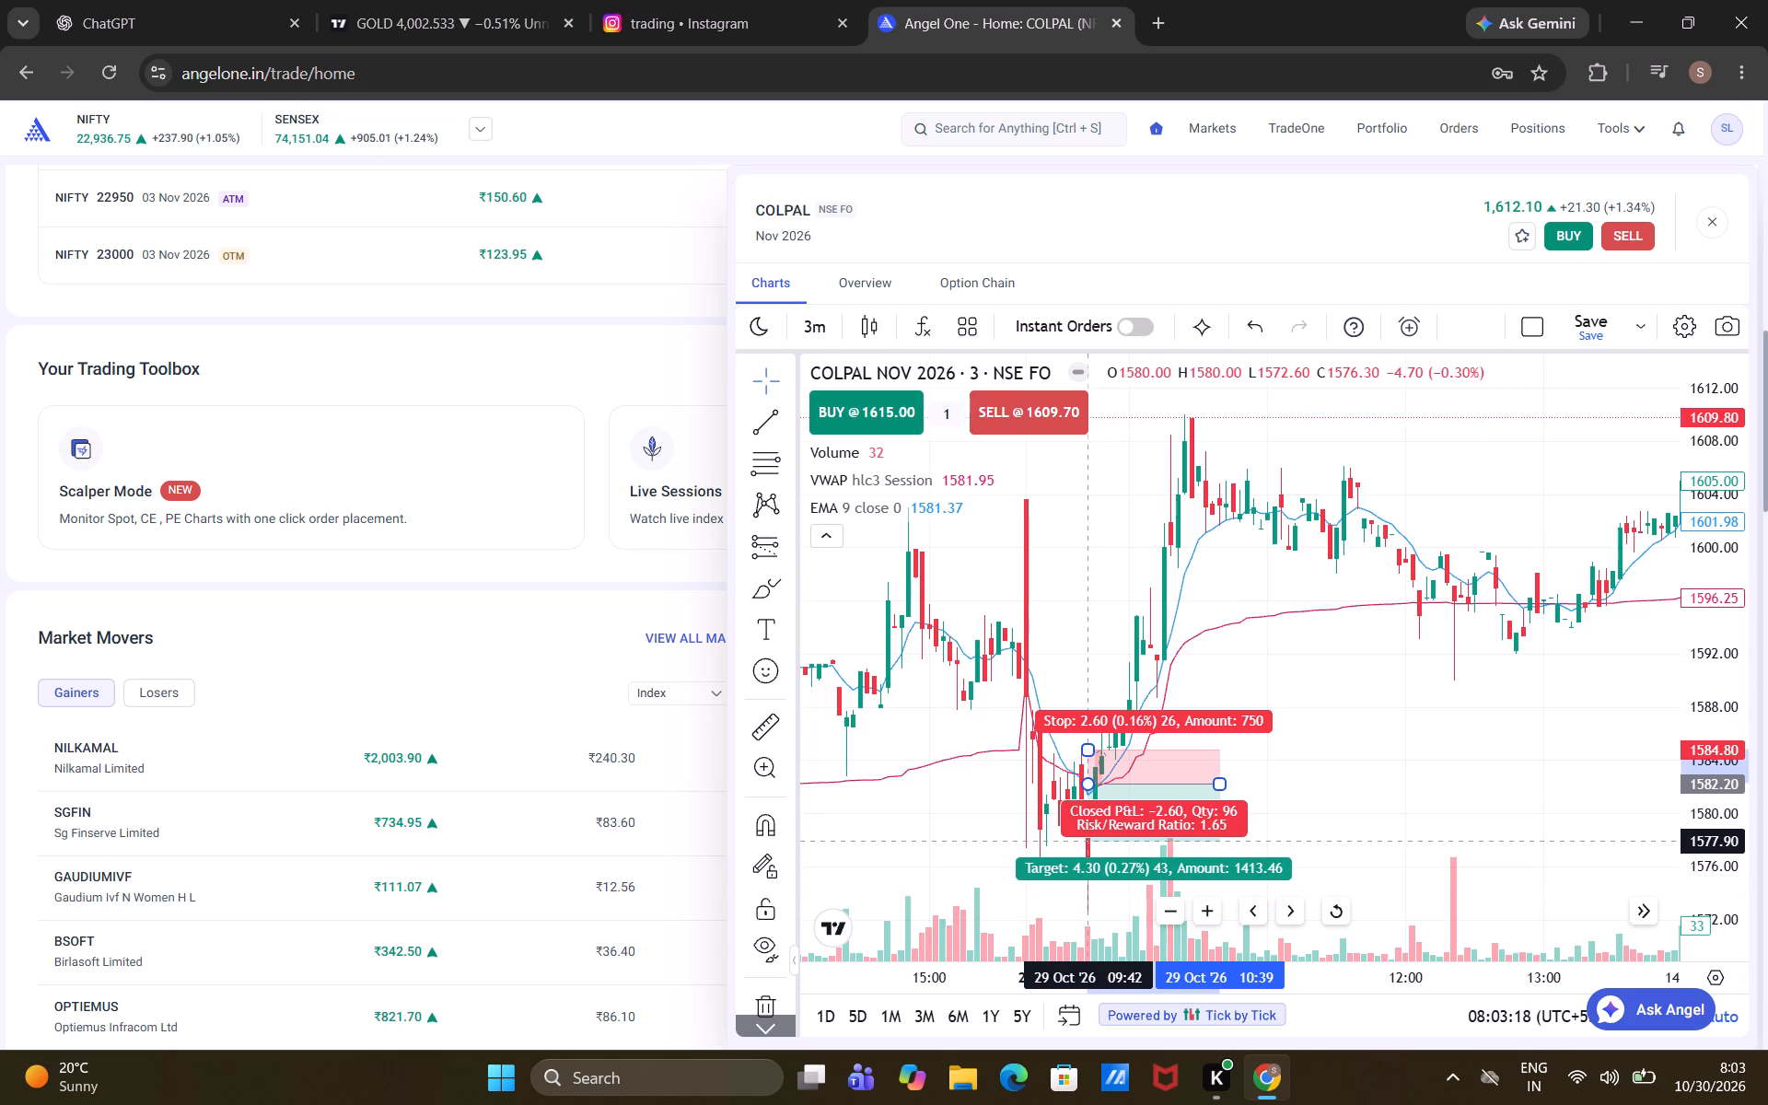
drag(1086, 842, 1086, 835)
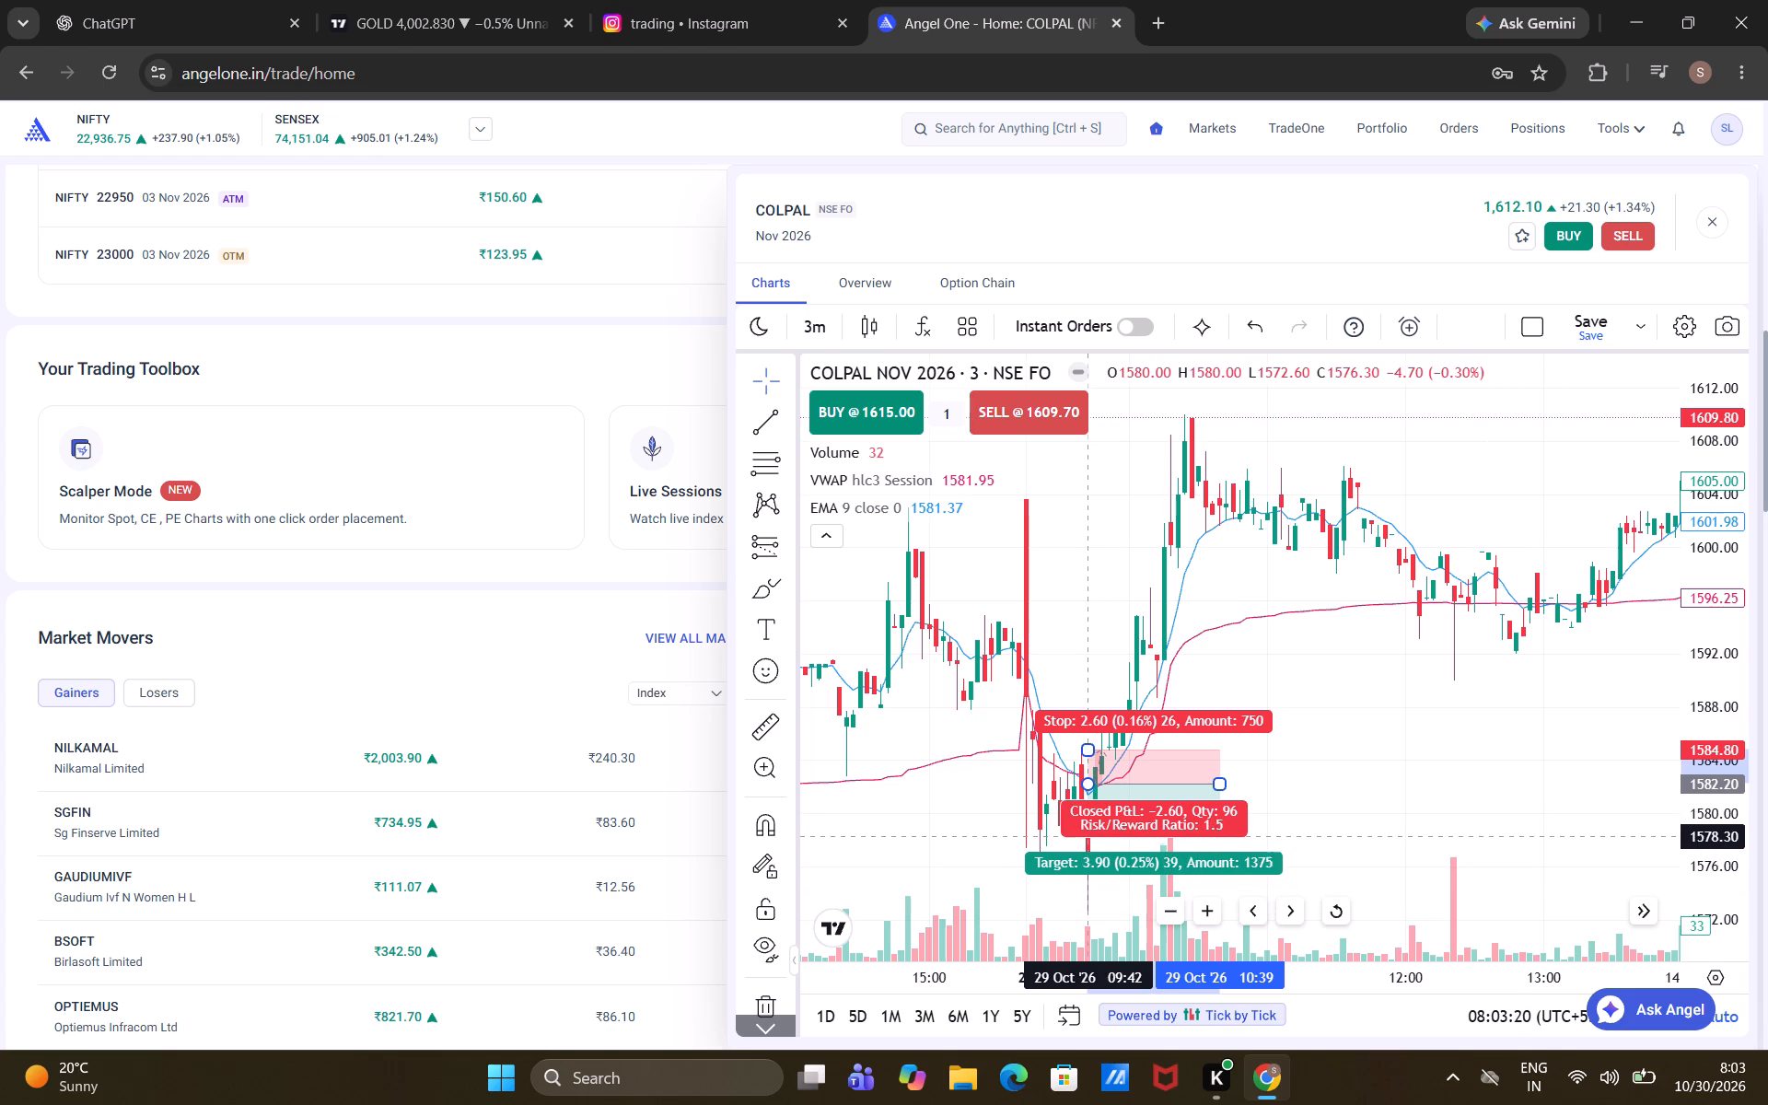
drag(1086, 835, 1087, 822)
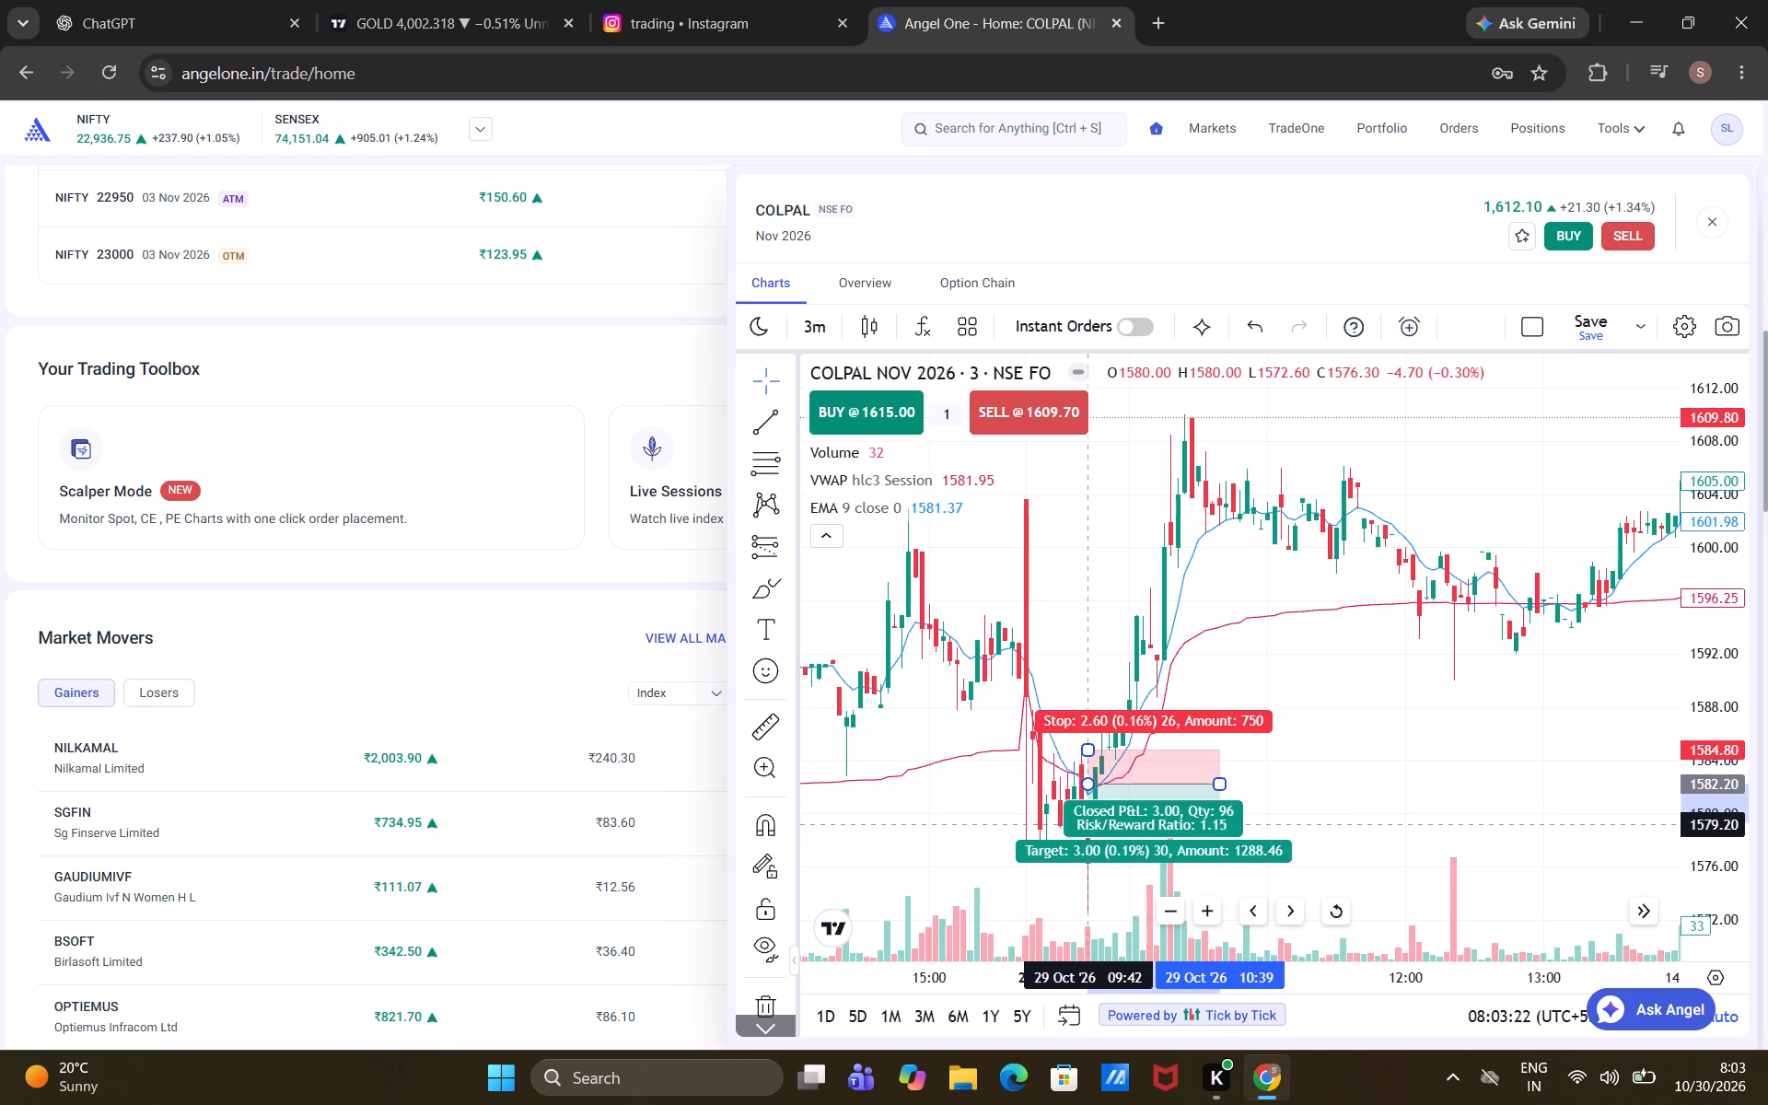
drag(1087, 822, 1088, 818)
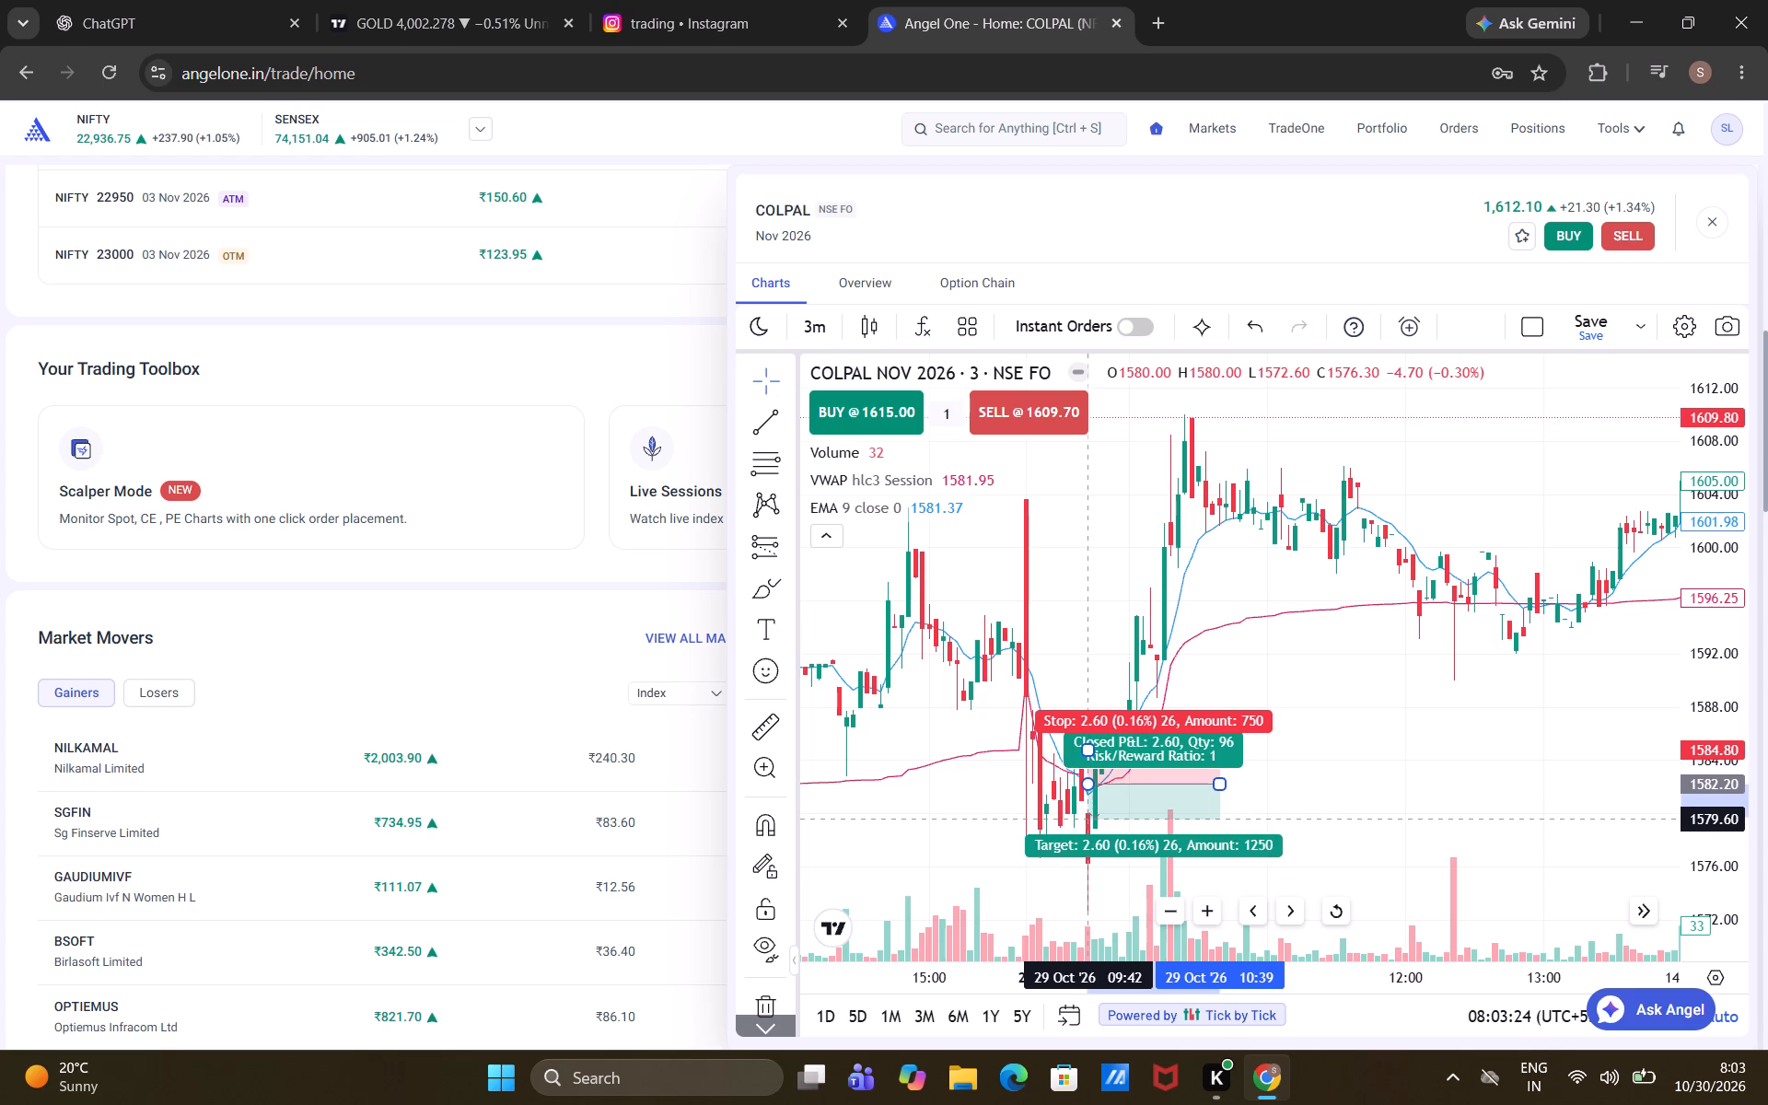
drag(1088, 818, 1088, 822)
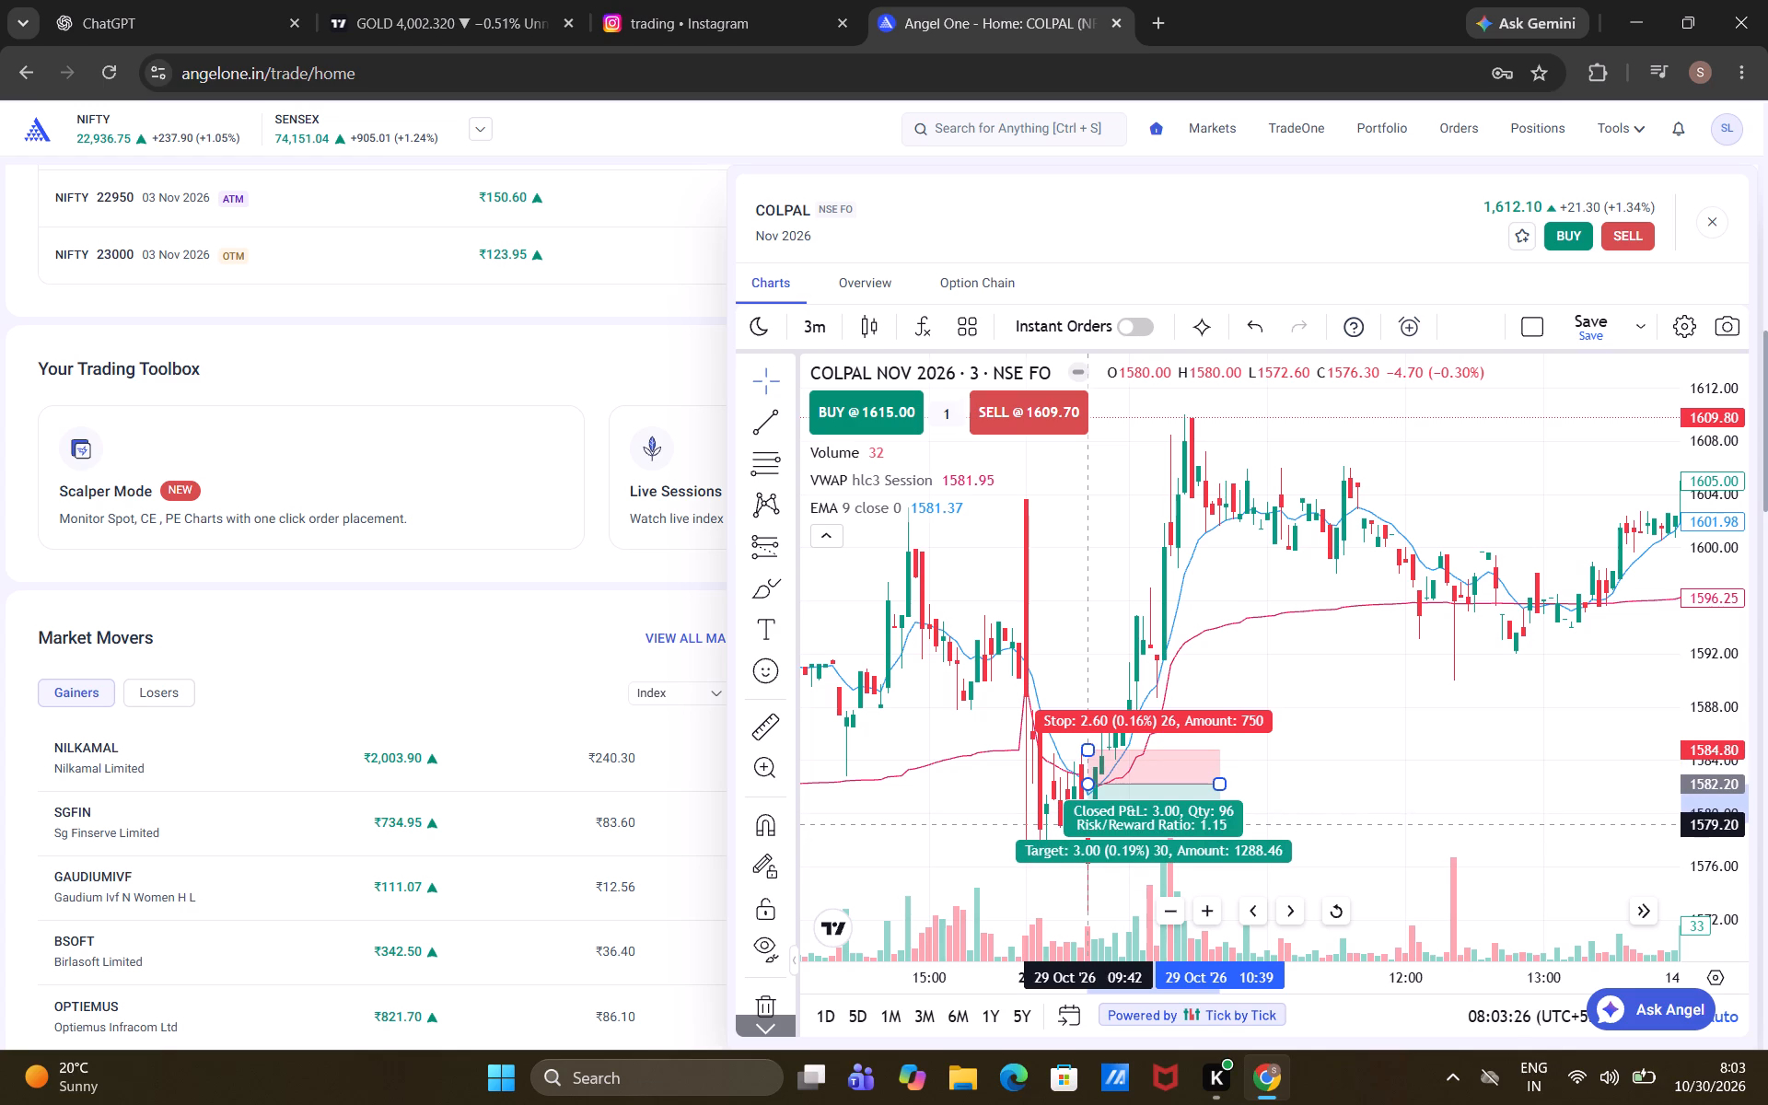
drag(1088, 822, 1088, 819)
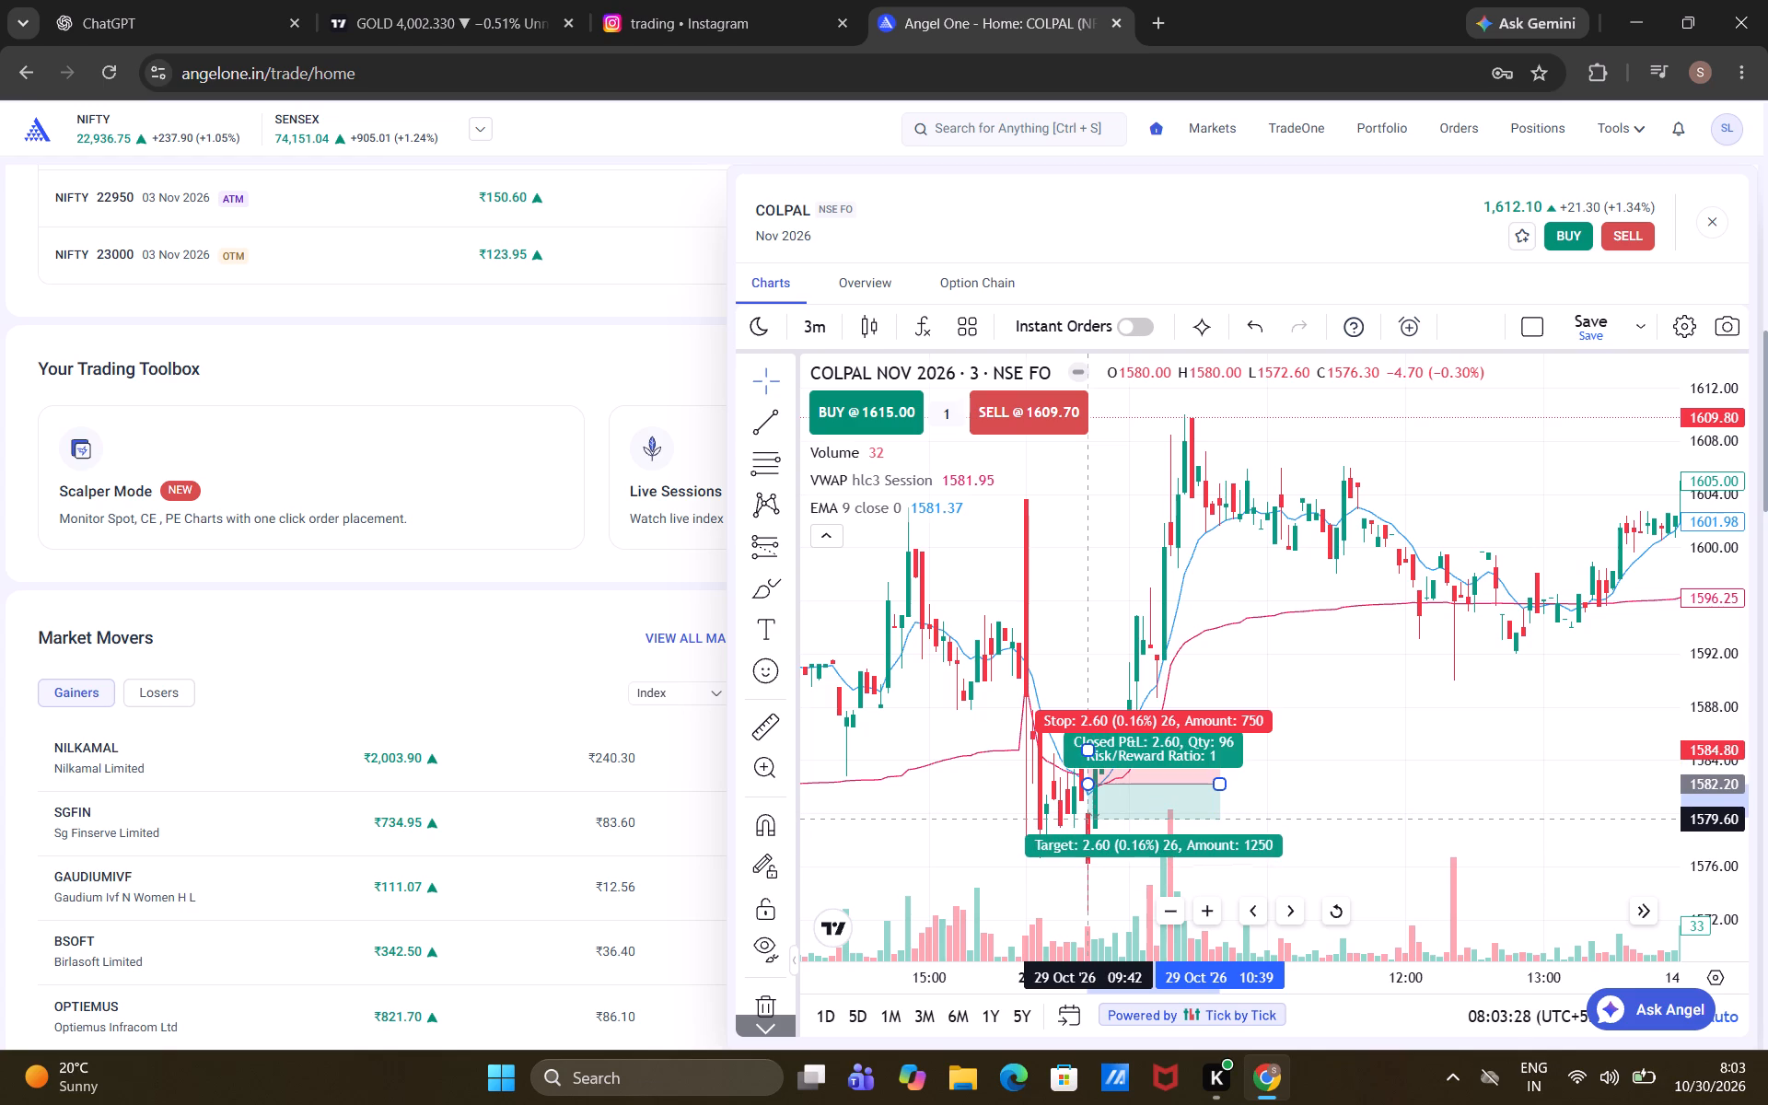
drag(1088, 819, 1088, 823)
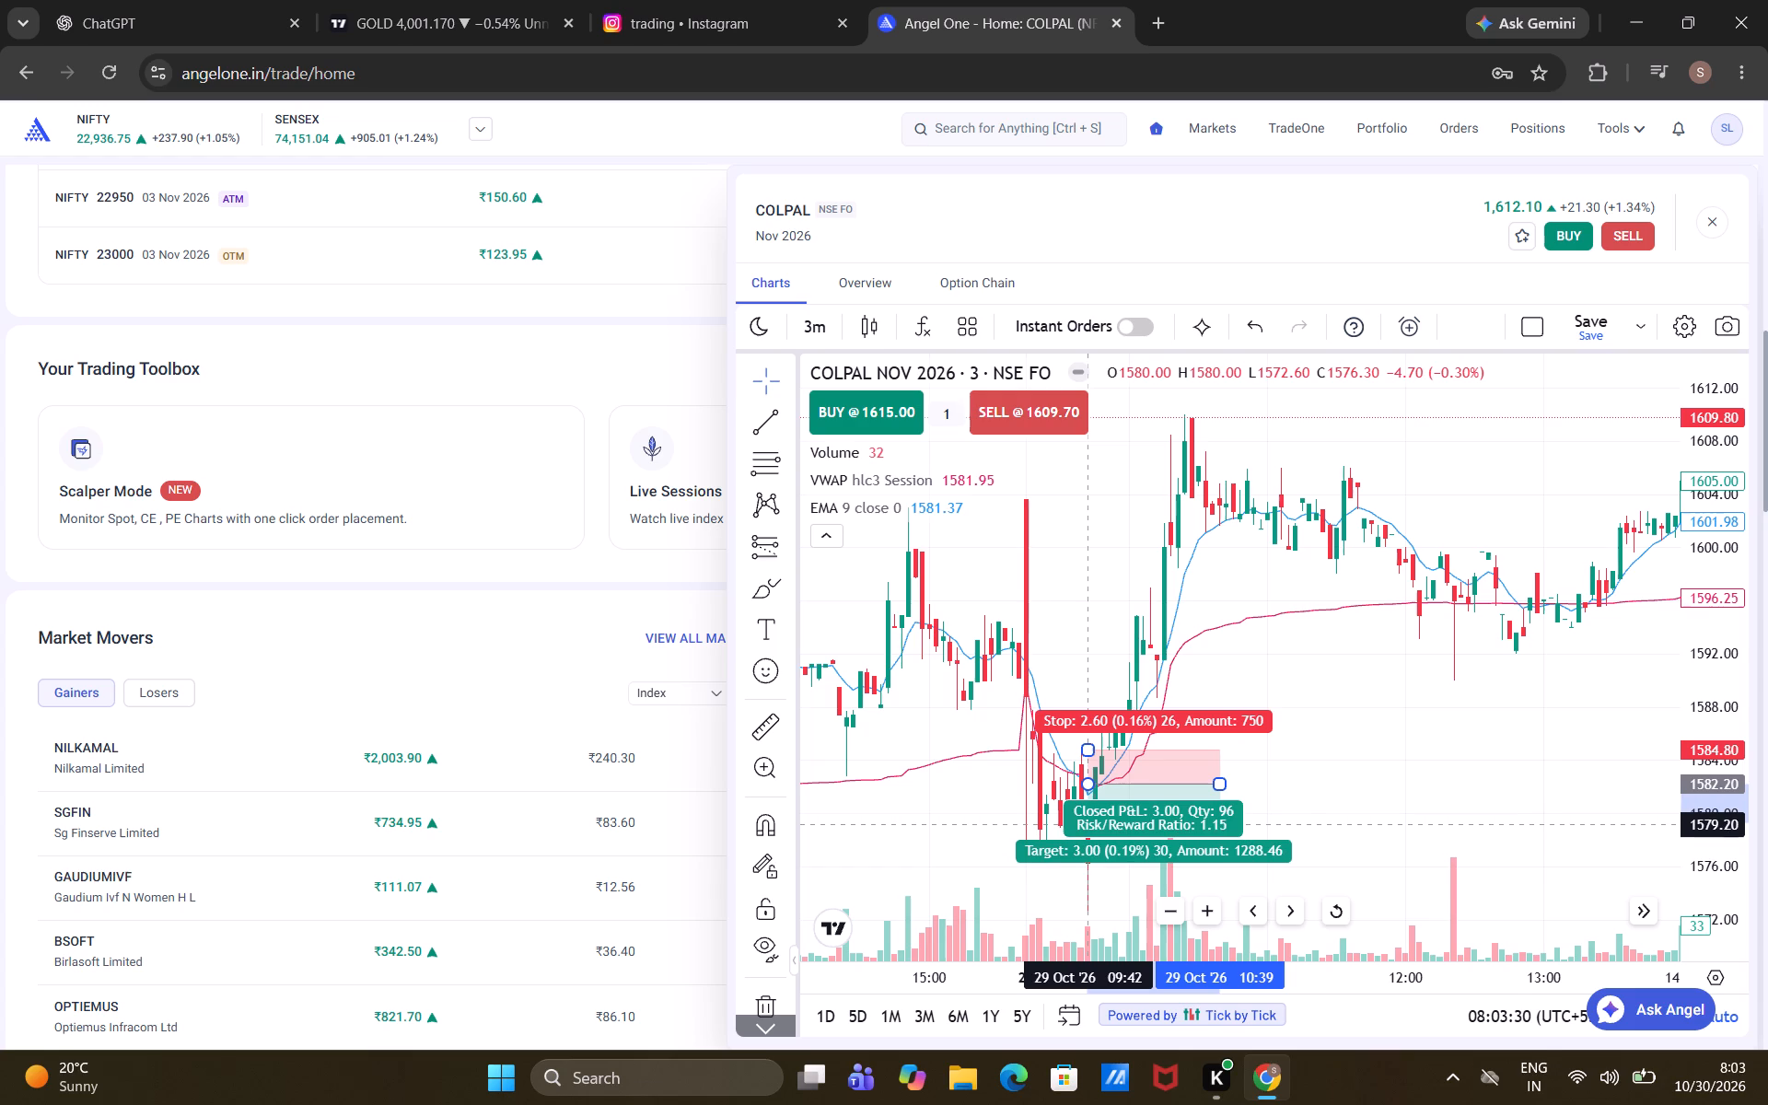
drag(1088, 823, 1088, 826)
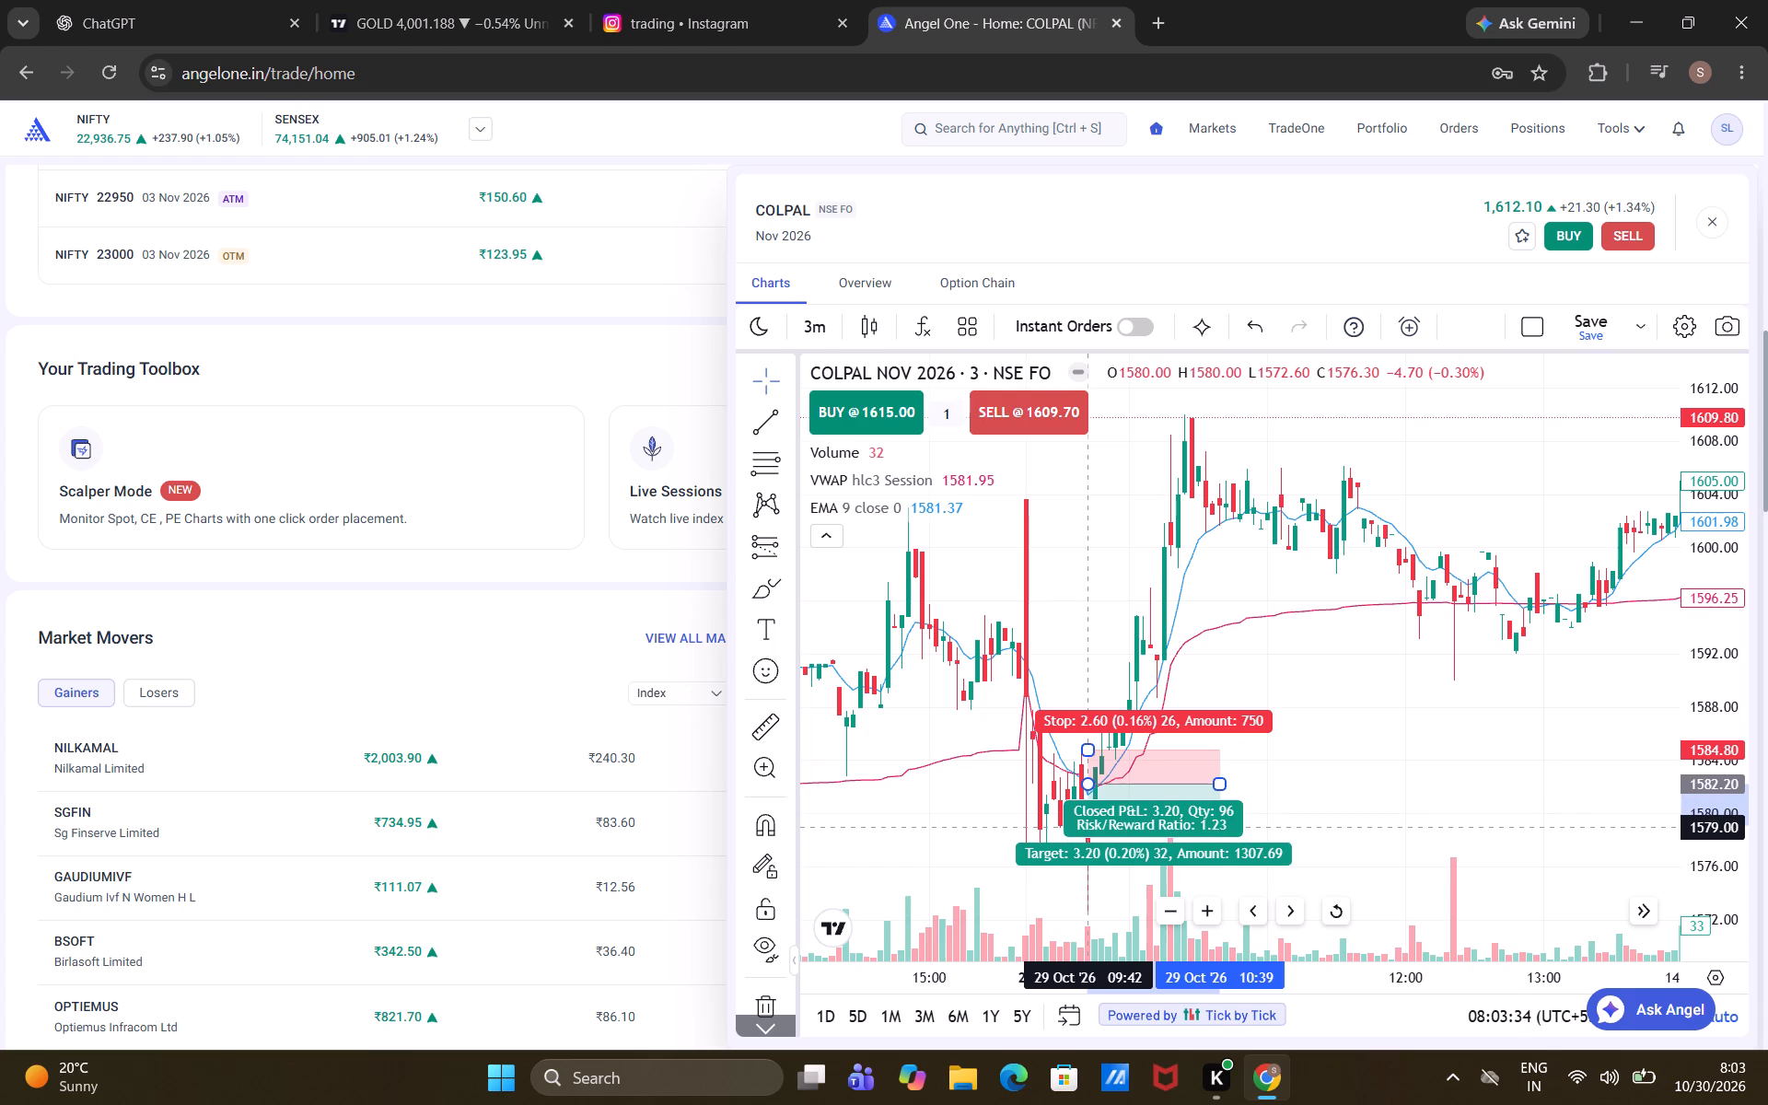
Set the short position's target to 1578.60 and shorten the position so it ends just after 10:00 on 29 Oct.
drag(1088, 826, 1088, 833)
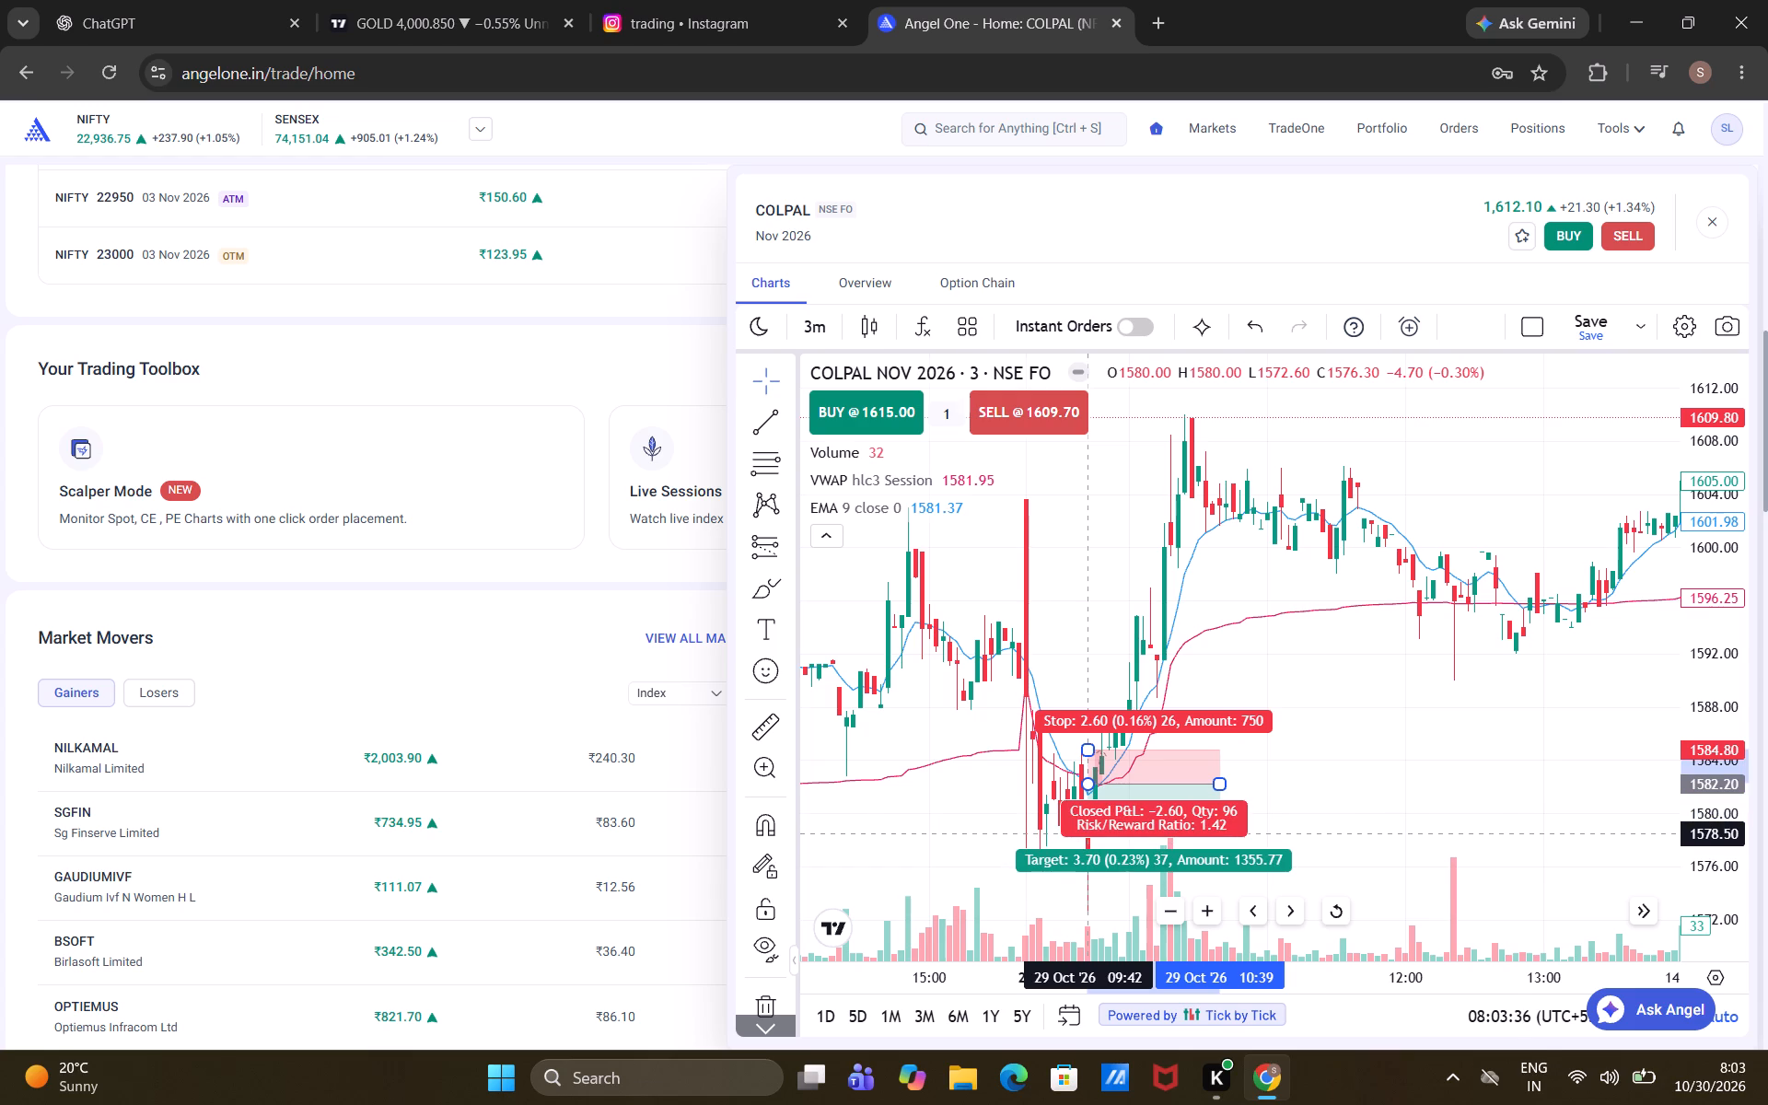
drag(1088, 833, 1088, 832)
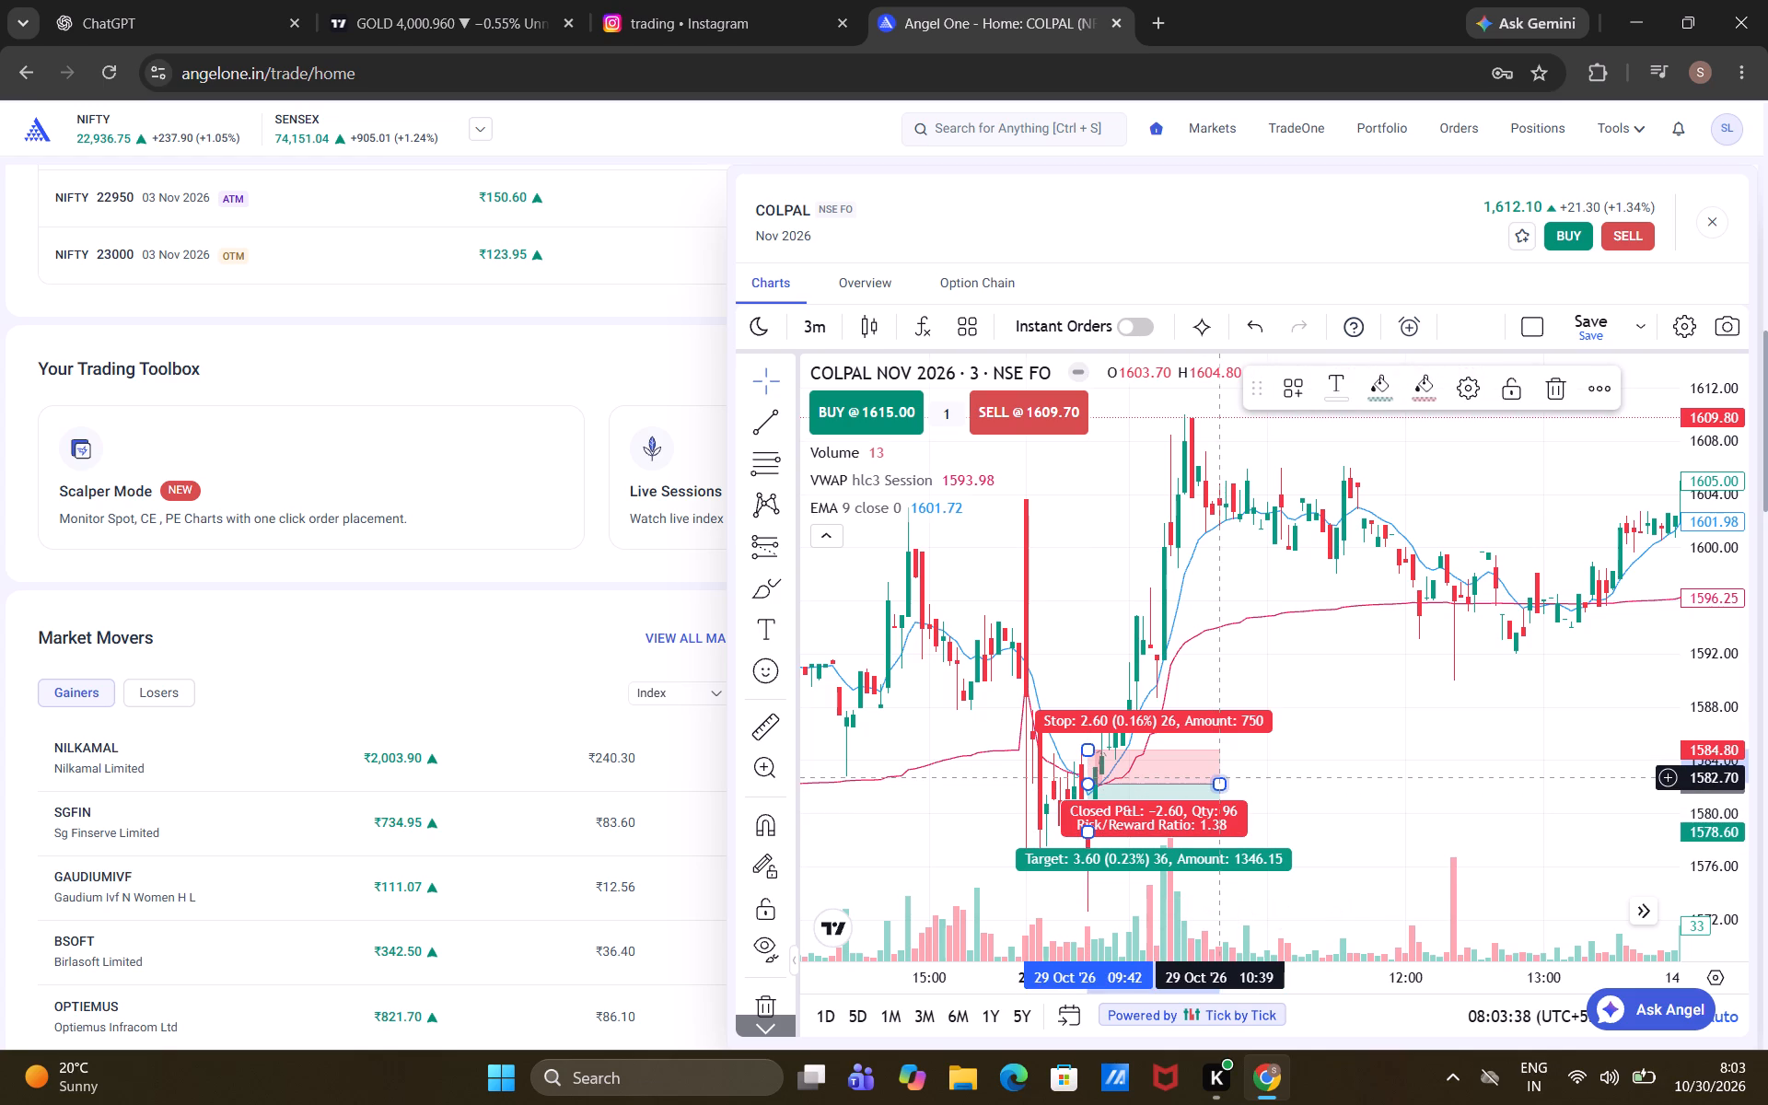
drag(1220, 777, 1134, 795)
click(1215, 768)
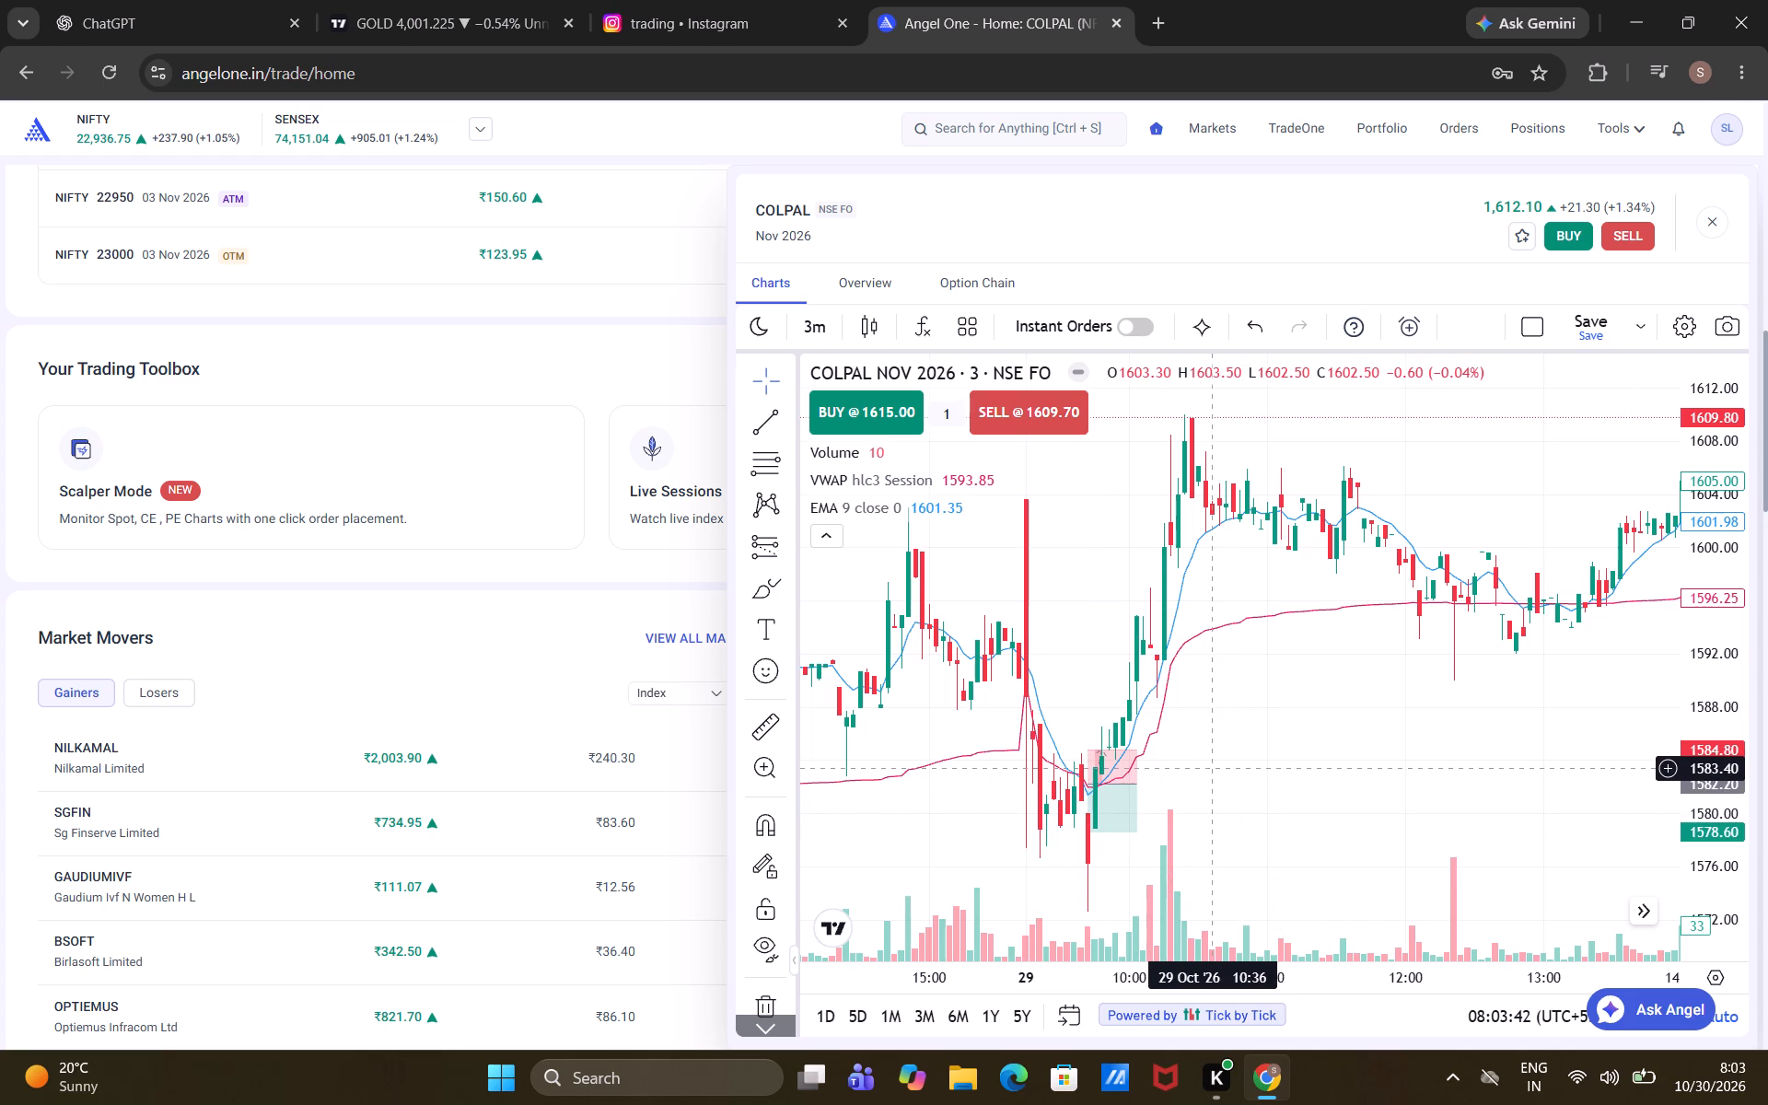
Switch to the Instagram reel and watch its stop-loss rules and the following EMA 9 + VWAP trade example, pausing as needed.
click(698, 0)
click(622, 449)
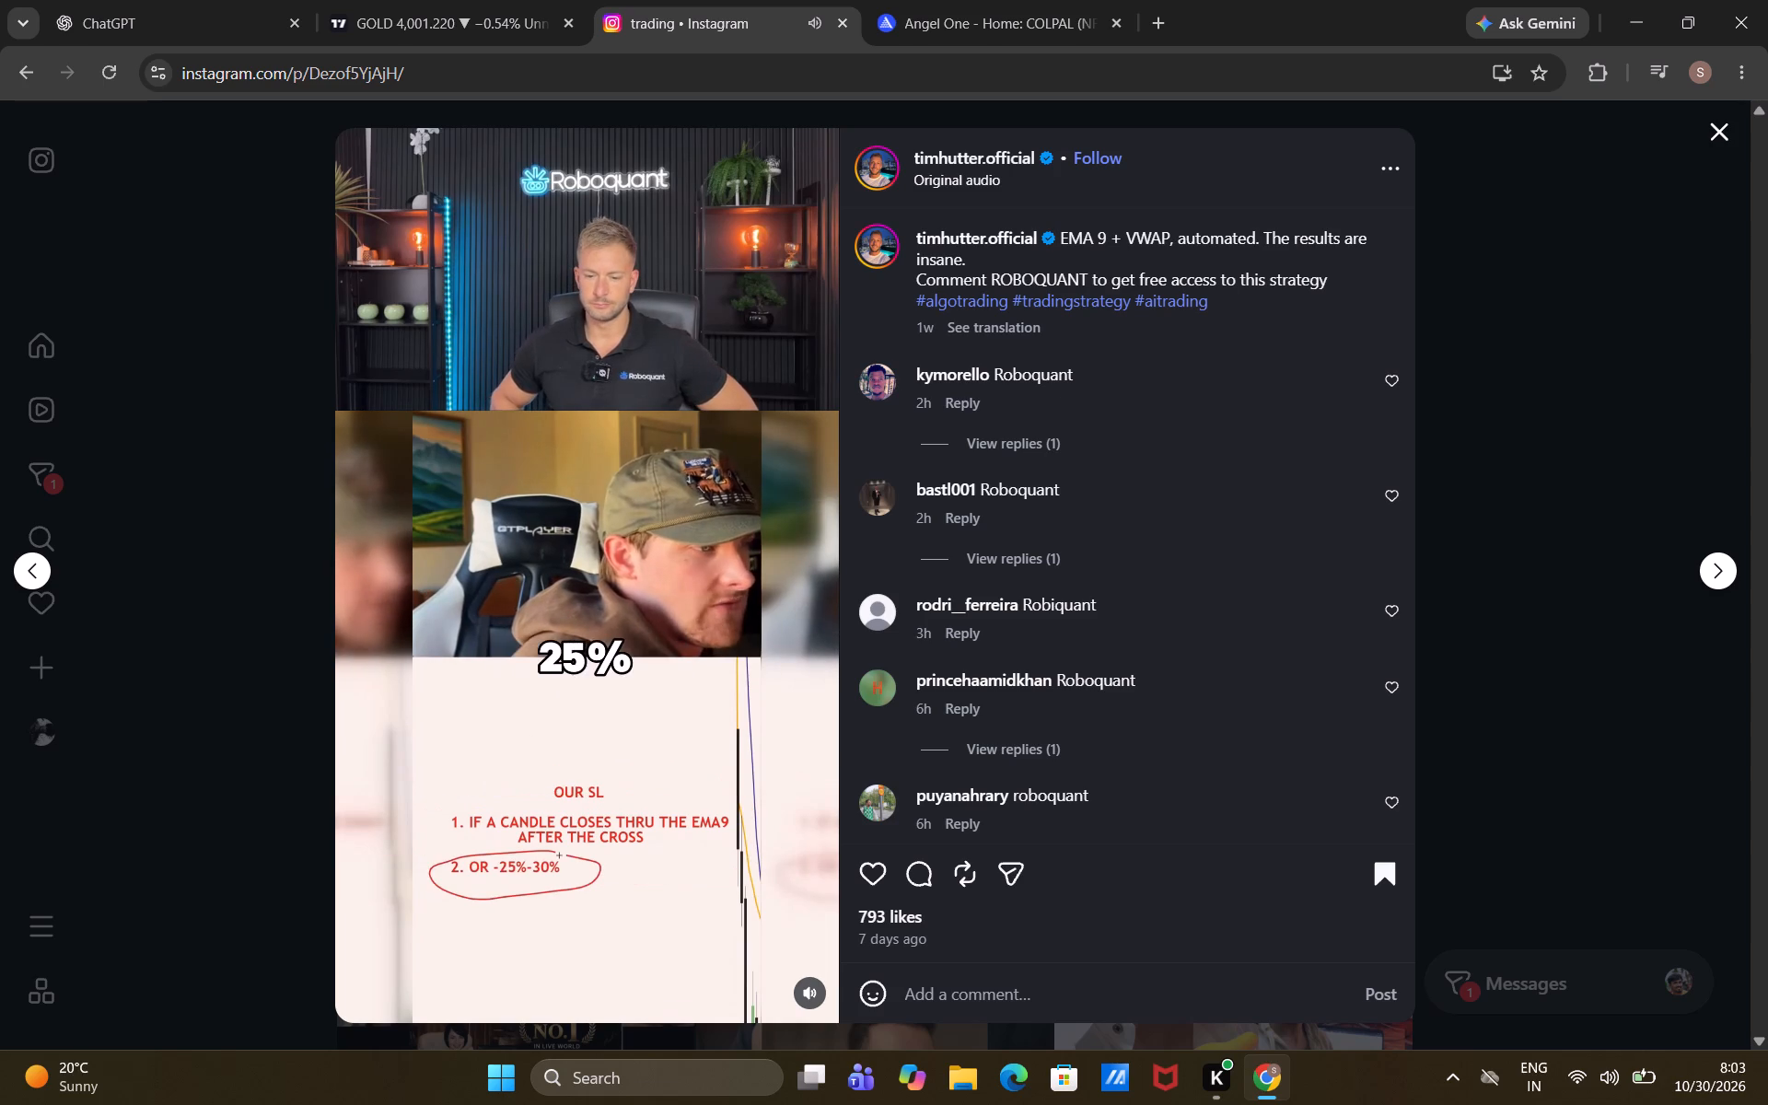
click(622, 481)
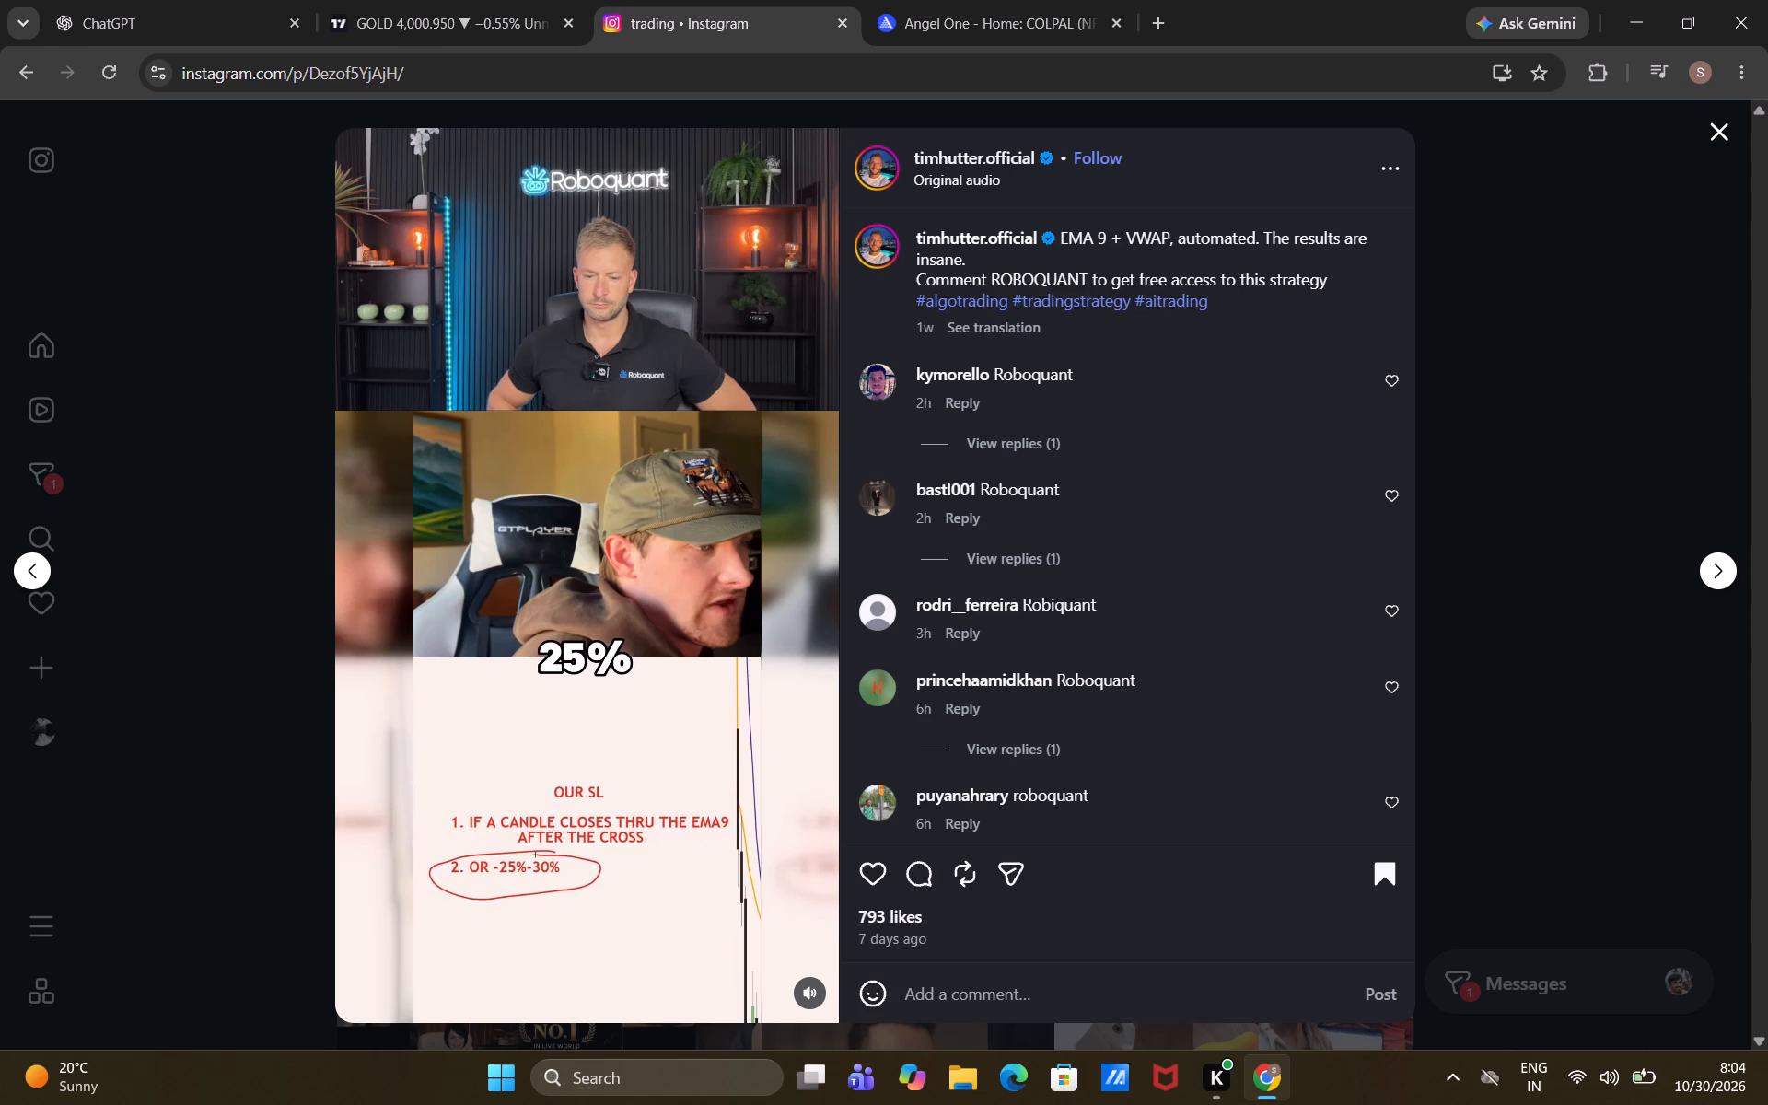
click(622, 481)
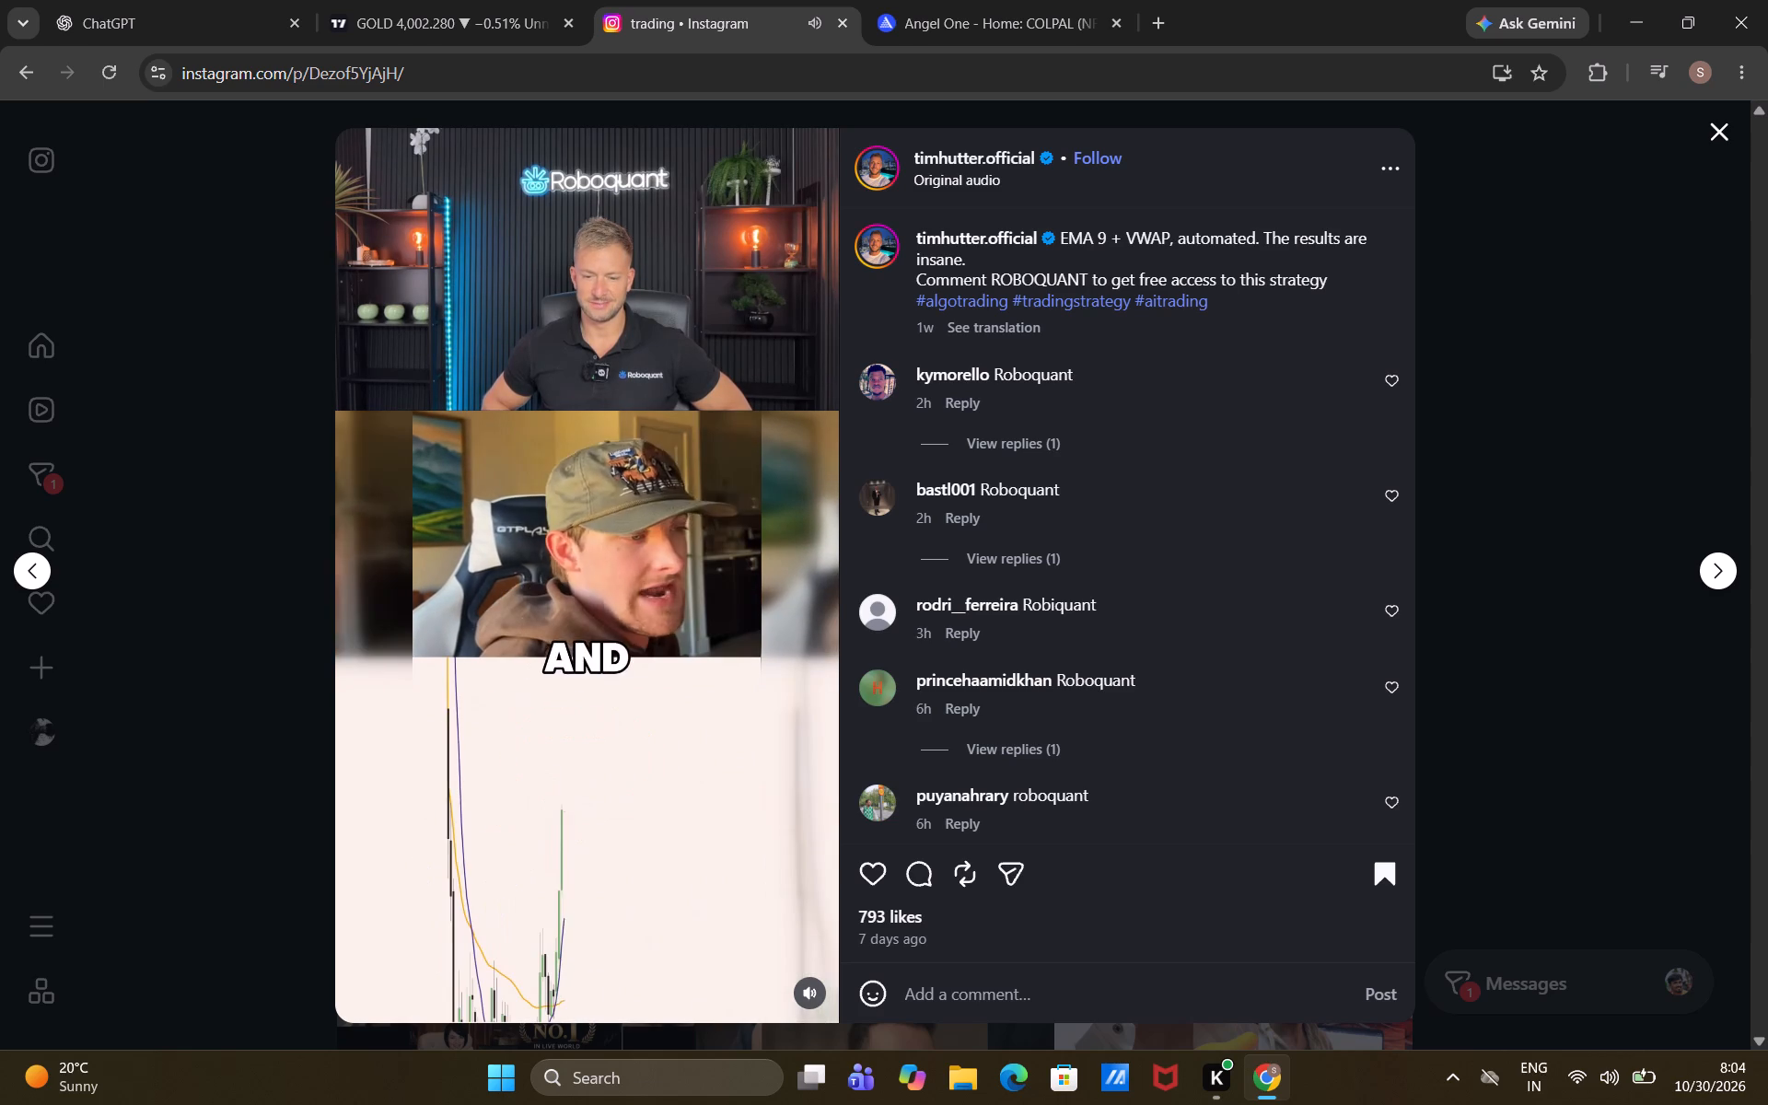
click(622, 481)
click(622, 481)
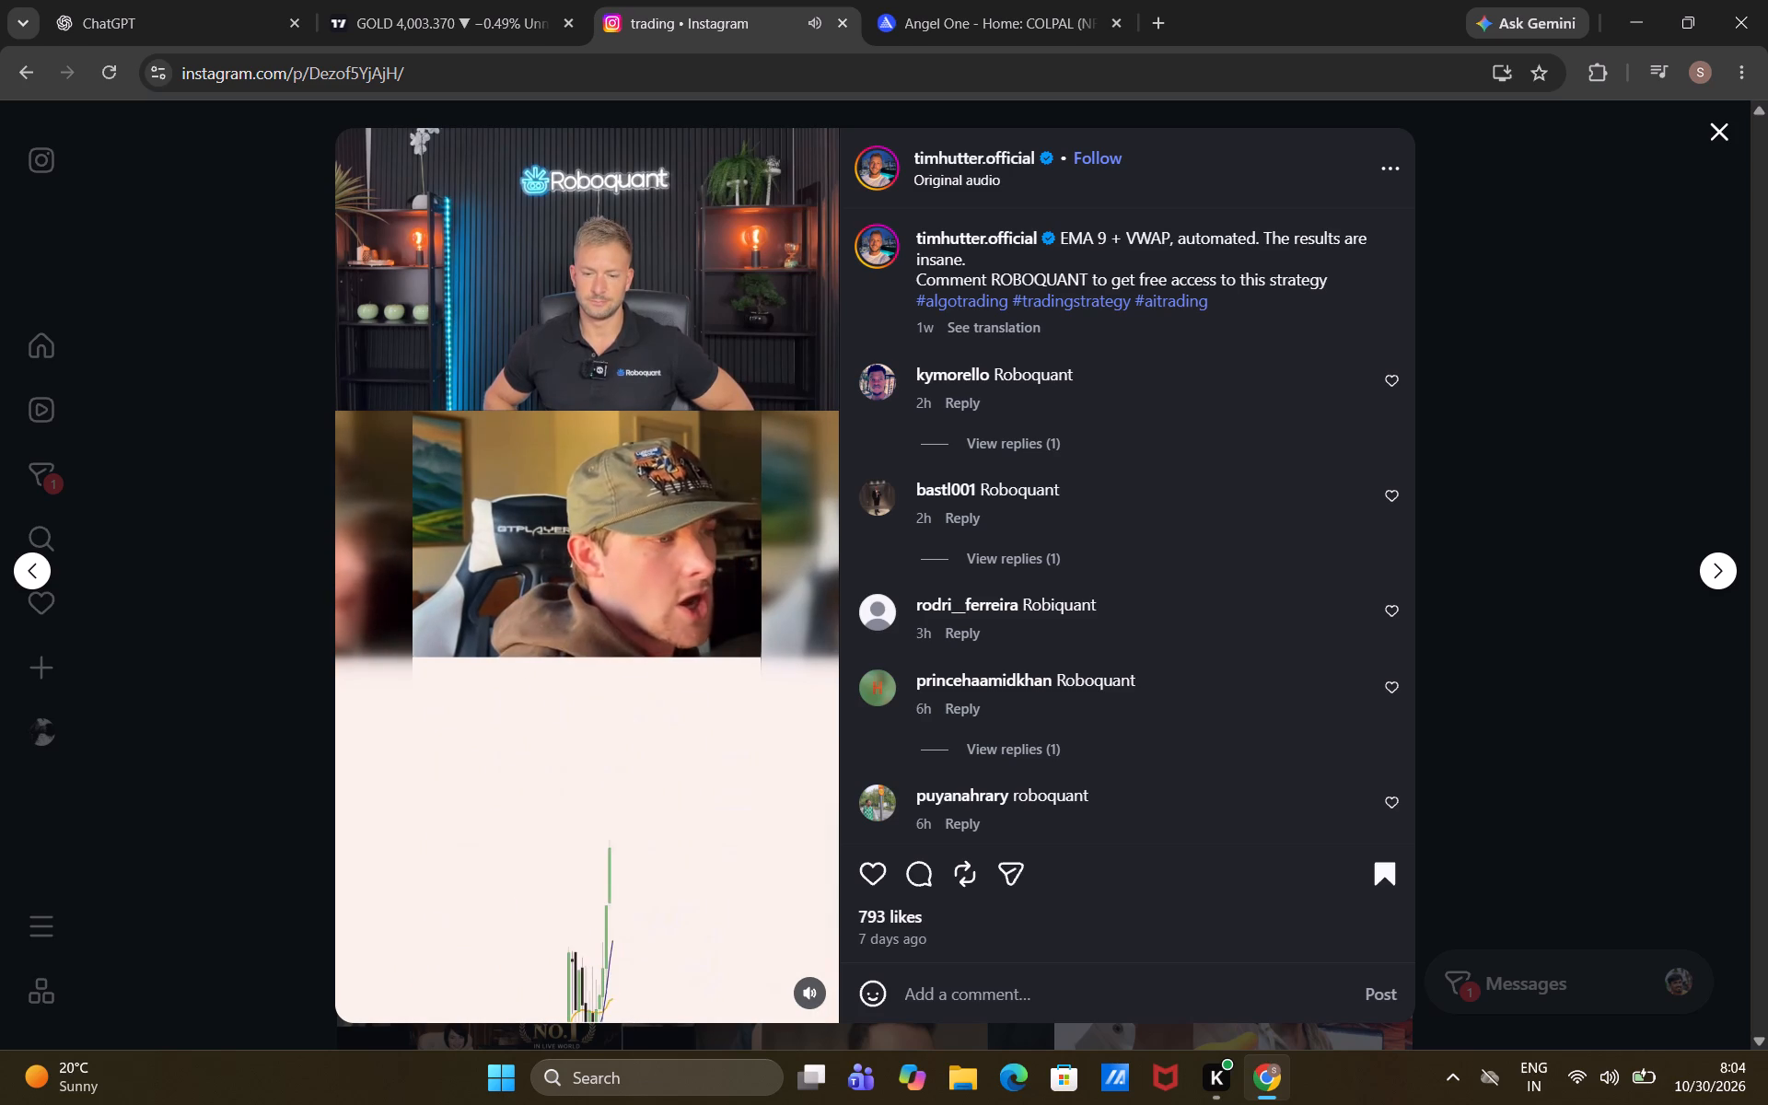
Check the EMA 9 + VWAP strategy reel on Instagram, and return to the COLPAL chart in Angel One.
click(632, 555)
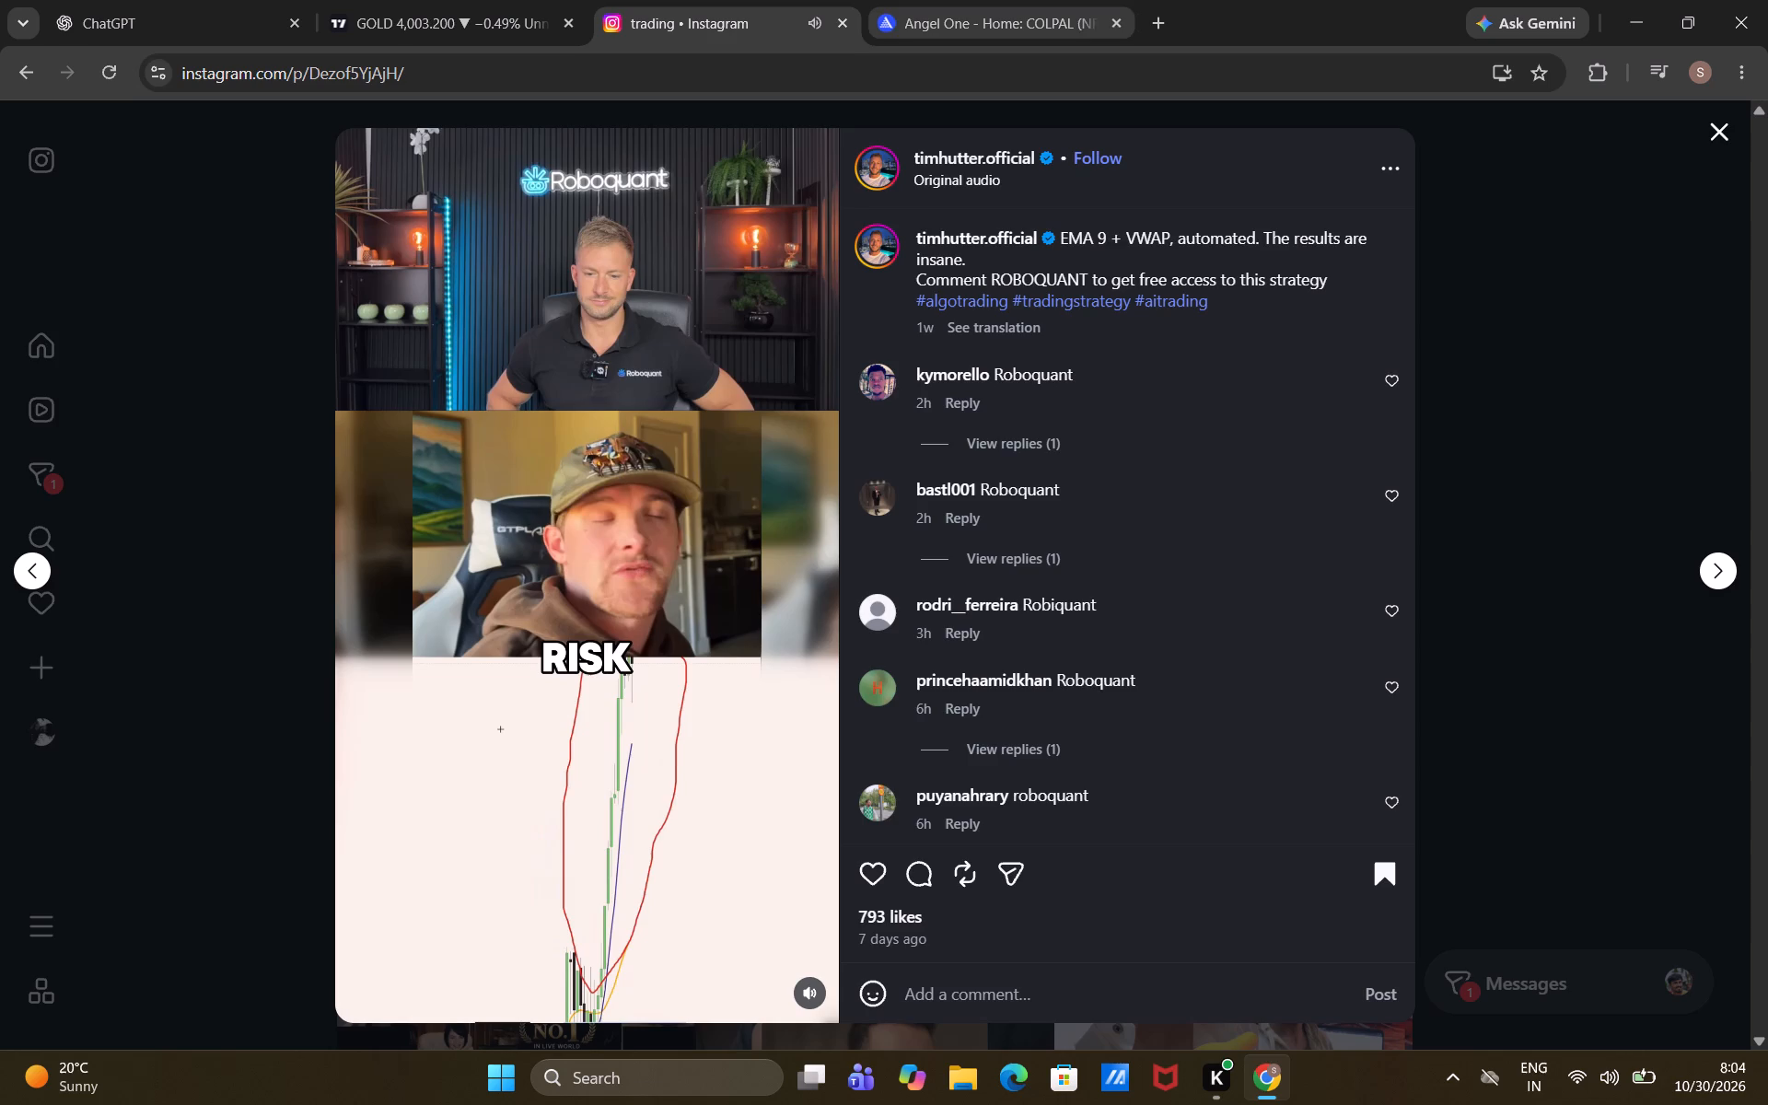
click(971, 0)
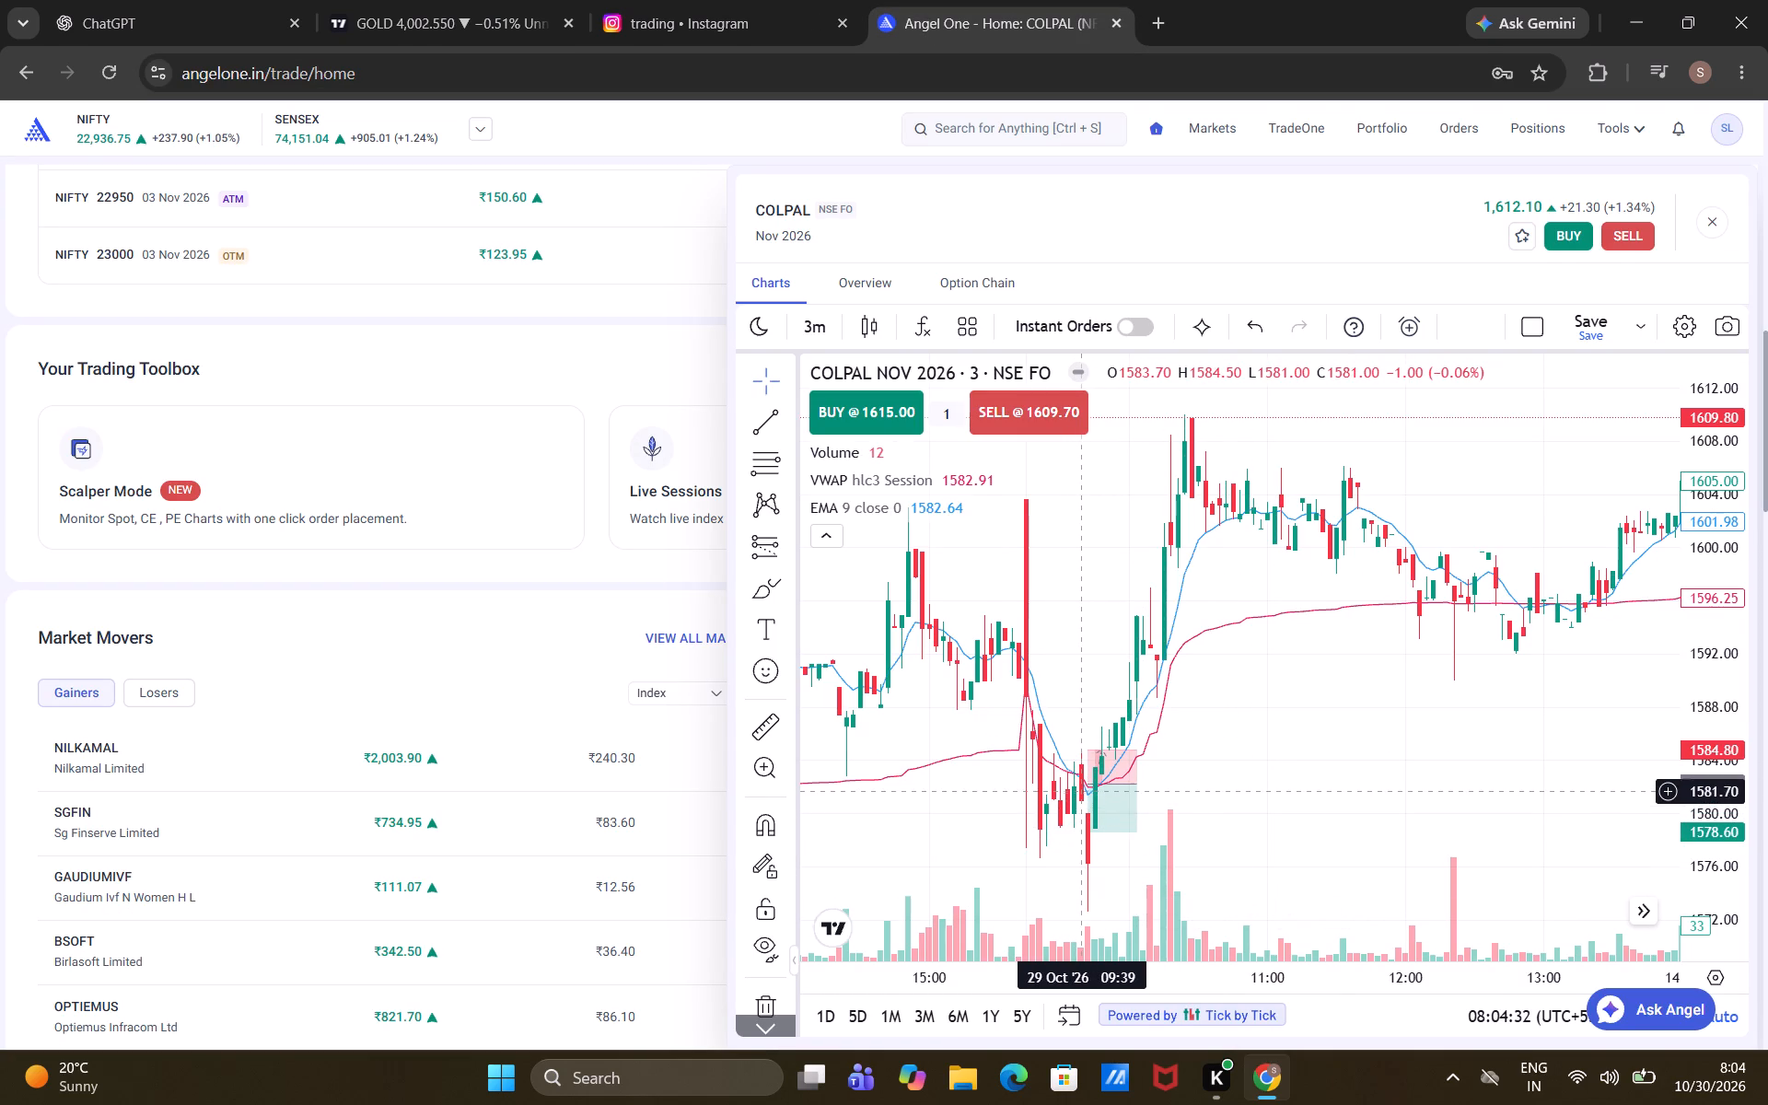
Move the short position a few candles earlier, with entry at about 1581.20, stop at 1583.80 and target at 1577.60.
drag(1119, 799, 1086, 812)
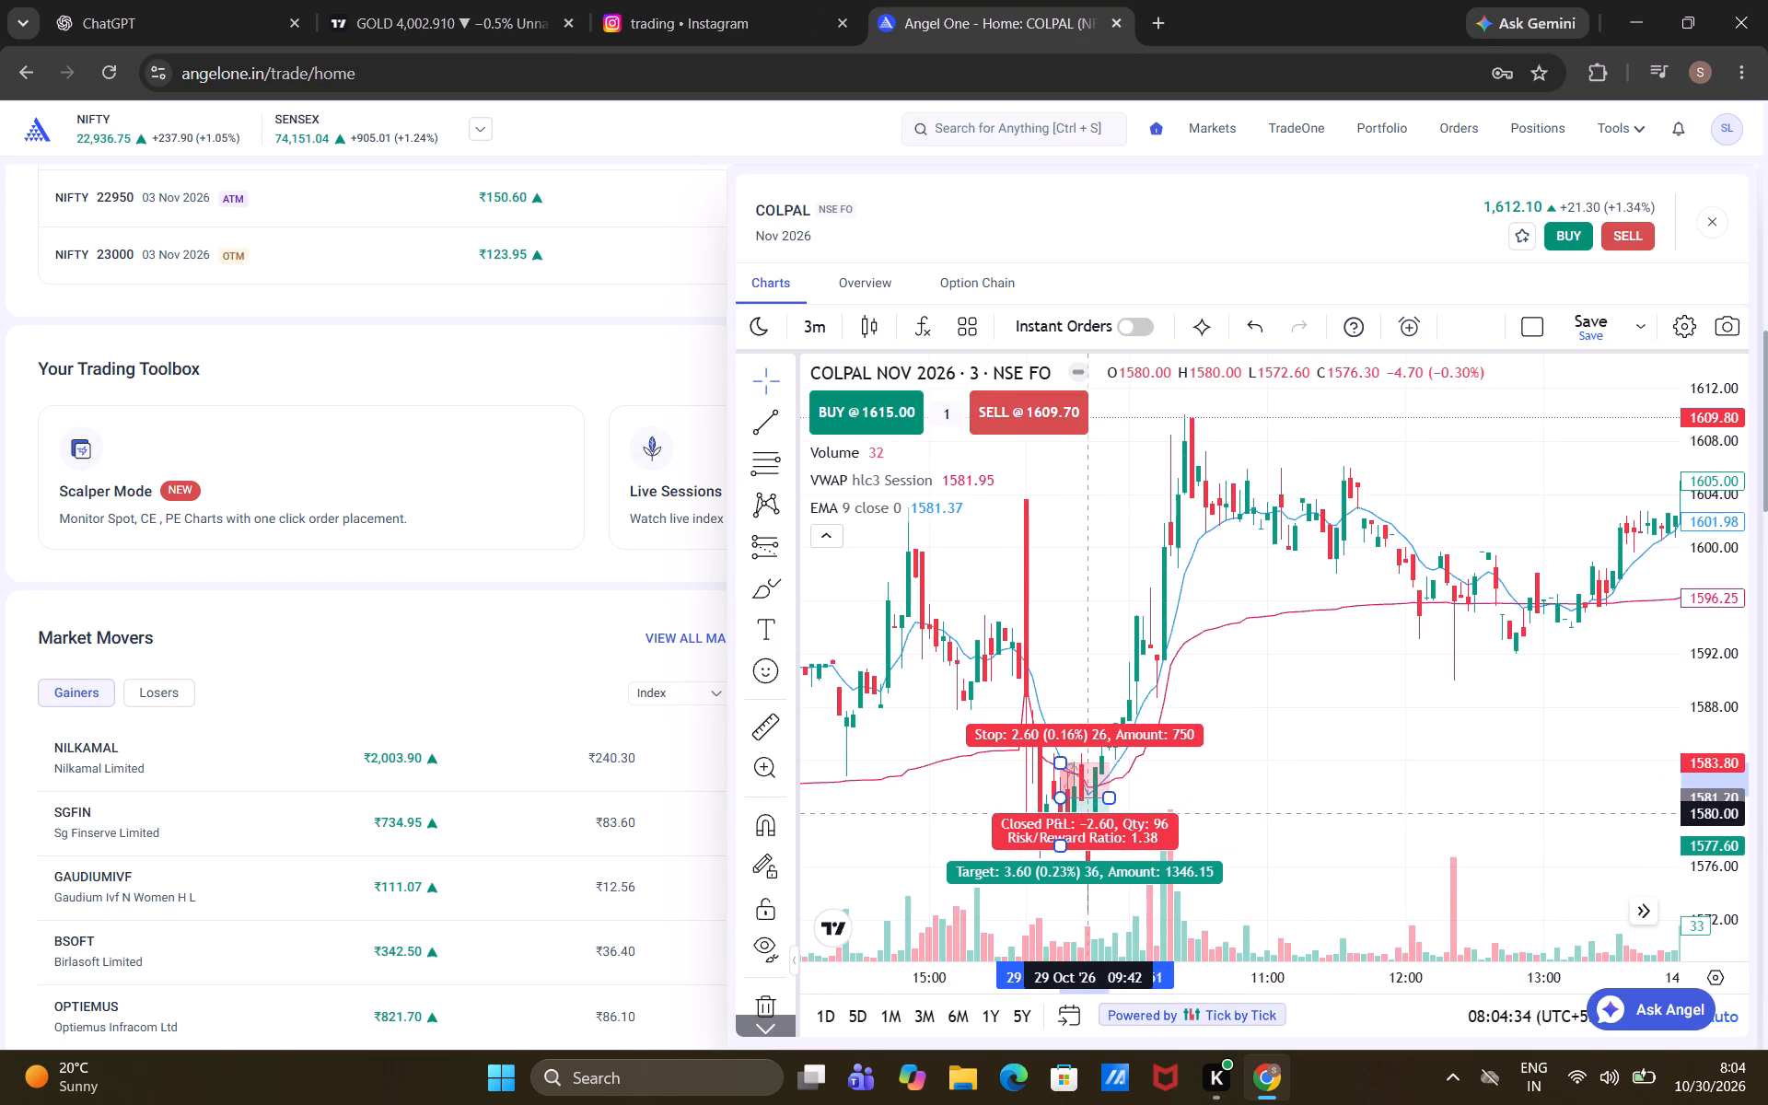
drag(1086, 812, 1081, 813)
click(1191, 804)
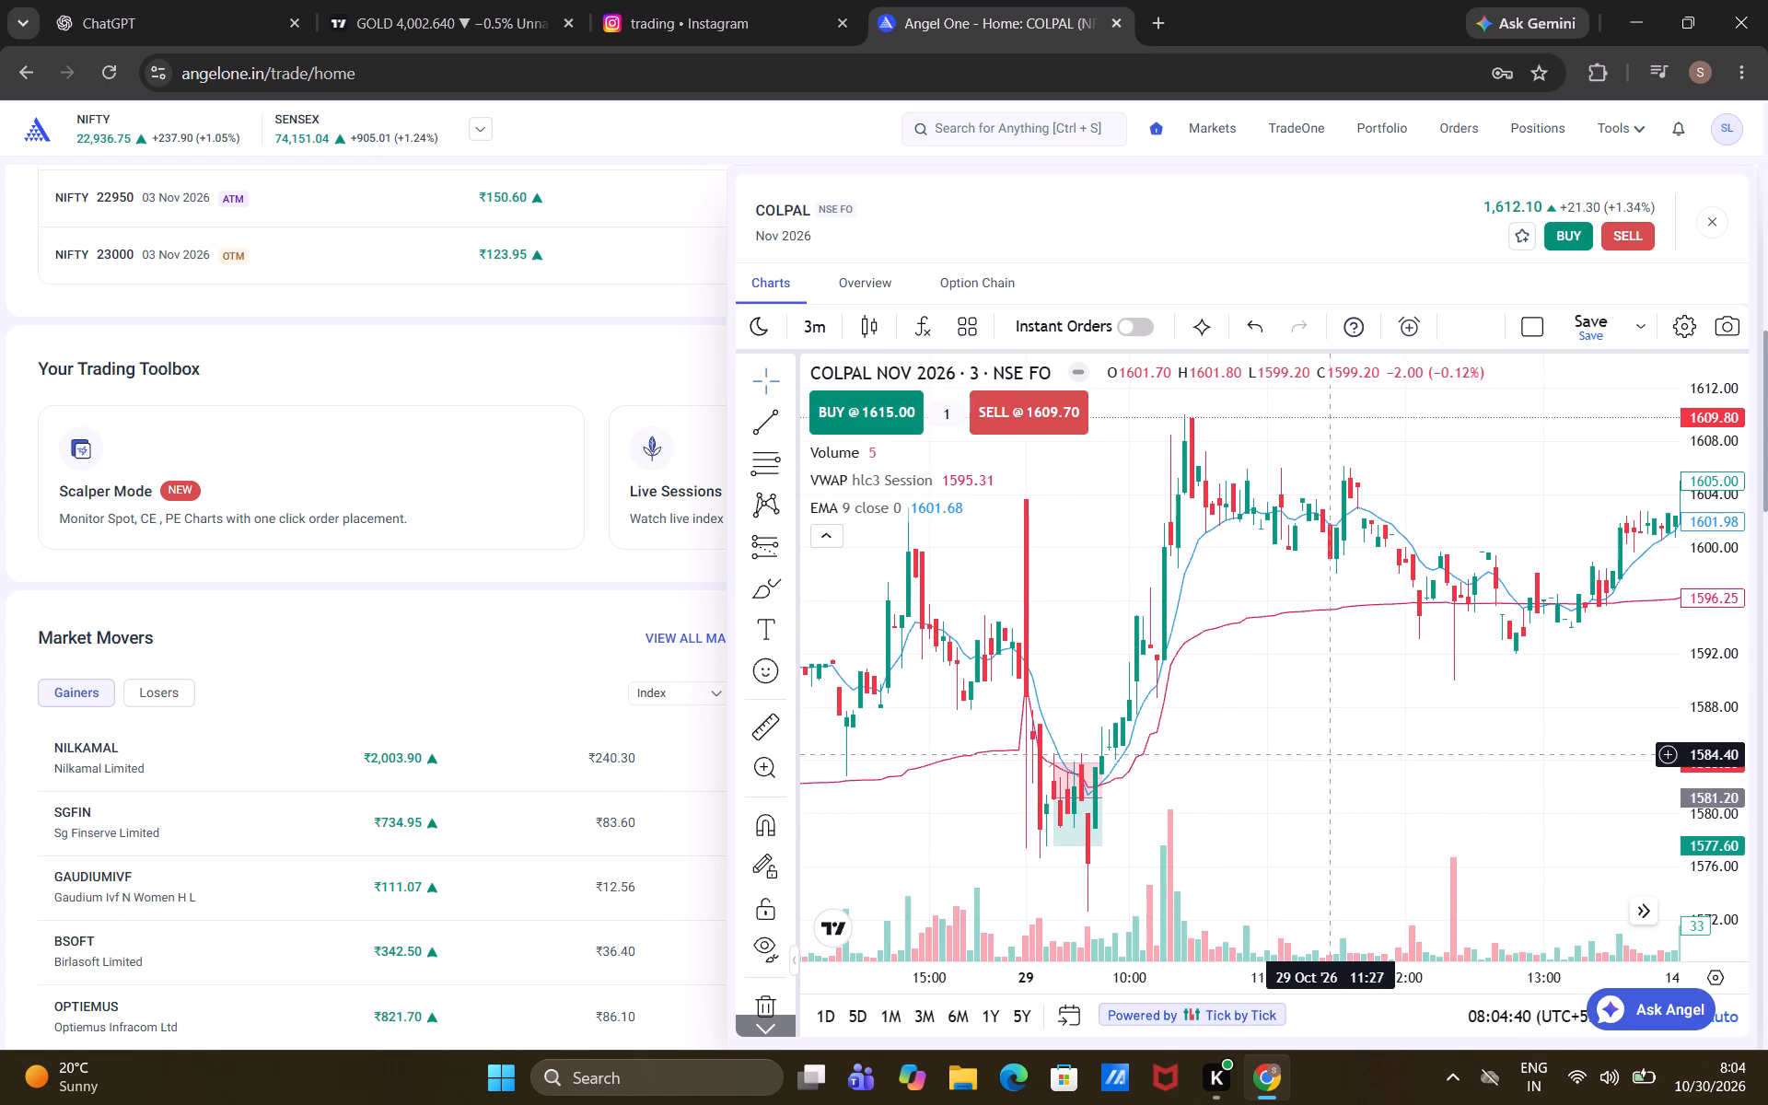
Examine the COLPAL price action after the short position through to the end of the 29 Oct session.
drag(1342, 721, 1032, 782)
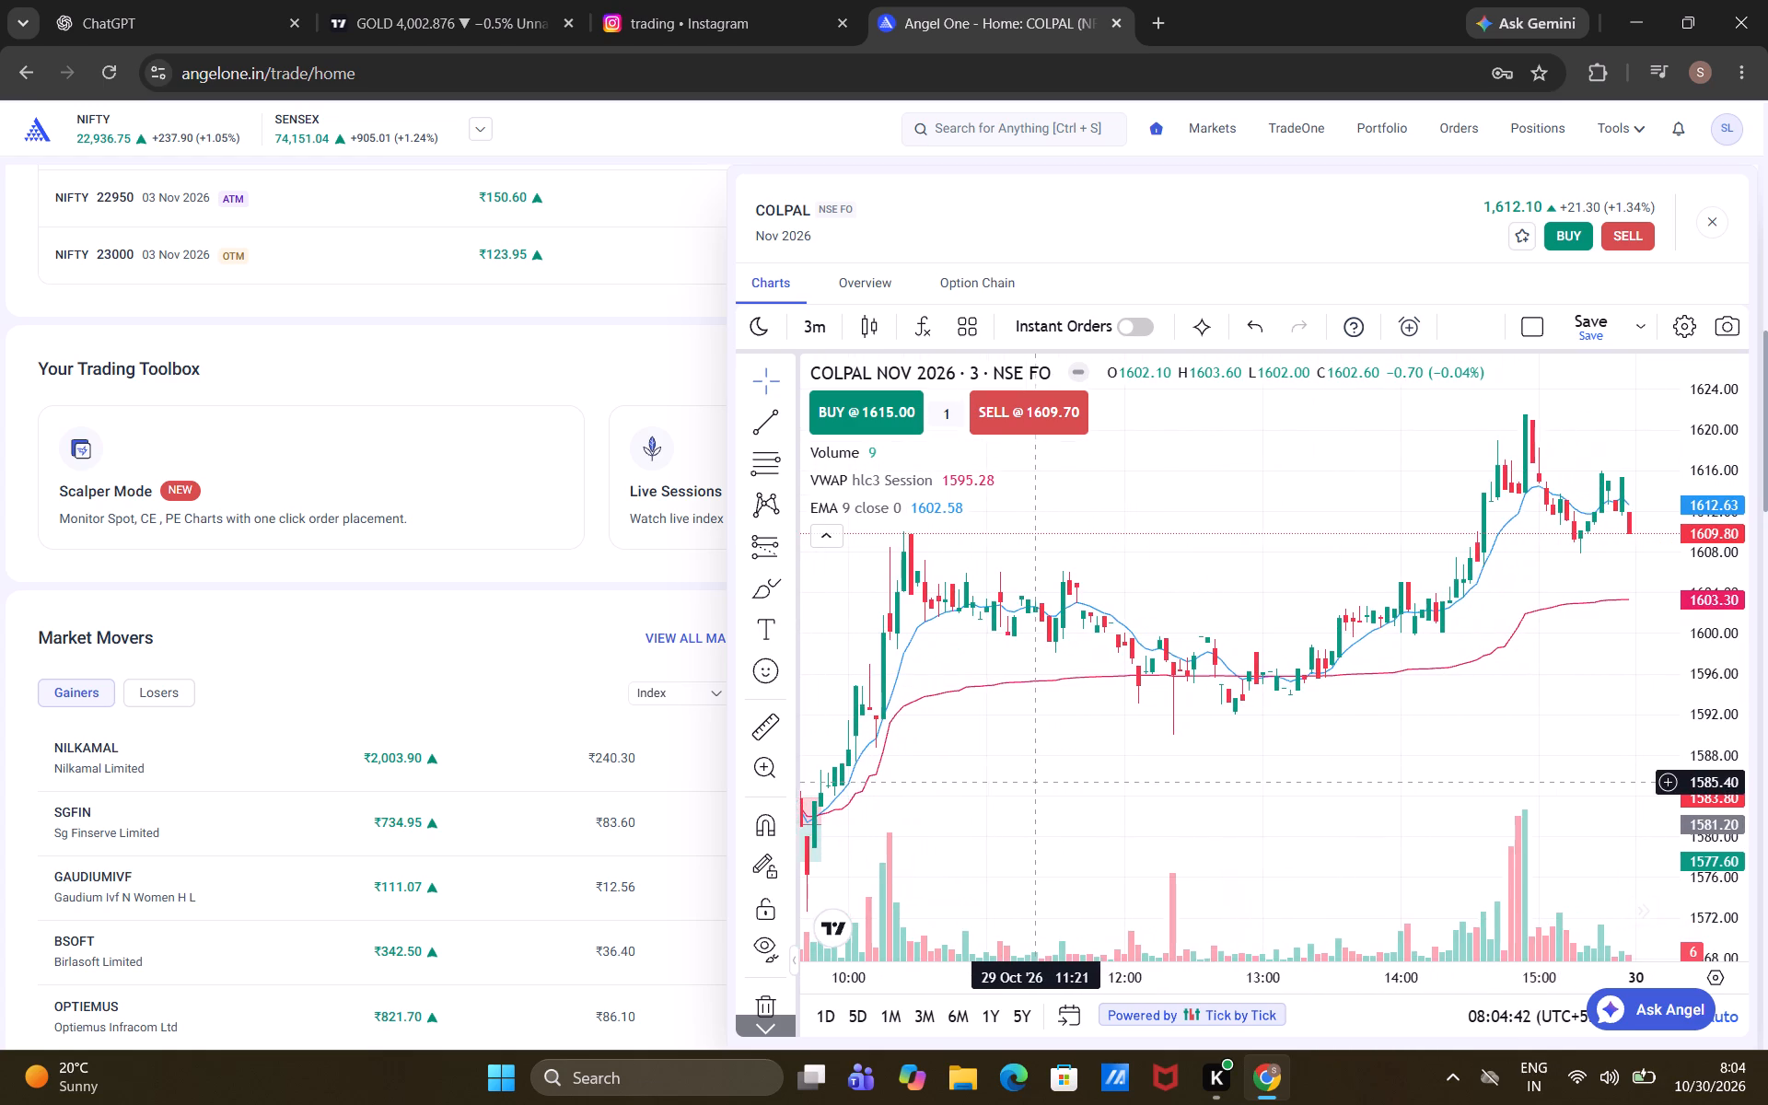
drag(1032, 782, 1030, 787)
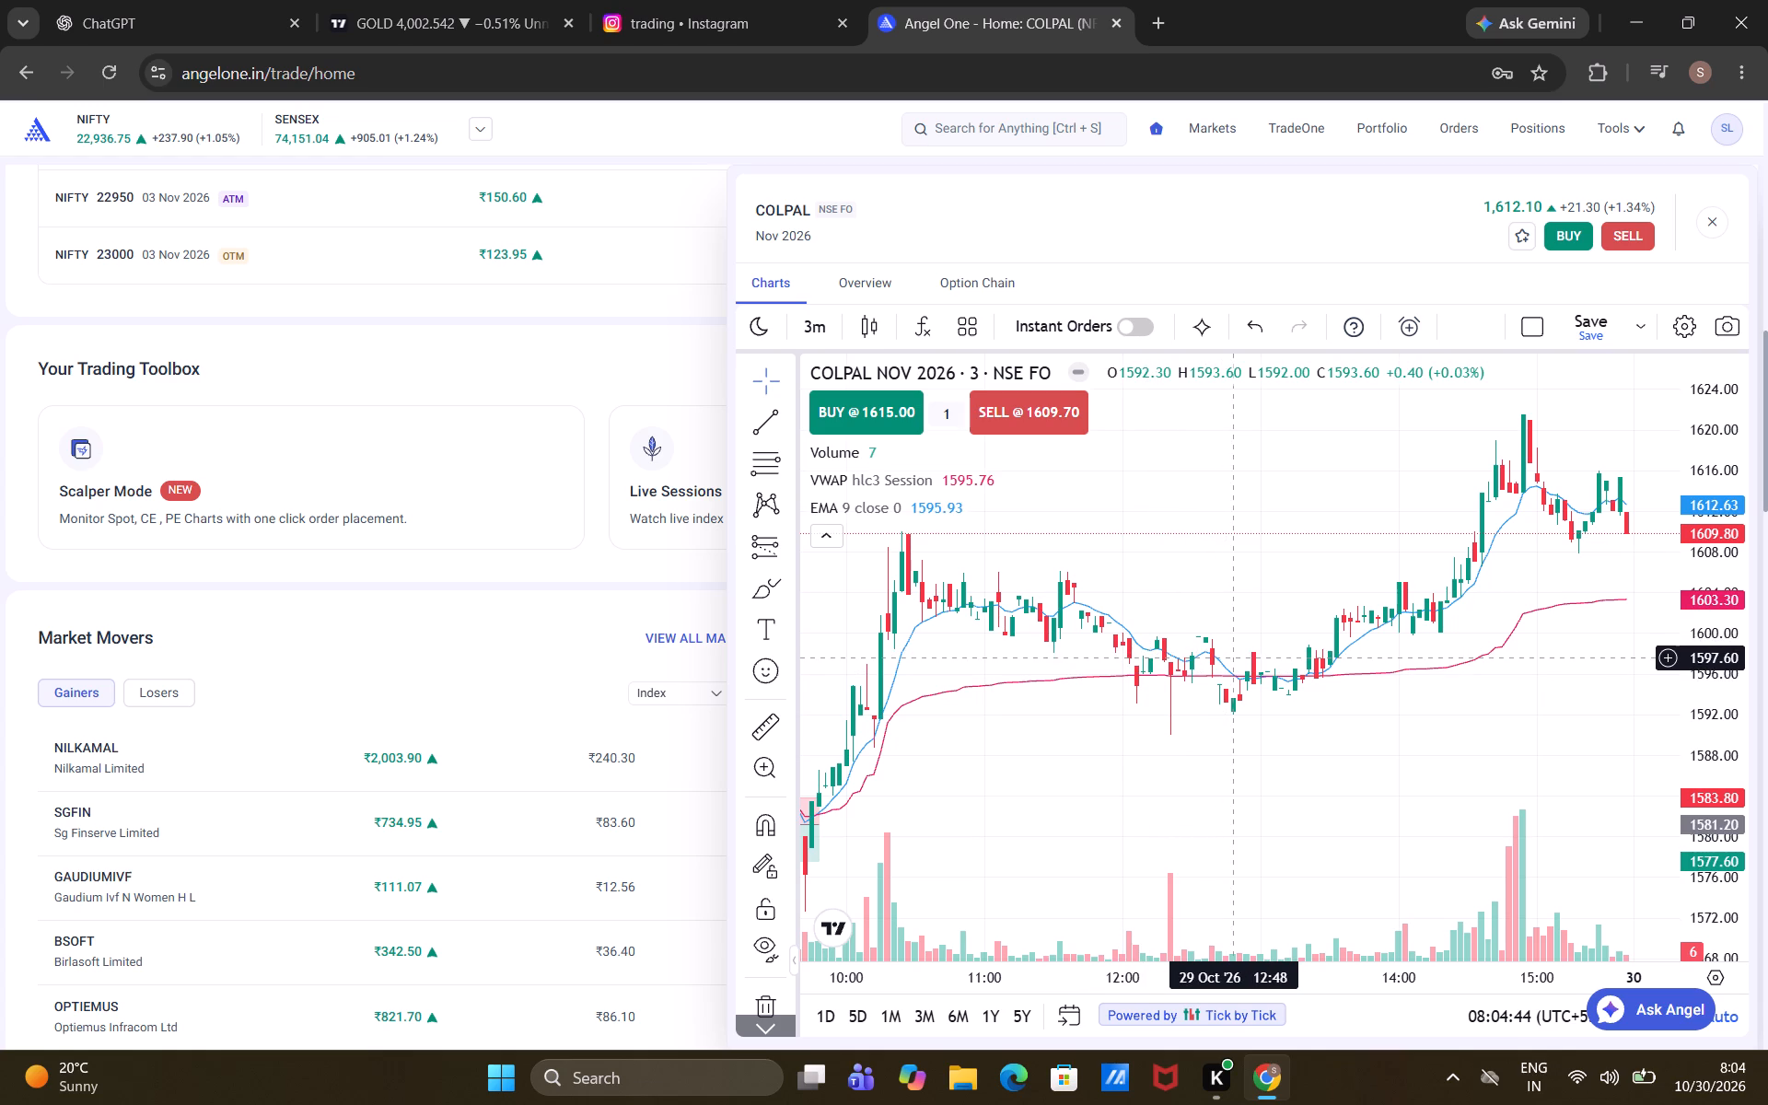
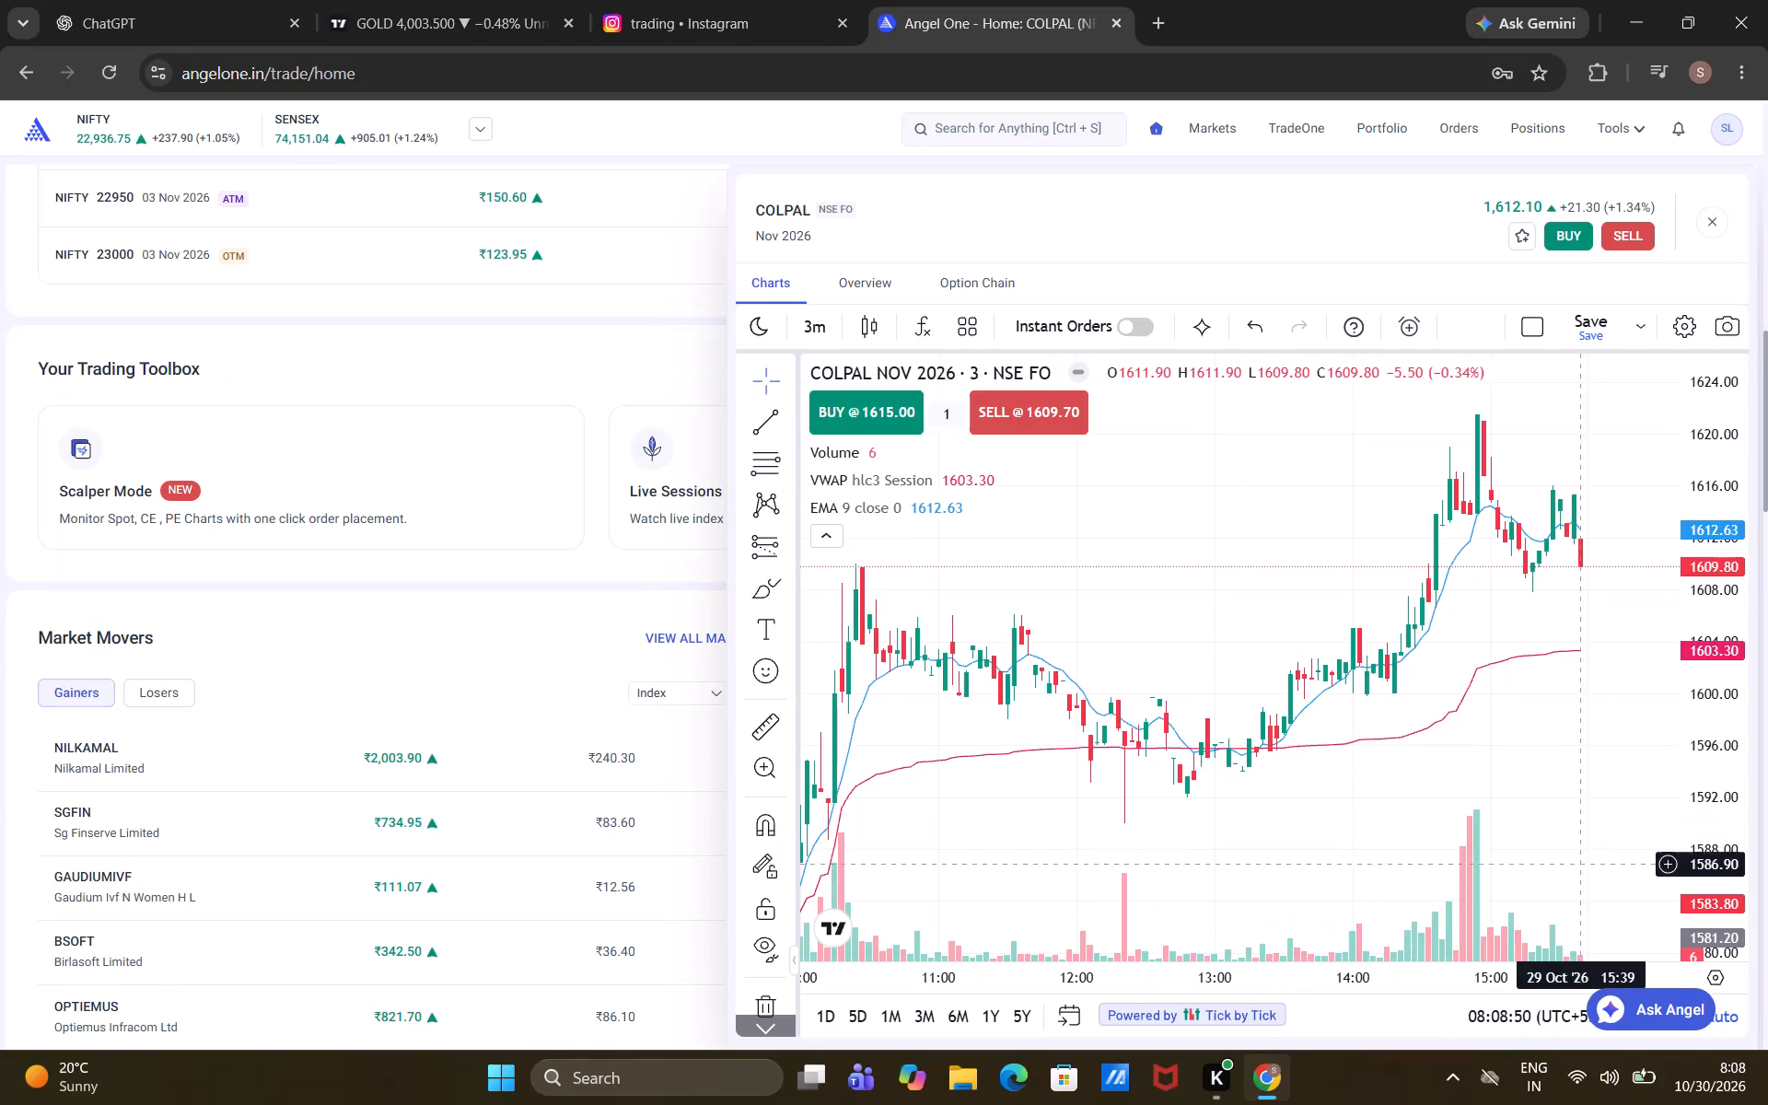
Examine the earlier COLPAL price action against VWAP and EMA 9, back through the 28 and 27 Oct sessions.
click(1557, 771)
drag(1252, 806, 1641, 680)
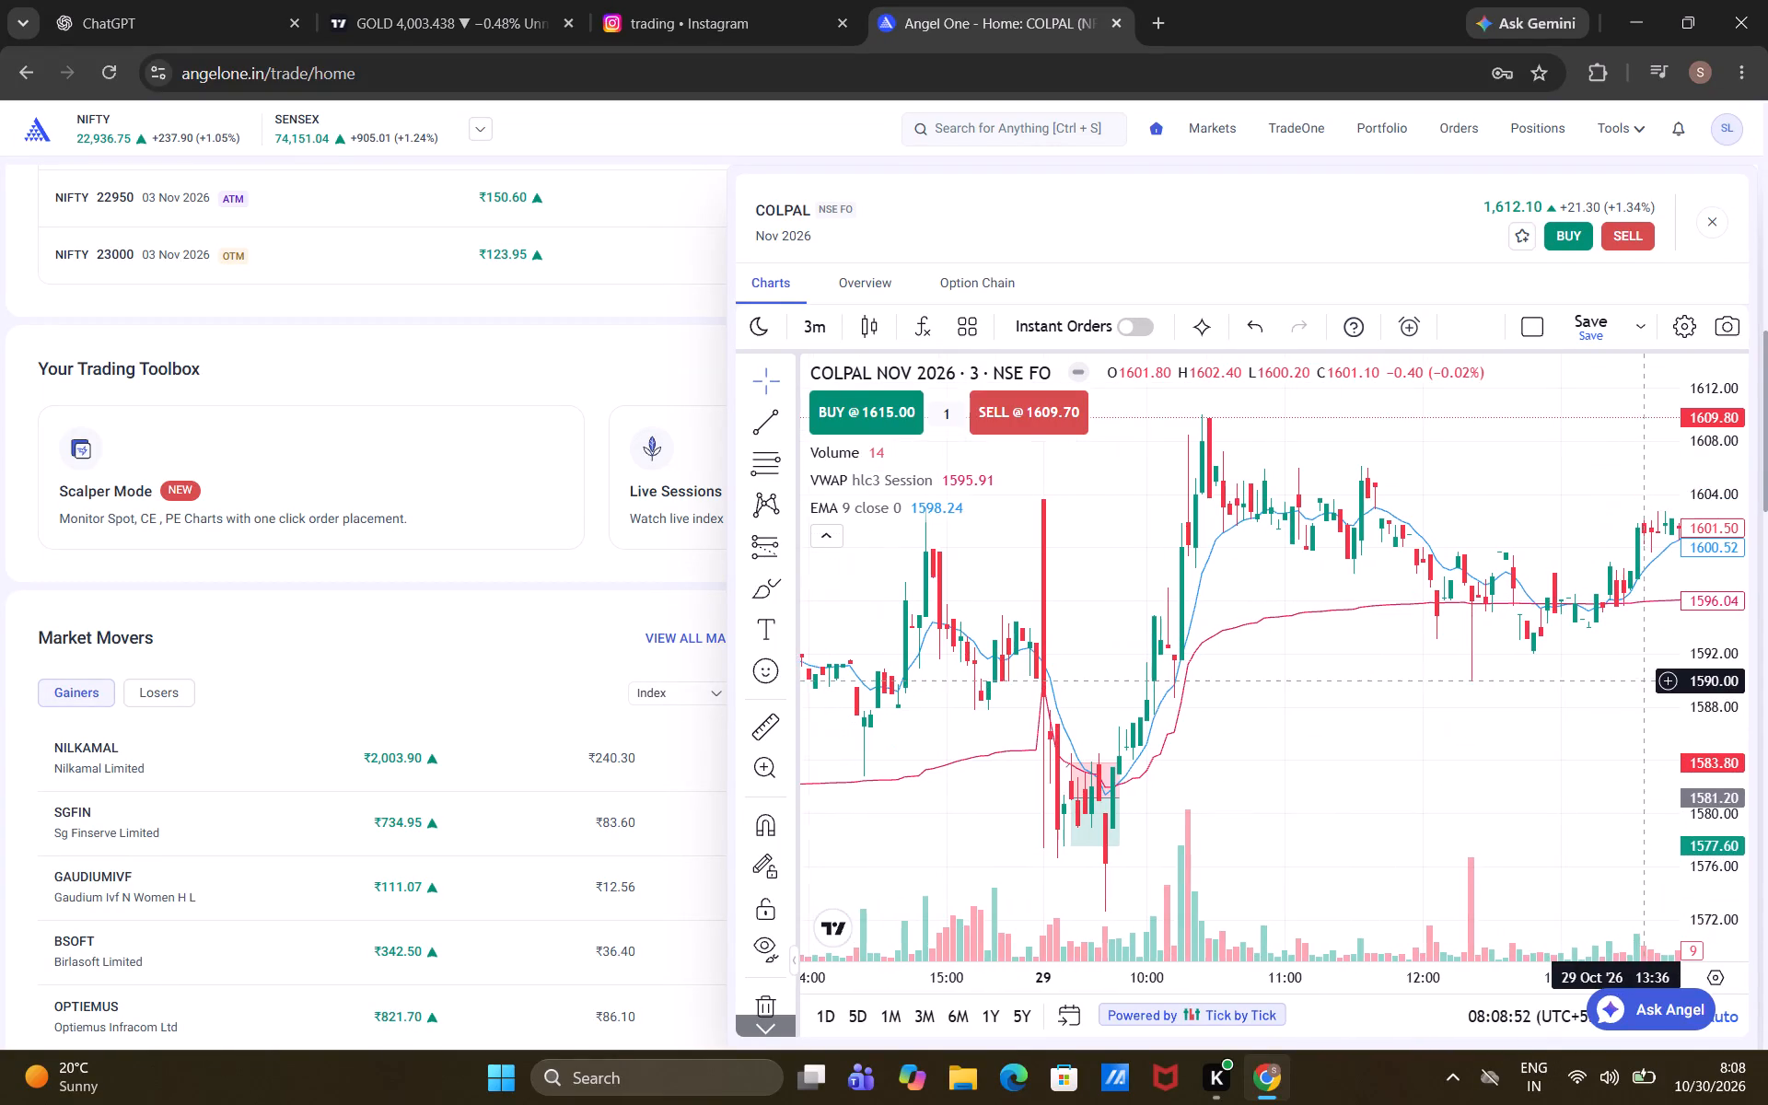
drag(1170, 818, 1613, 727)
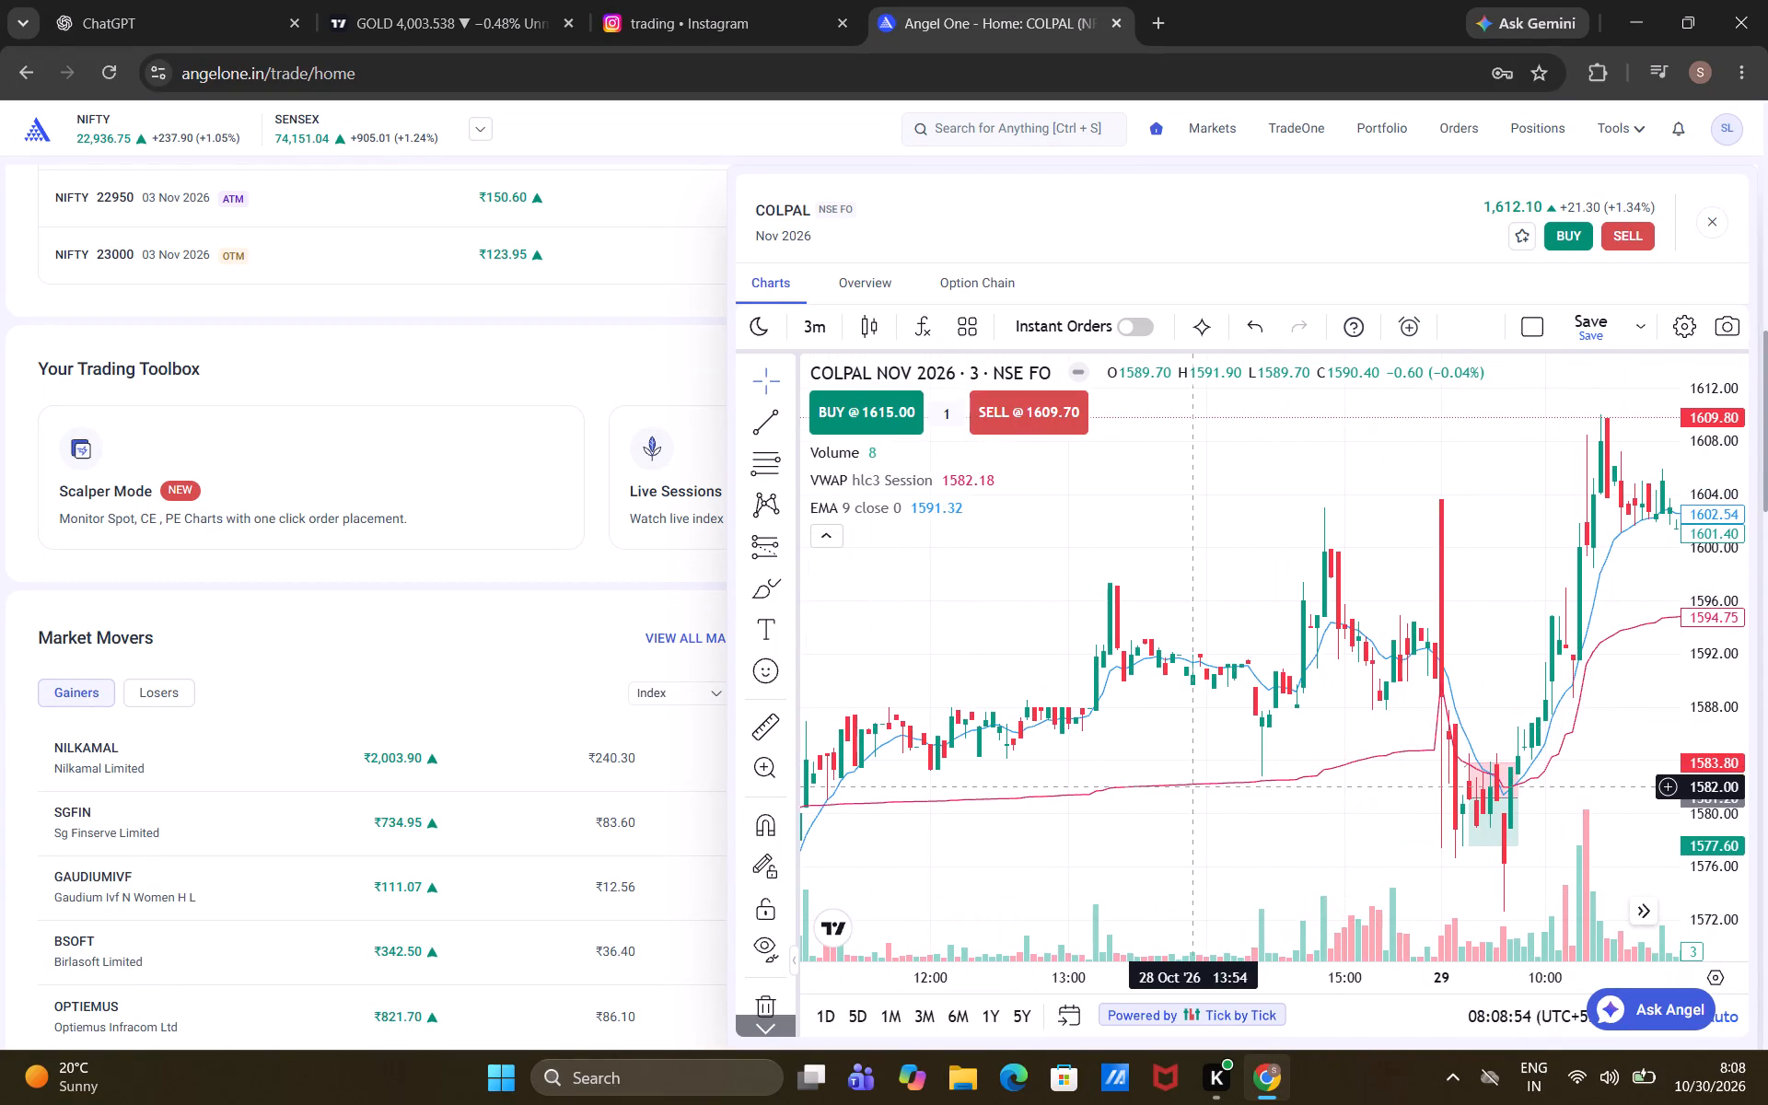
drag(1194, 786, 1329, 703)
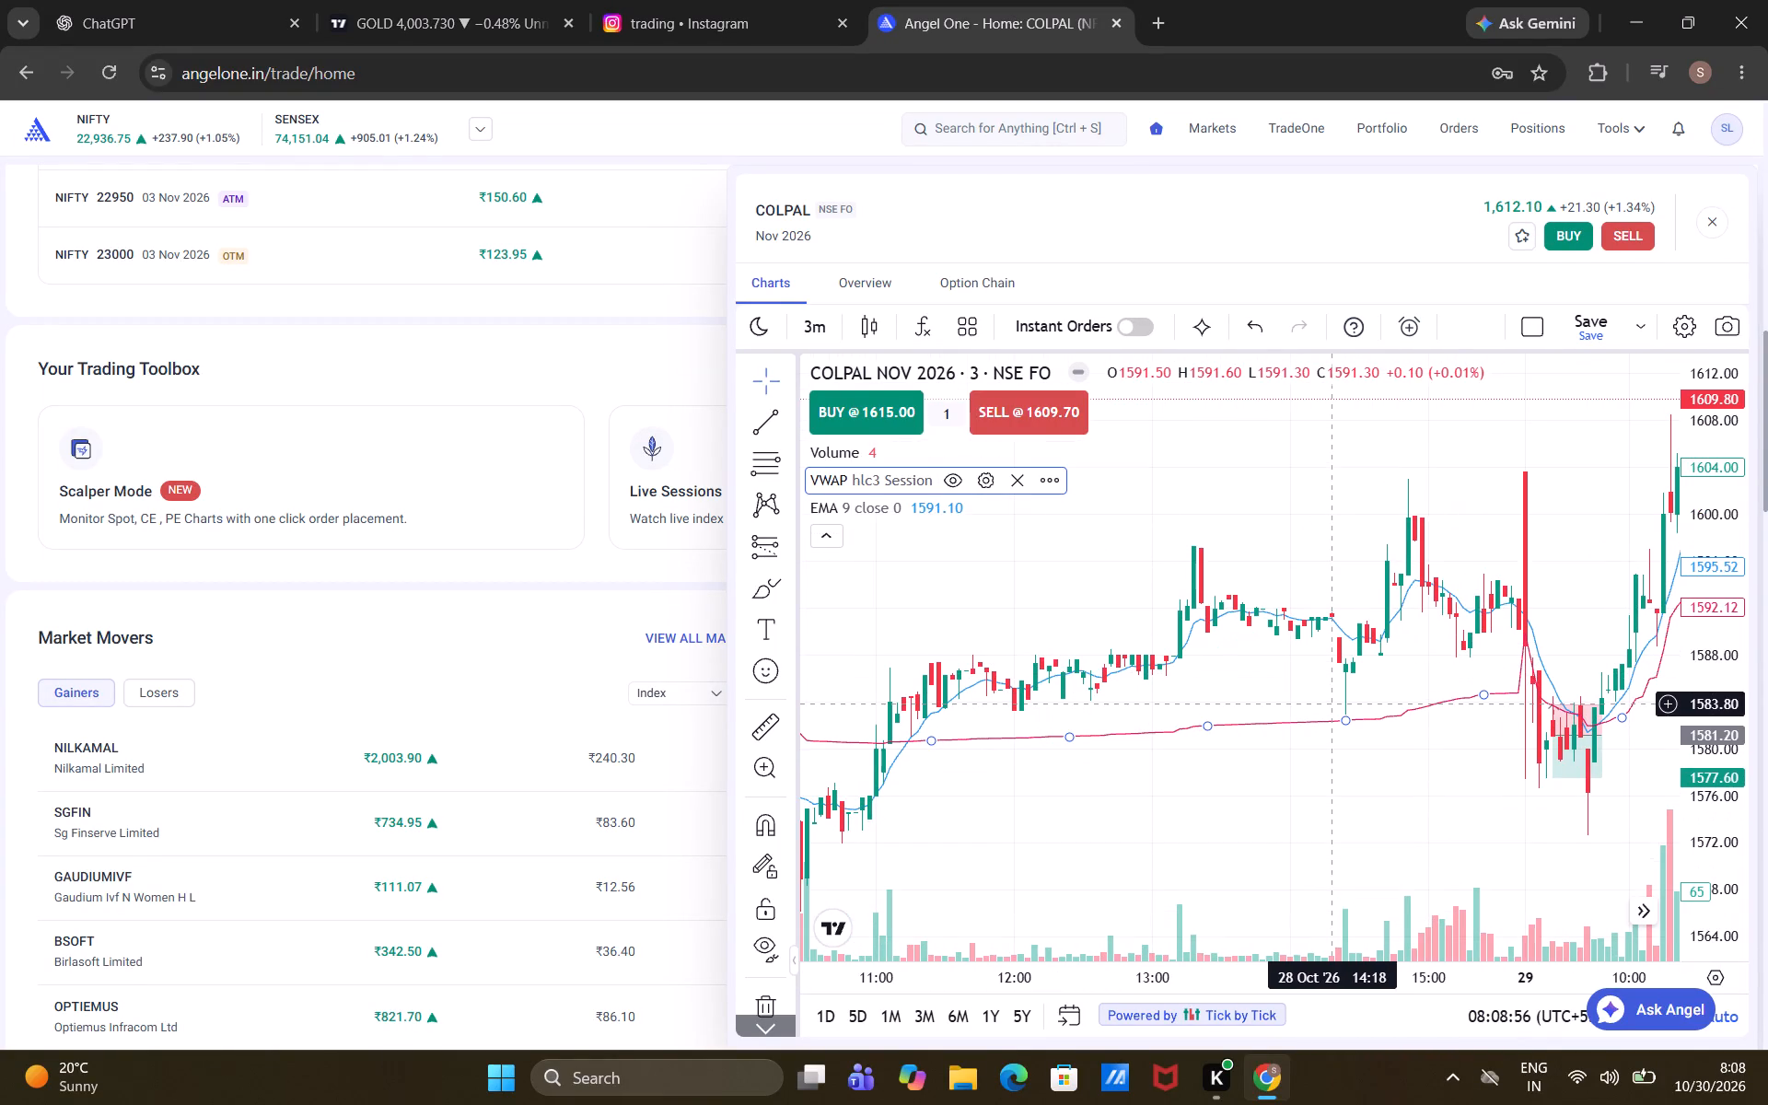
drag(1174, 750, 1392, 741)
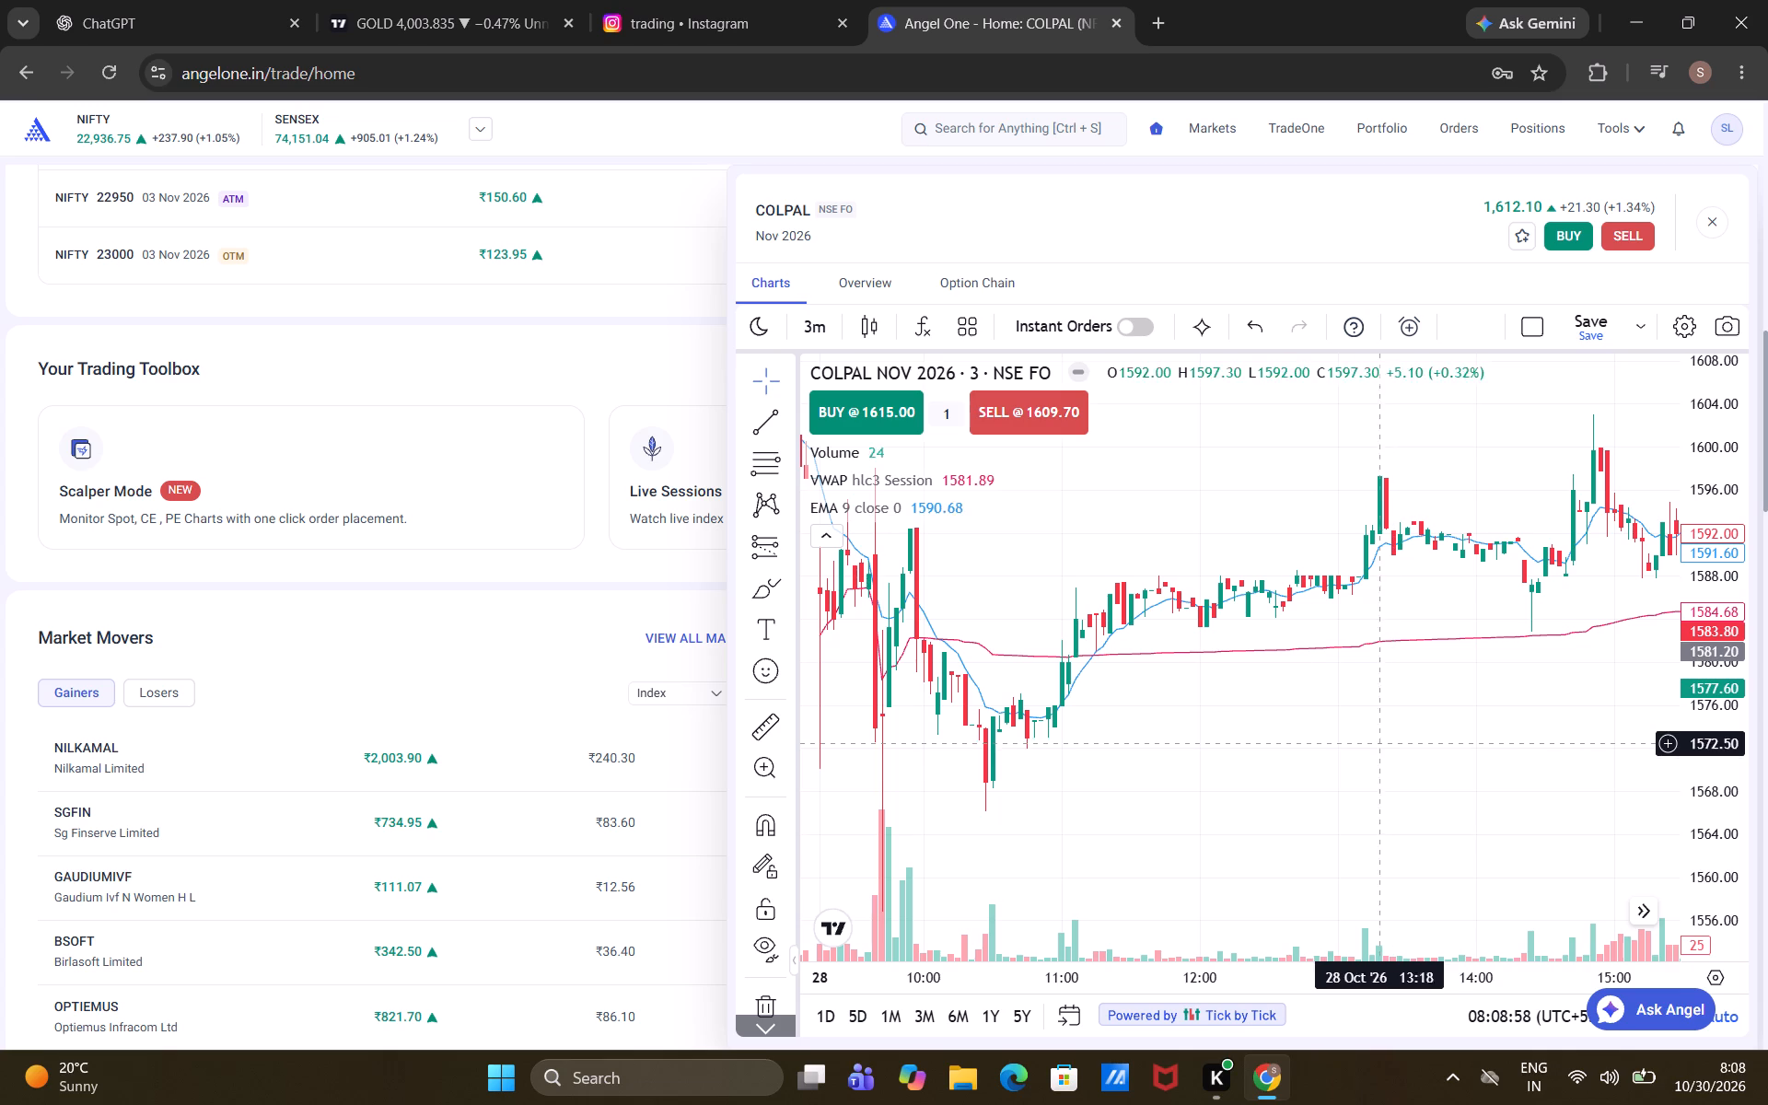
drag(1281, 759, 1410, 802)
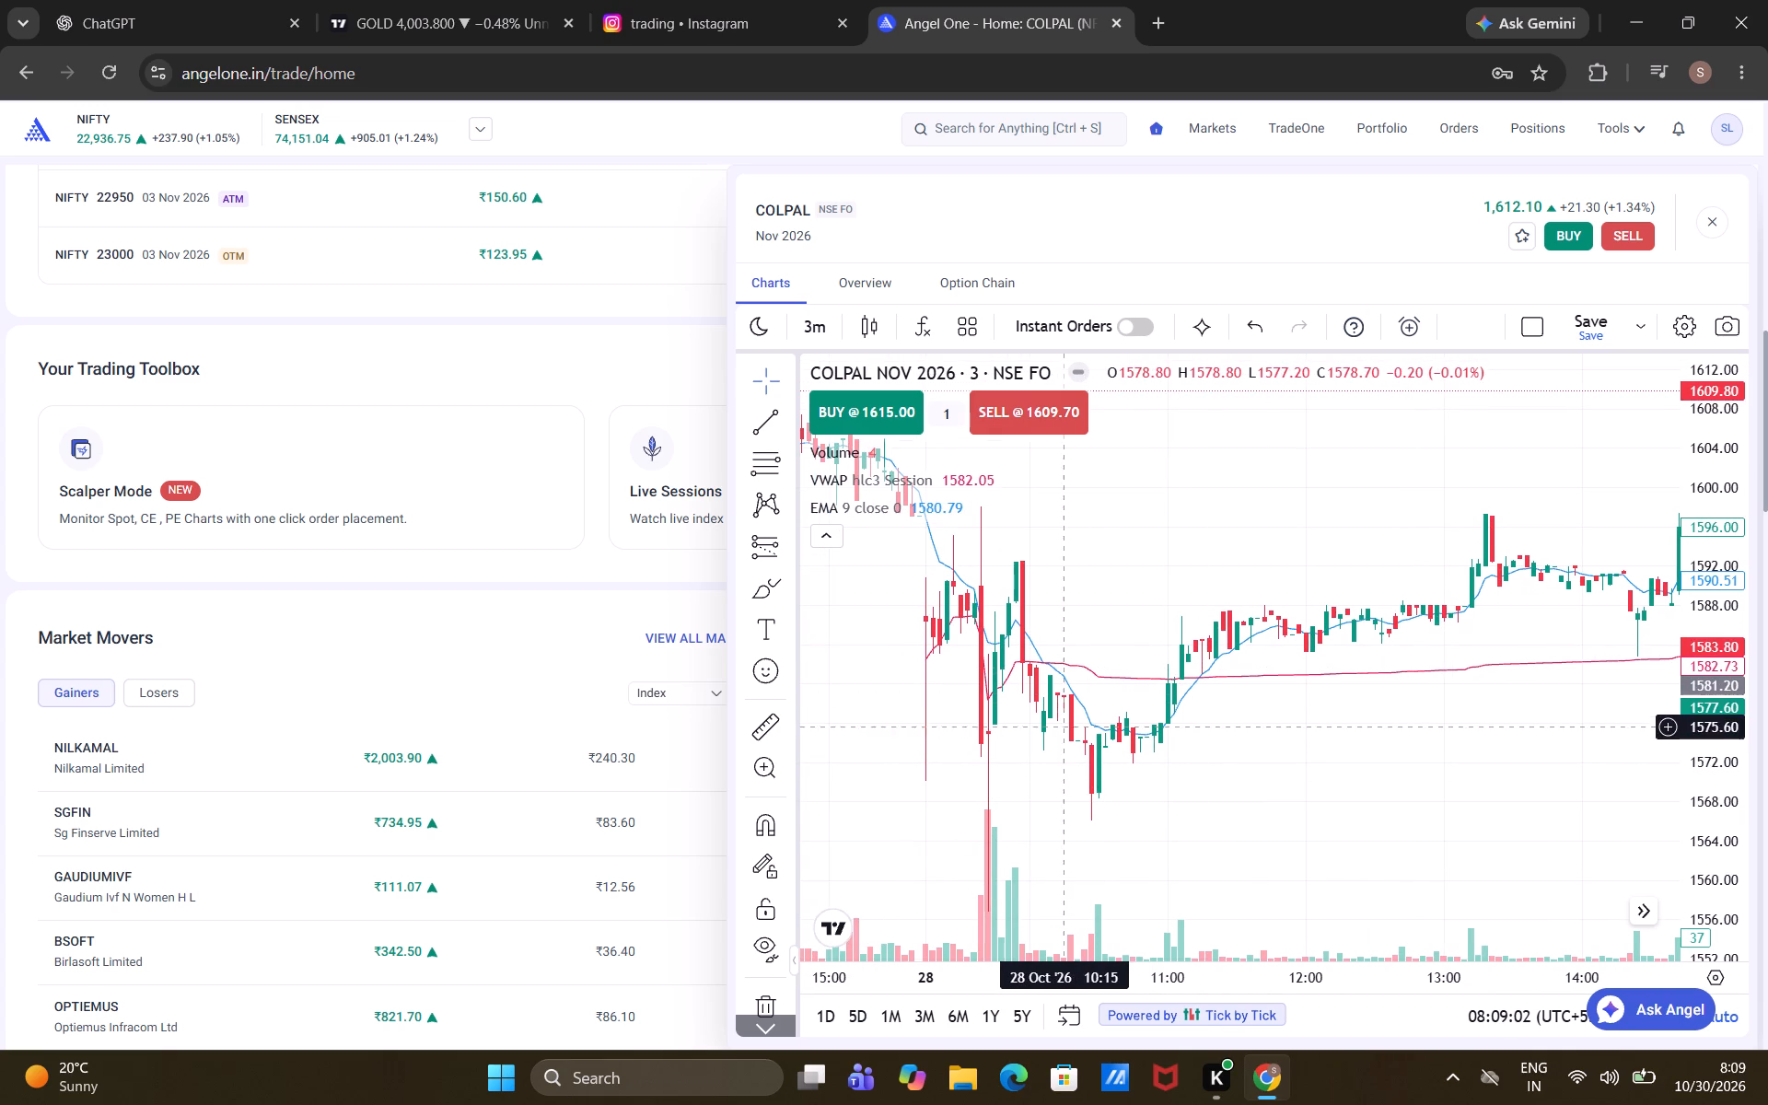
drag(1205, 752, 1242, 753)
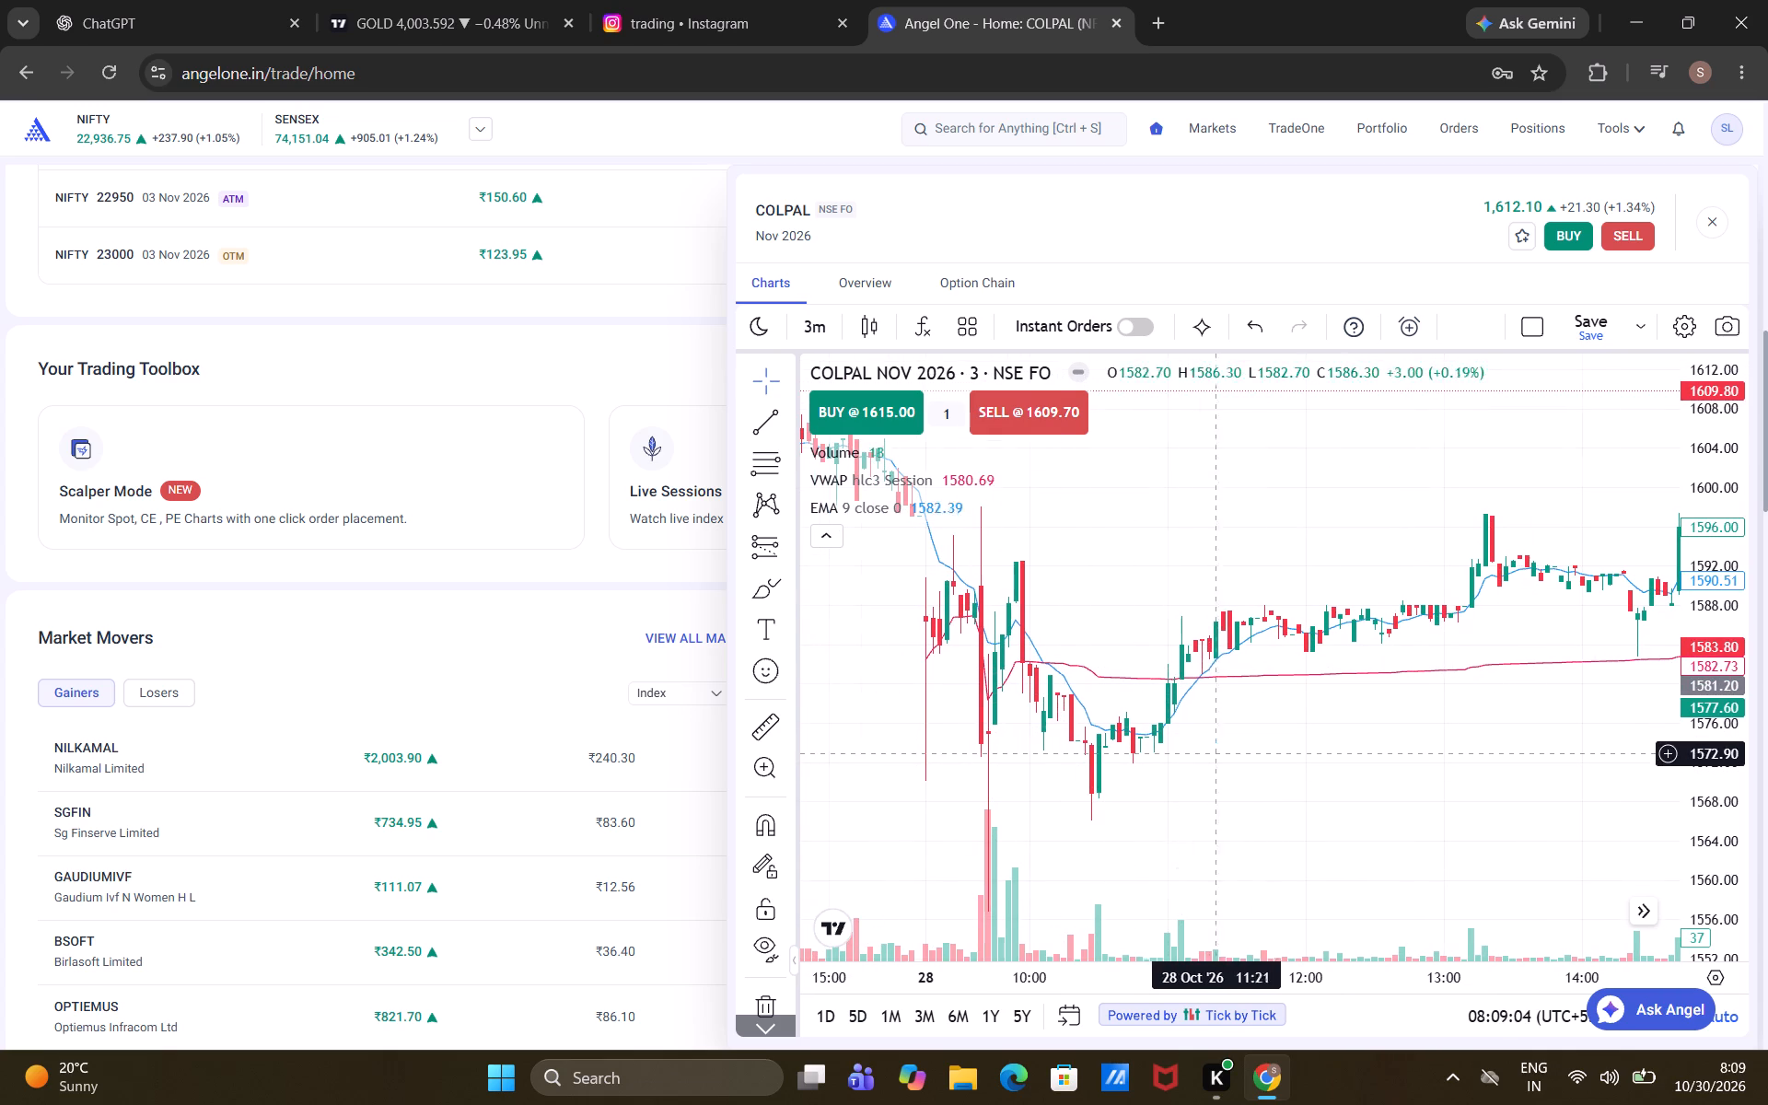
drag(1242, 753, 1581, 812)
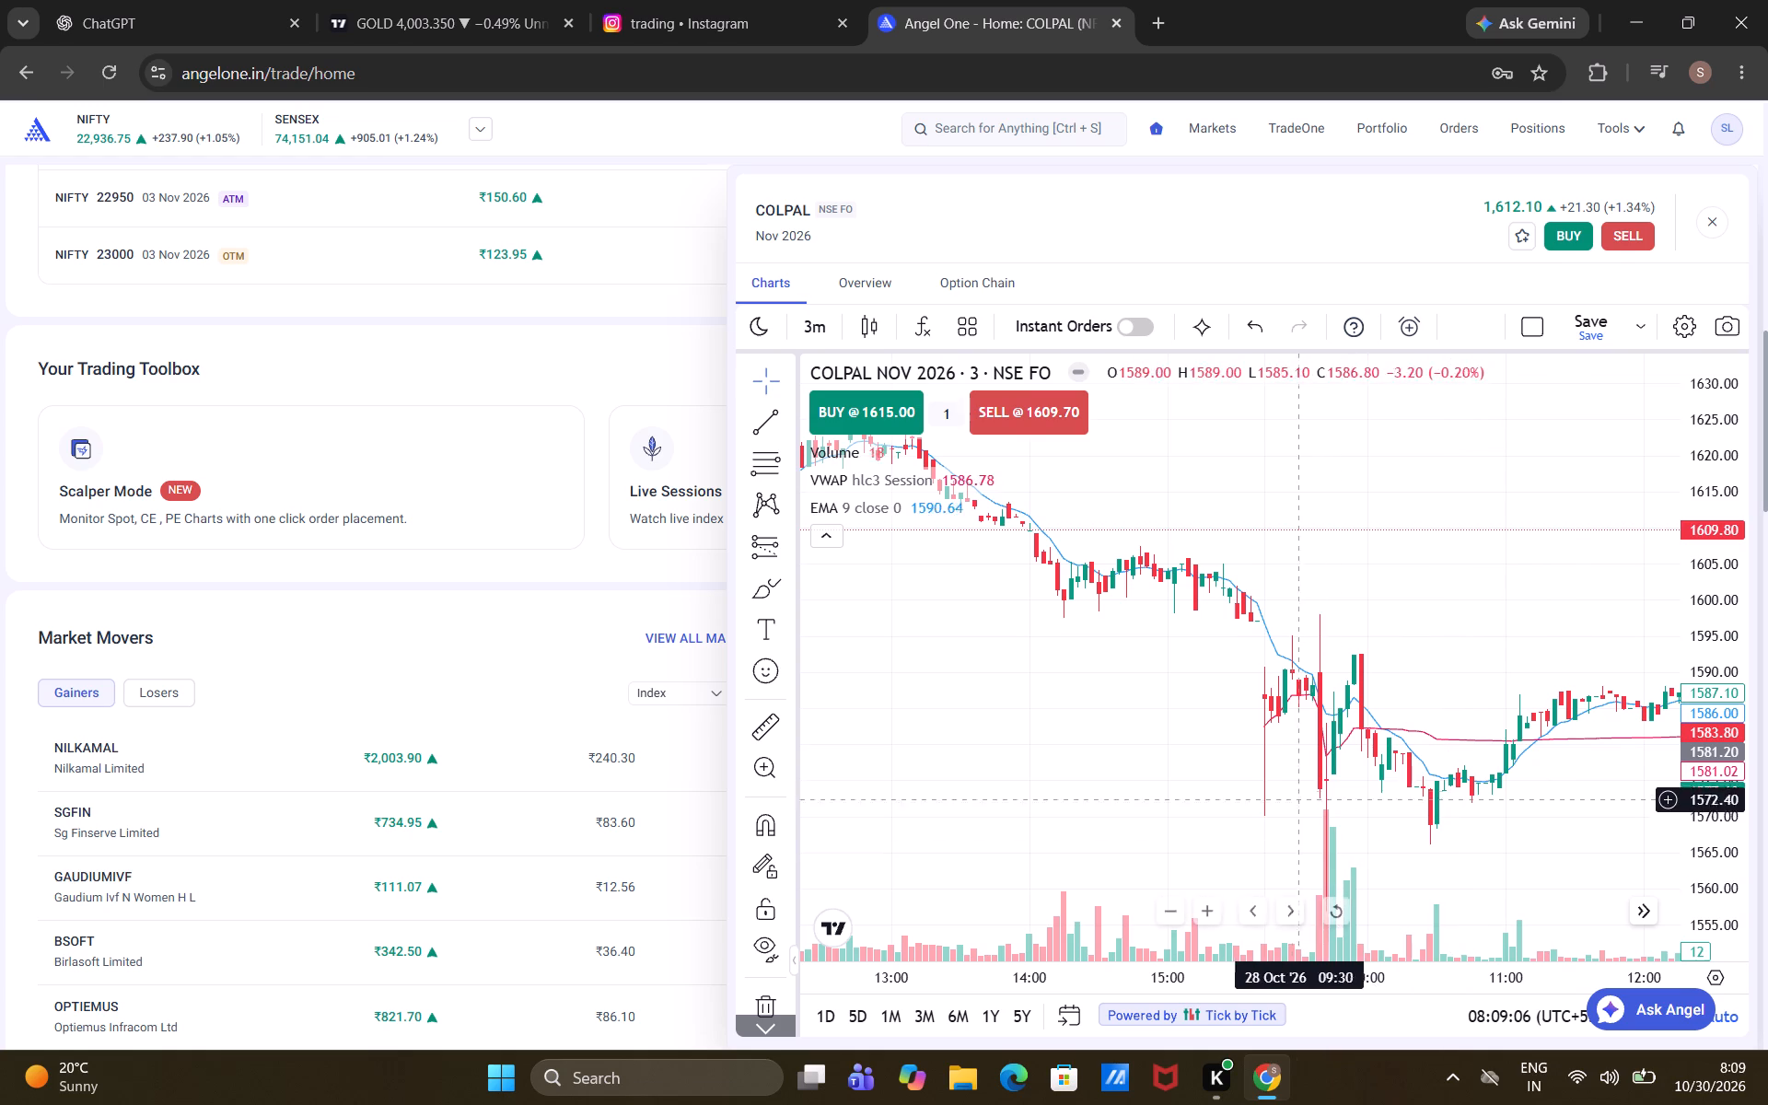
drag(1213, 757, 1486, 850)
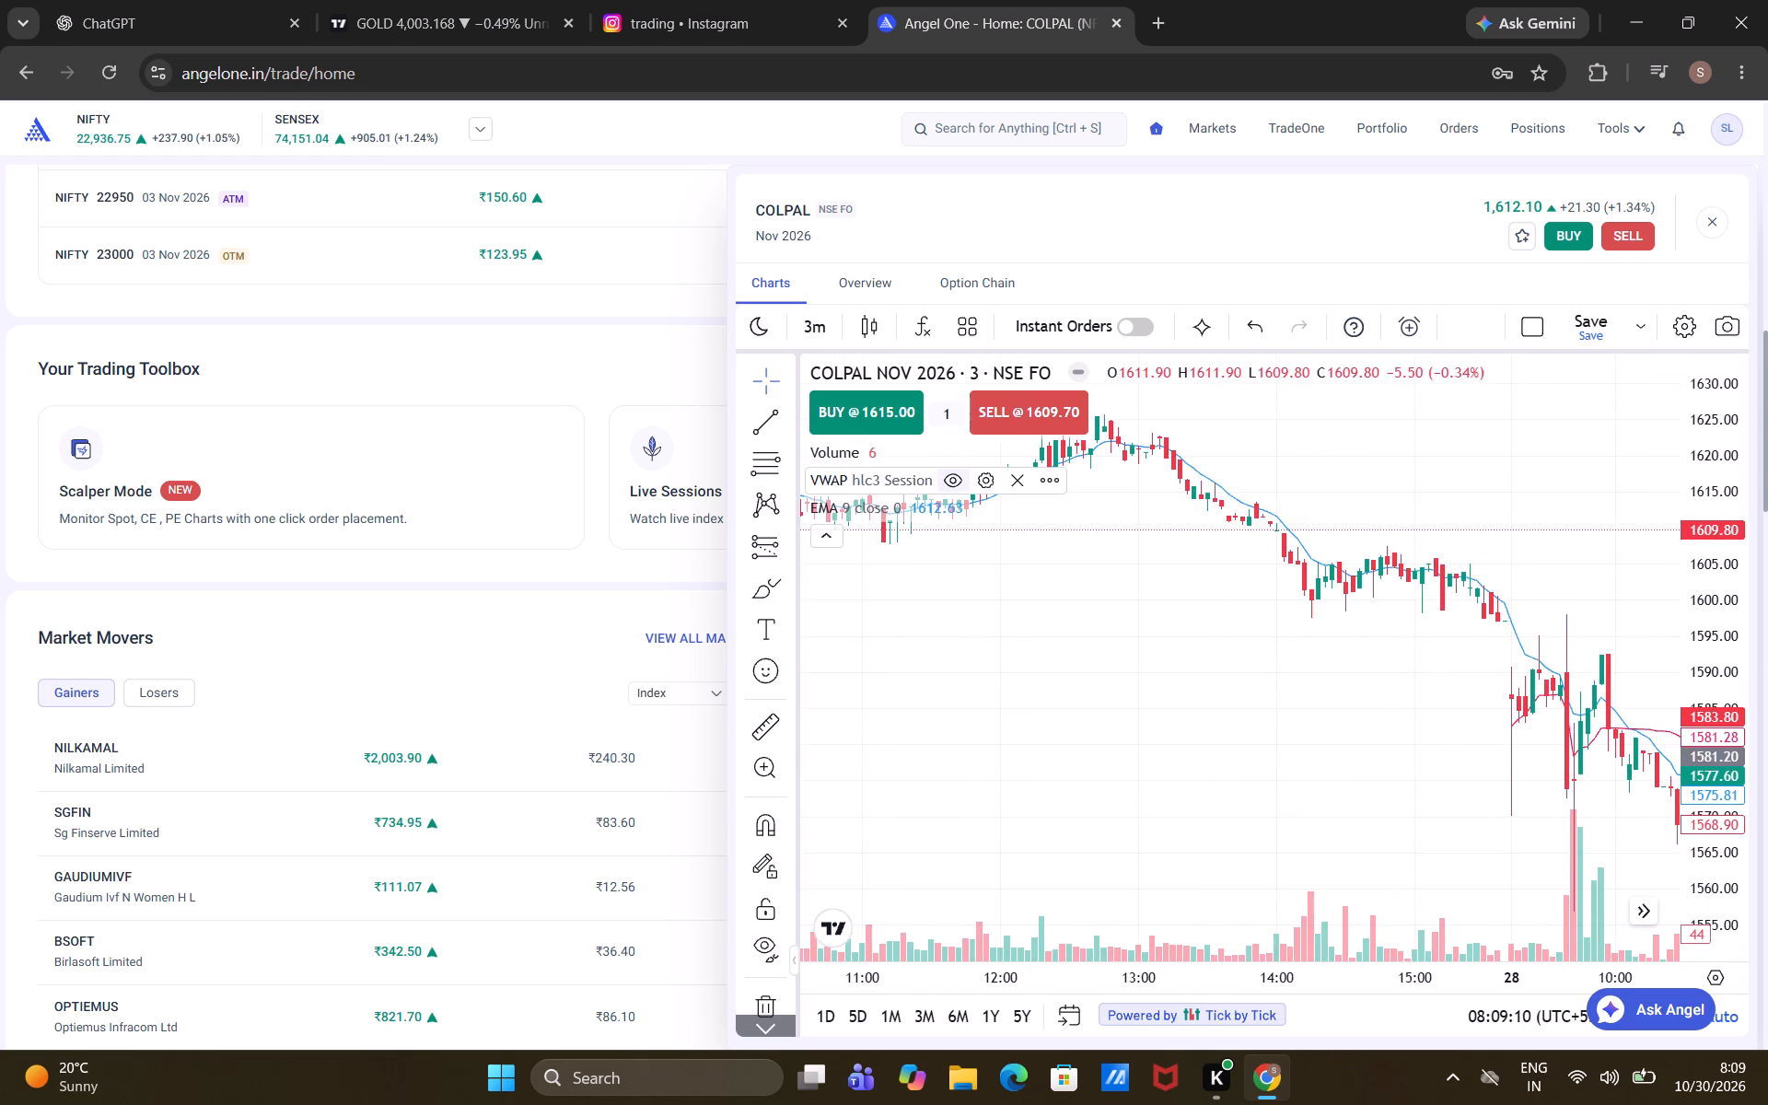
scroll(1089, 694, down, 1)
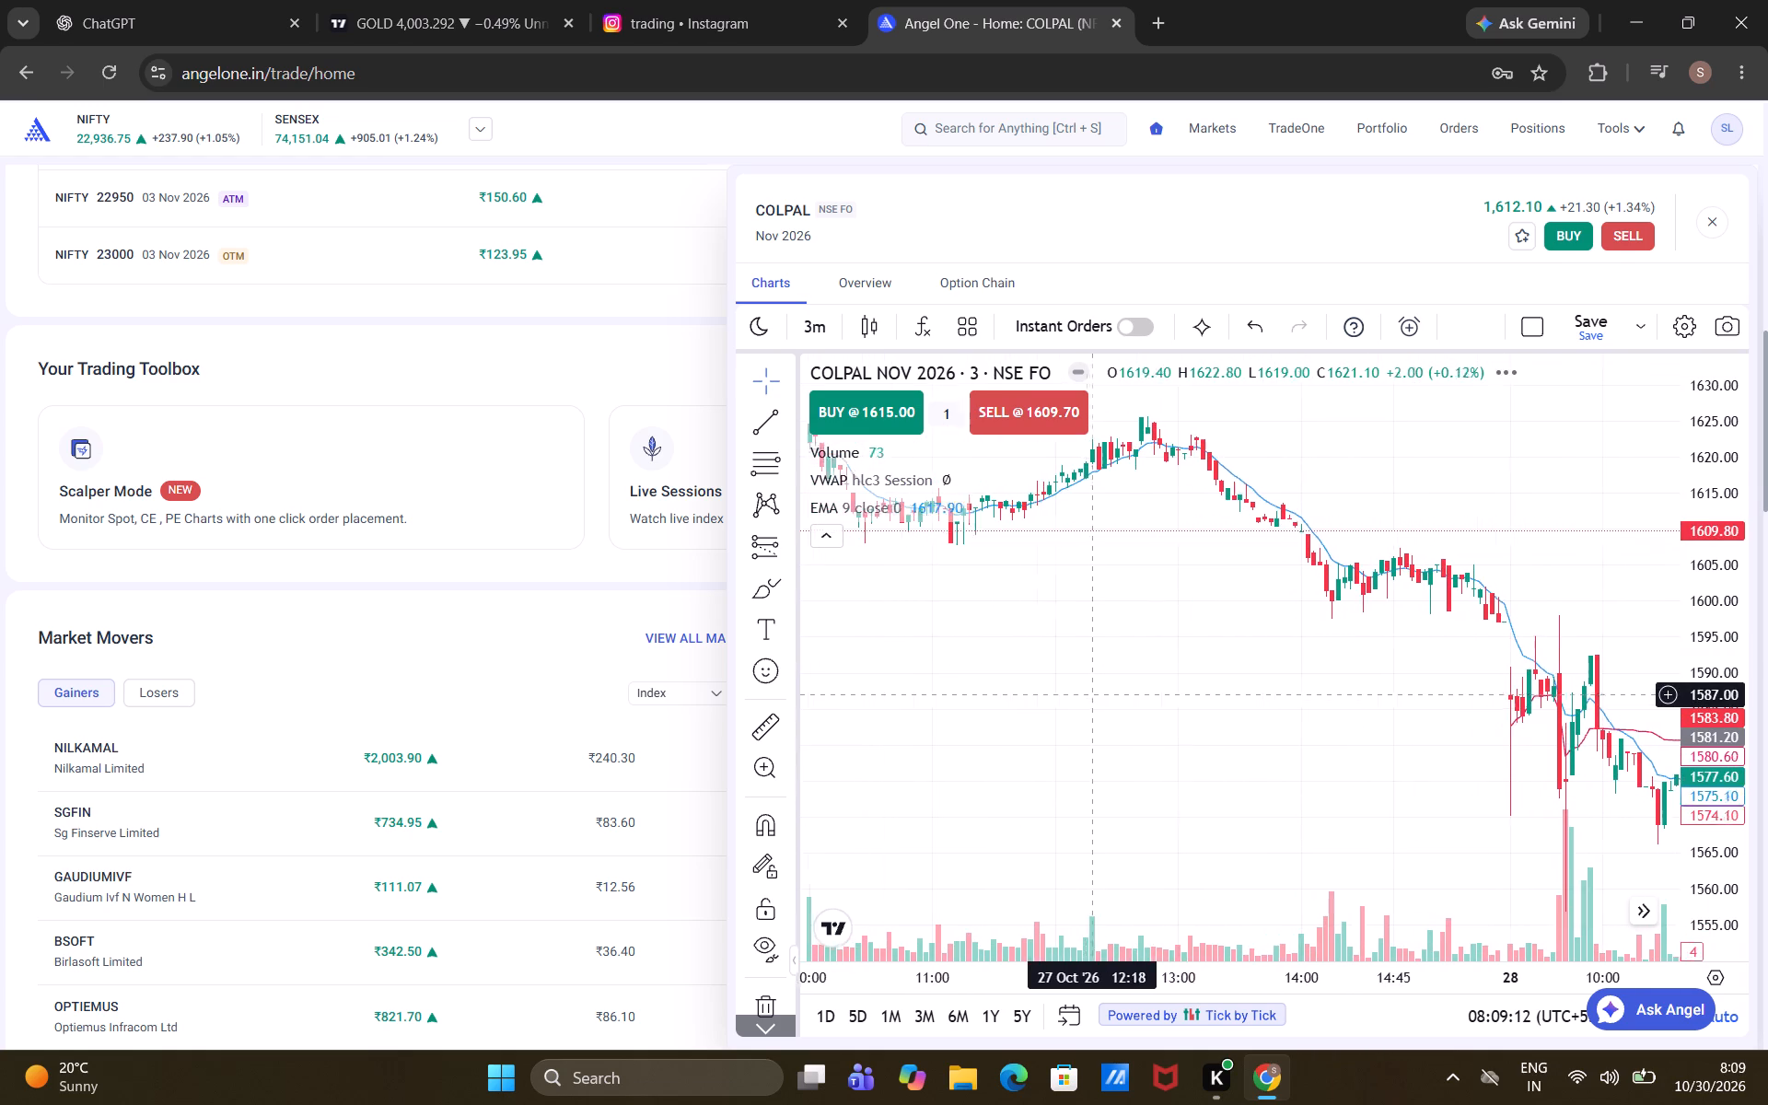
drag(1292, 566, 1615, 893)
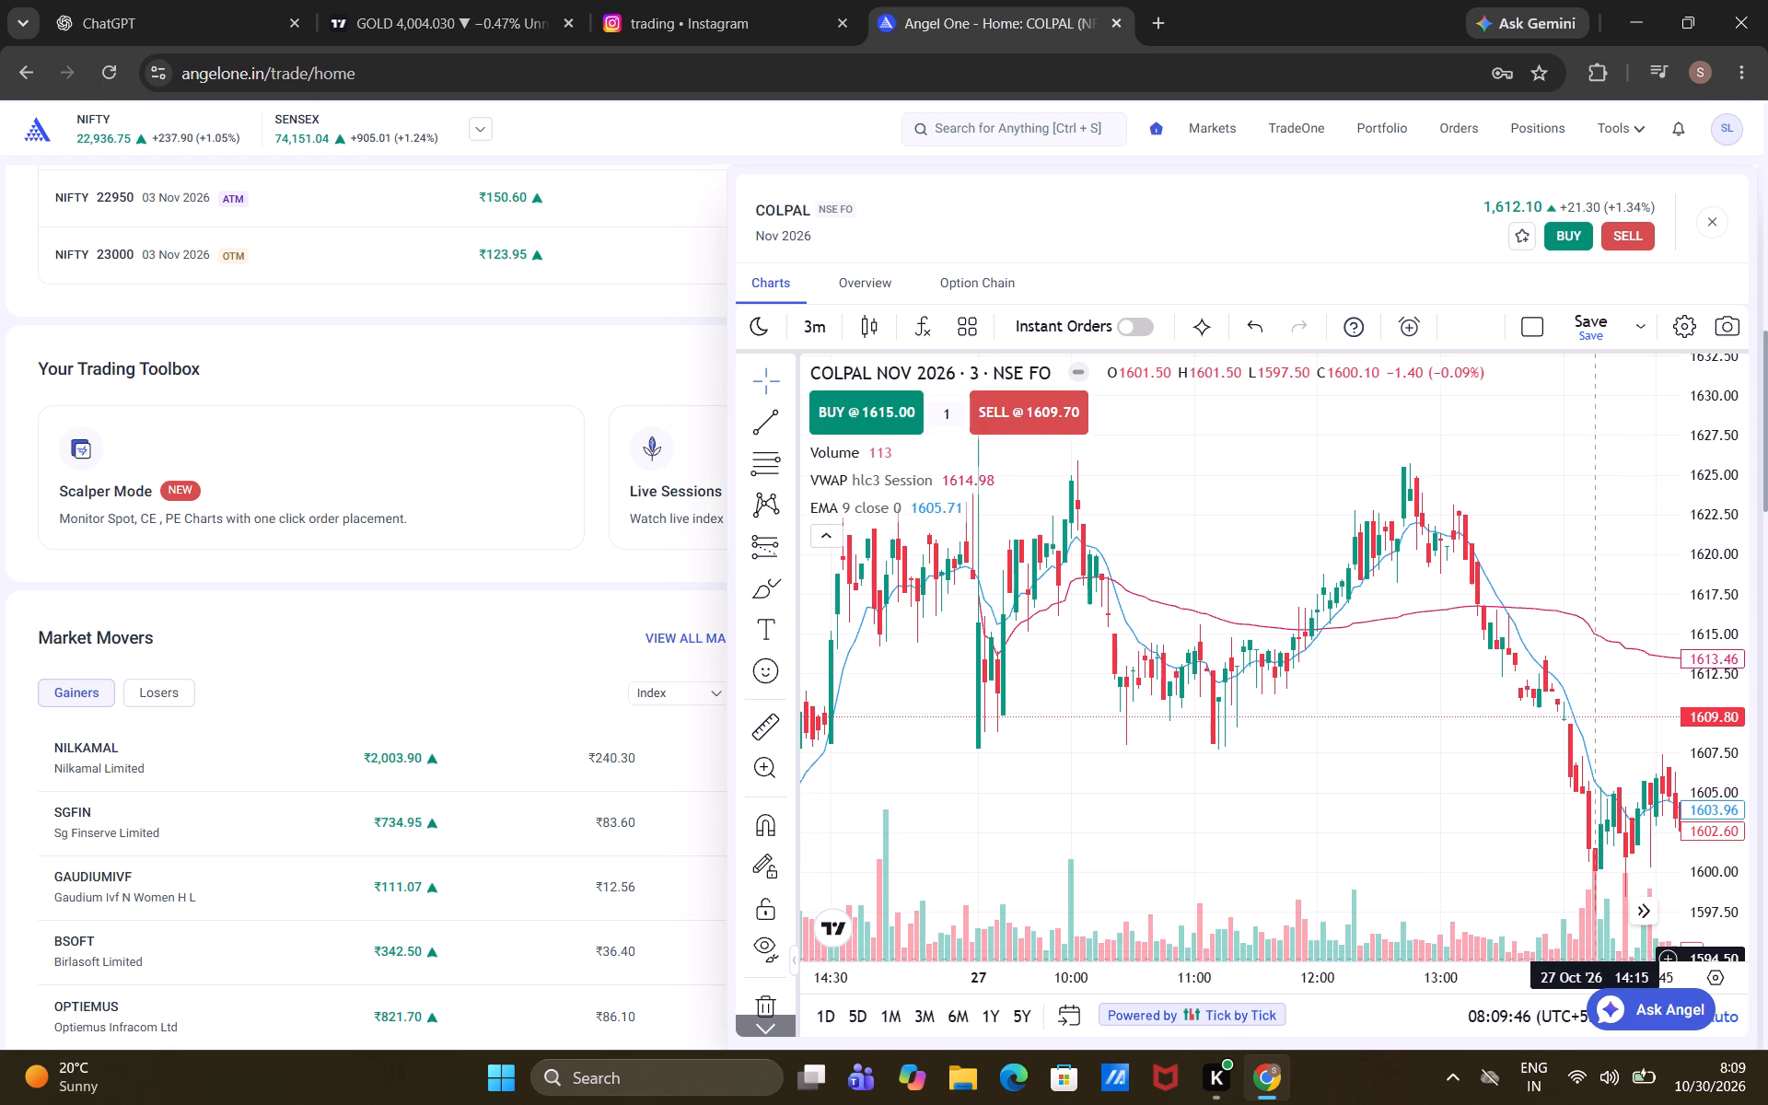
Examine the earlier COLPAL price action against VWAP and EMA 9, back through the 27 and 26 Oct sessions.
drag(1279, 769, 1493, 797)
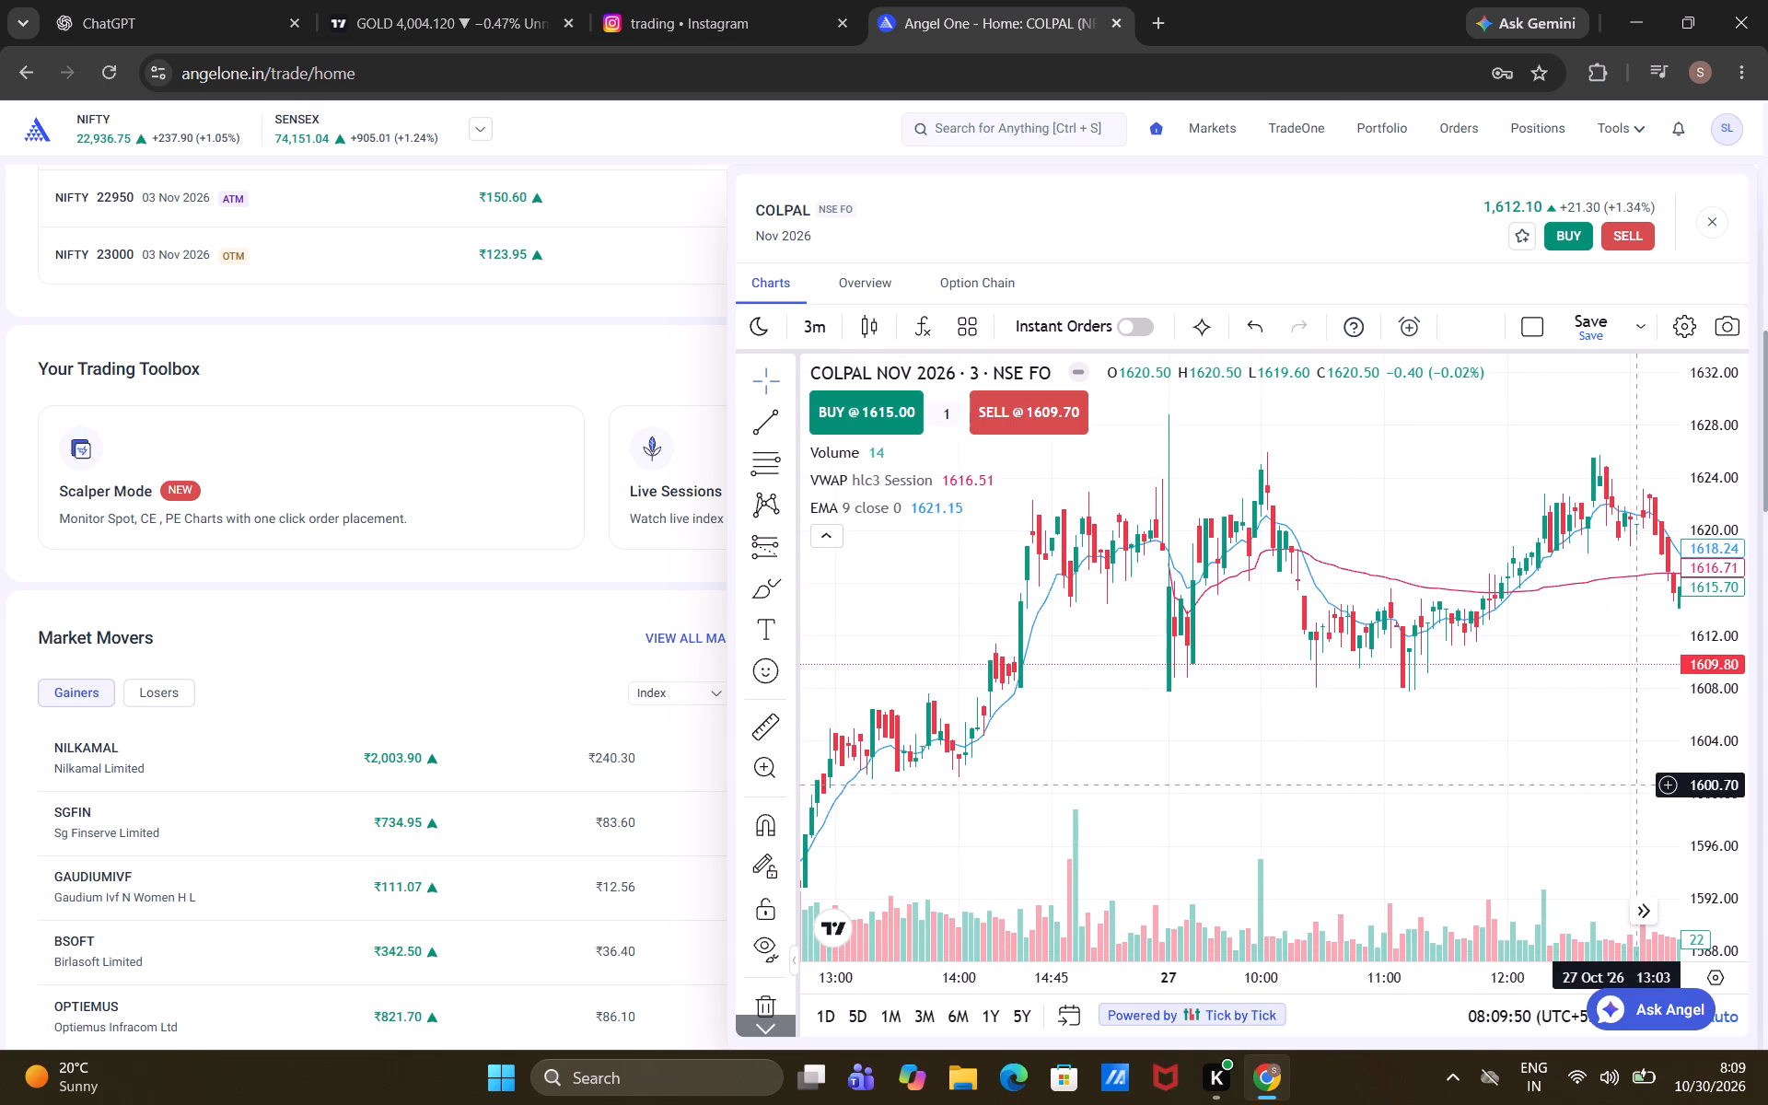
drag(1157, 750, 1387, 685)
drag(1387, 685, 1748, 720)
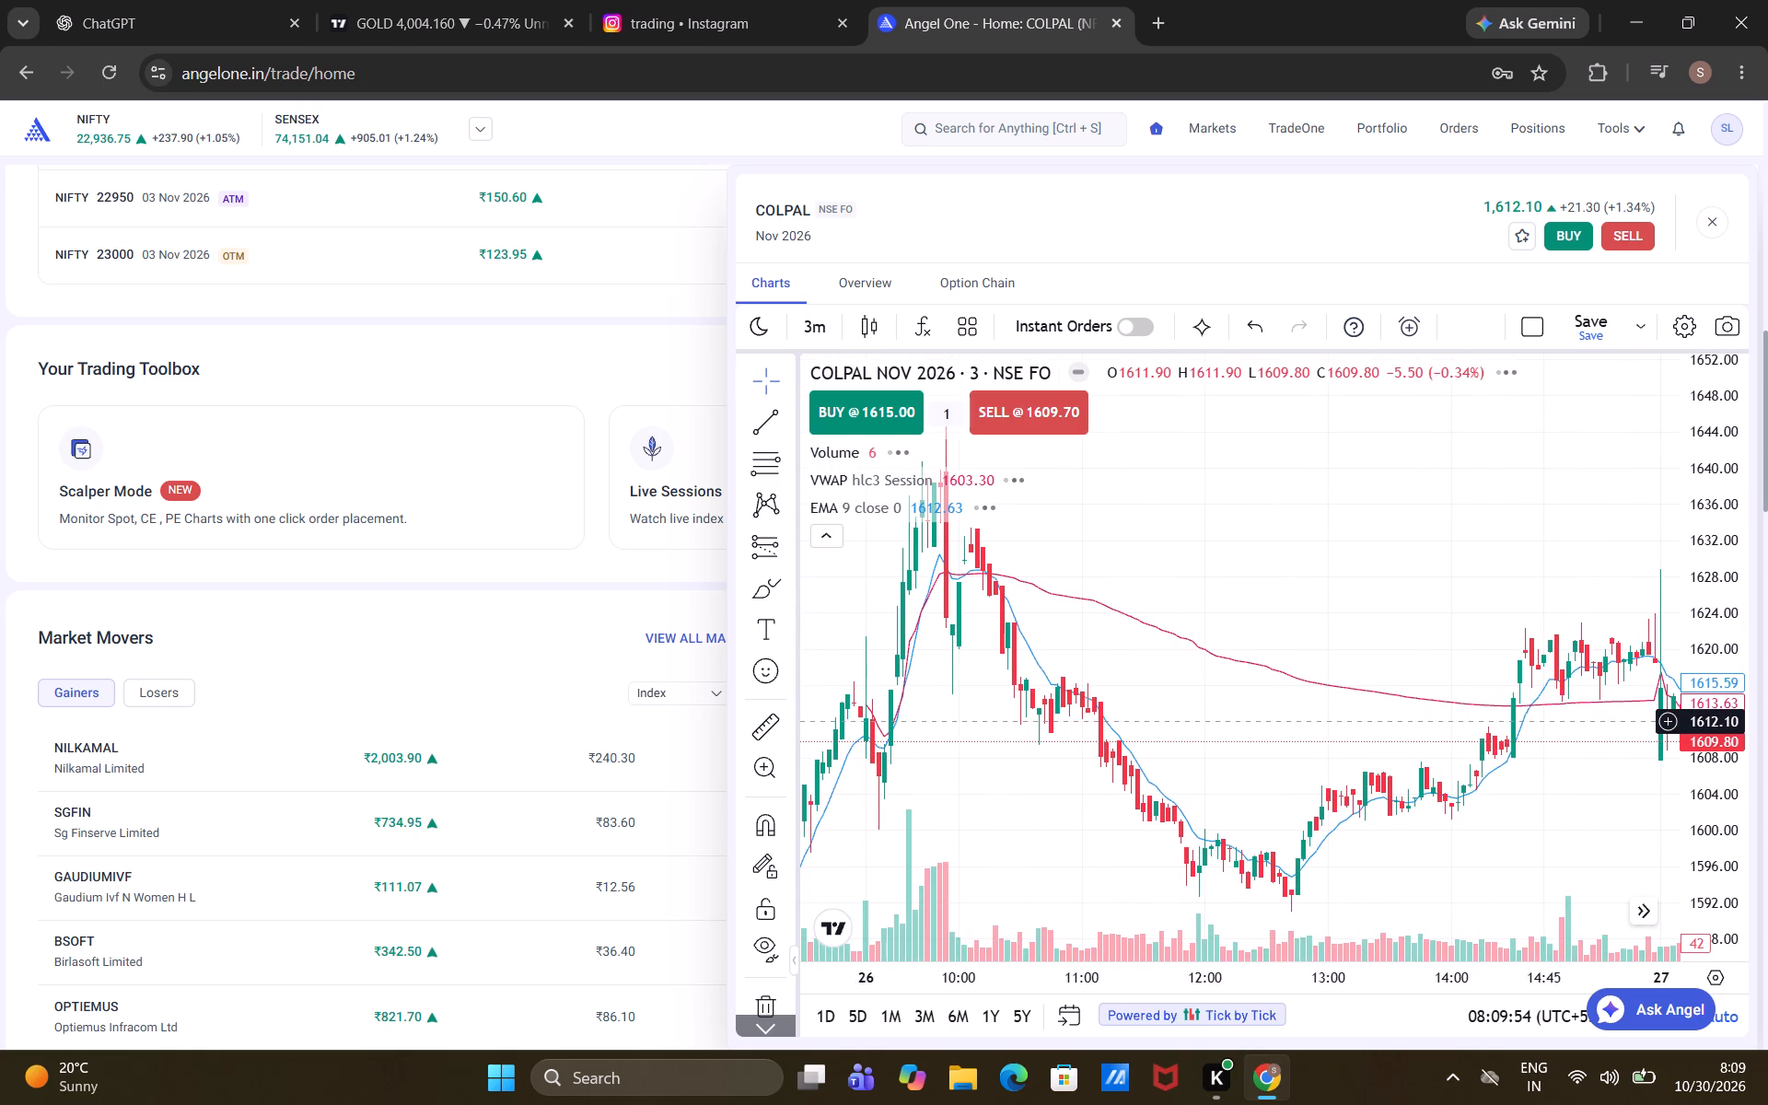
drag(1748, 720, 1730, 691)
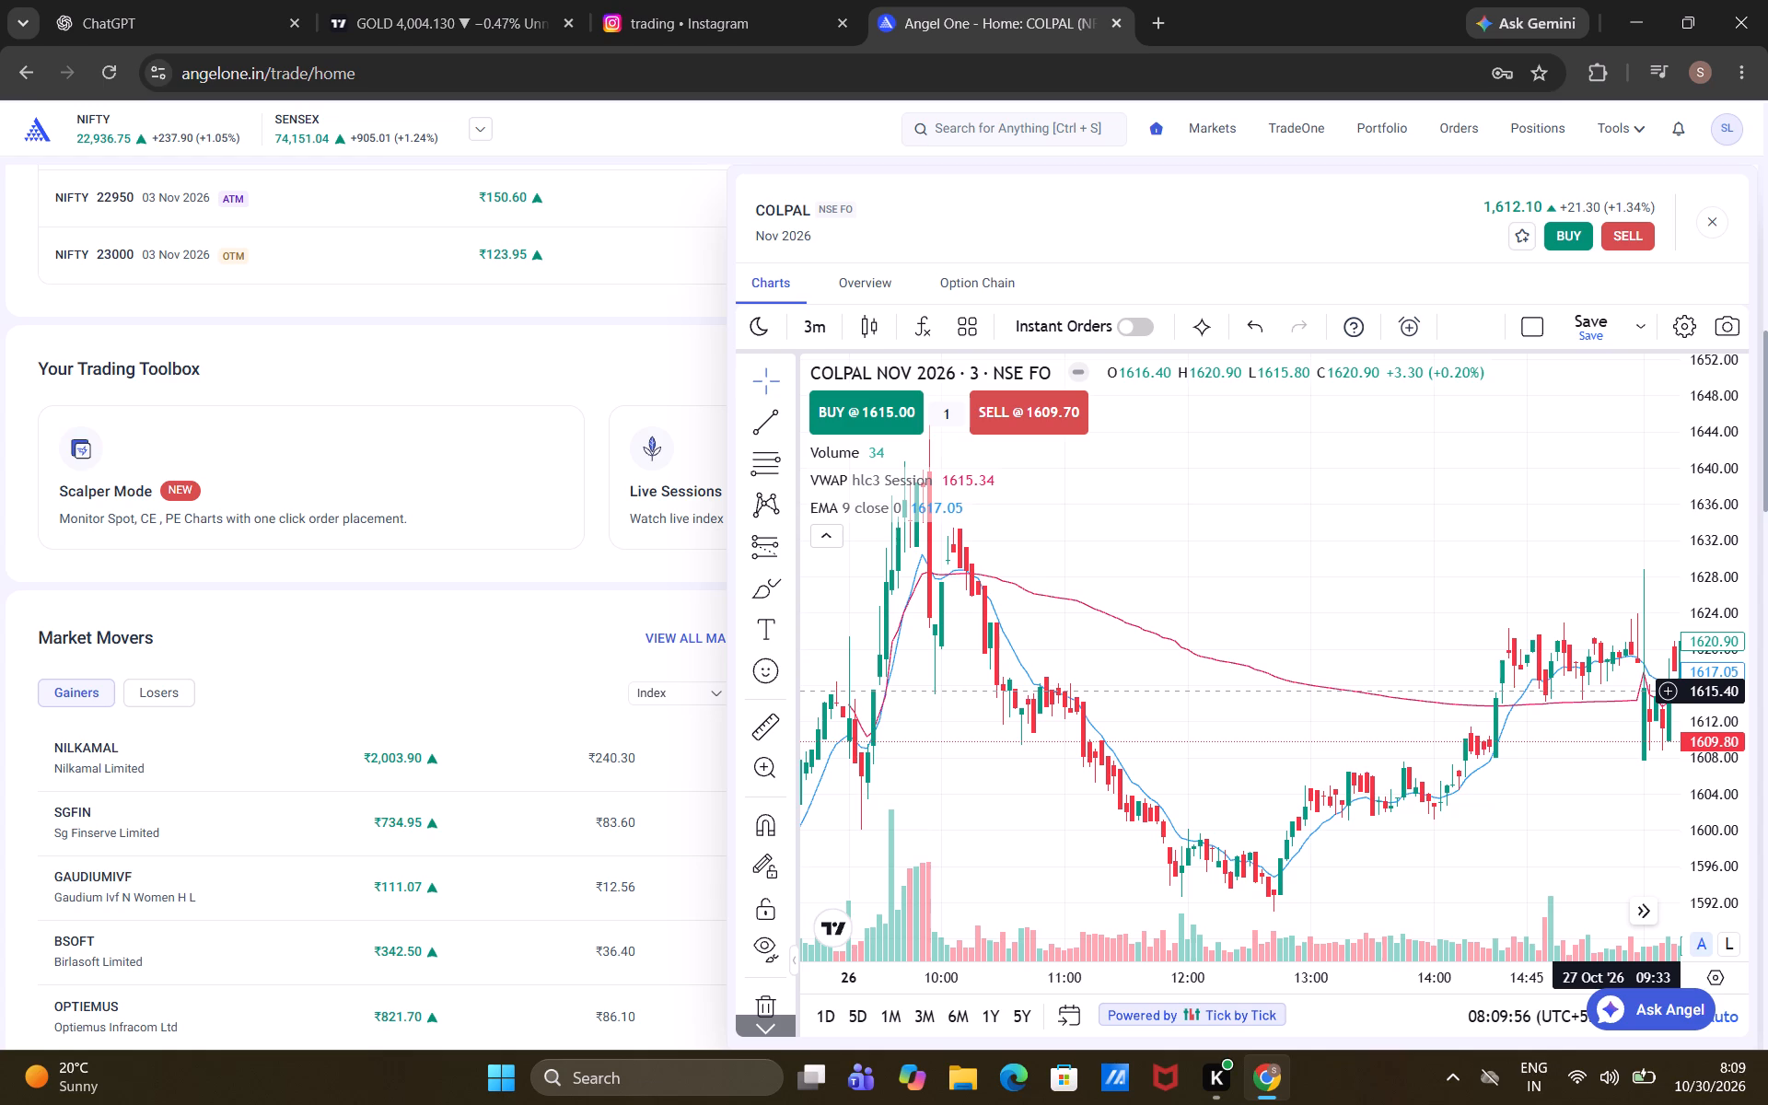
Open the next saved Instagram reel, on the 18 SMA strategy, and review its rules and comments, pausing the video at the end.
click(691, 0)
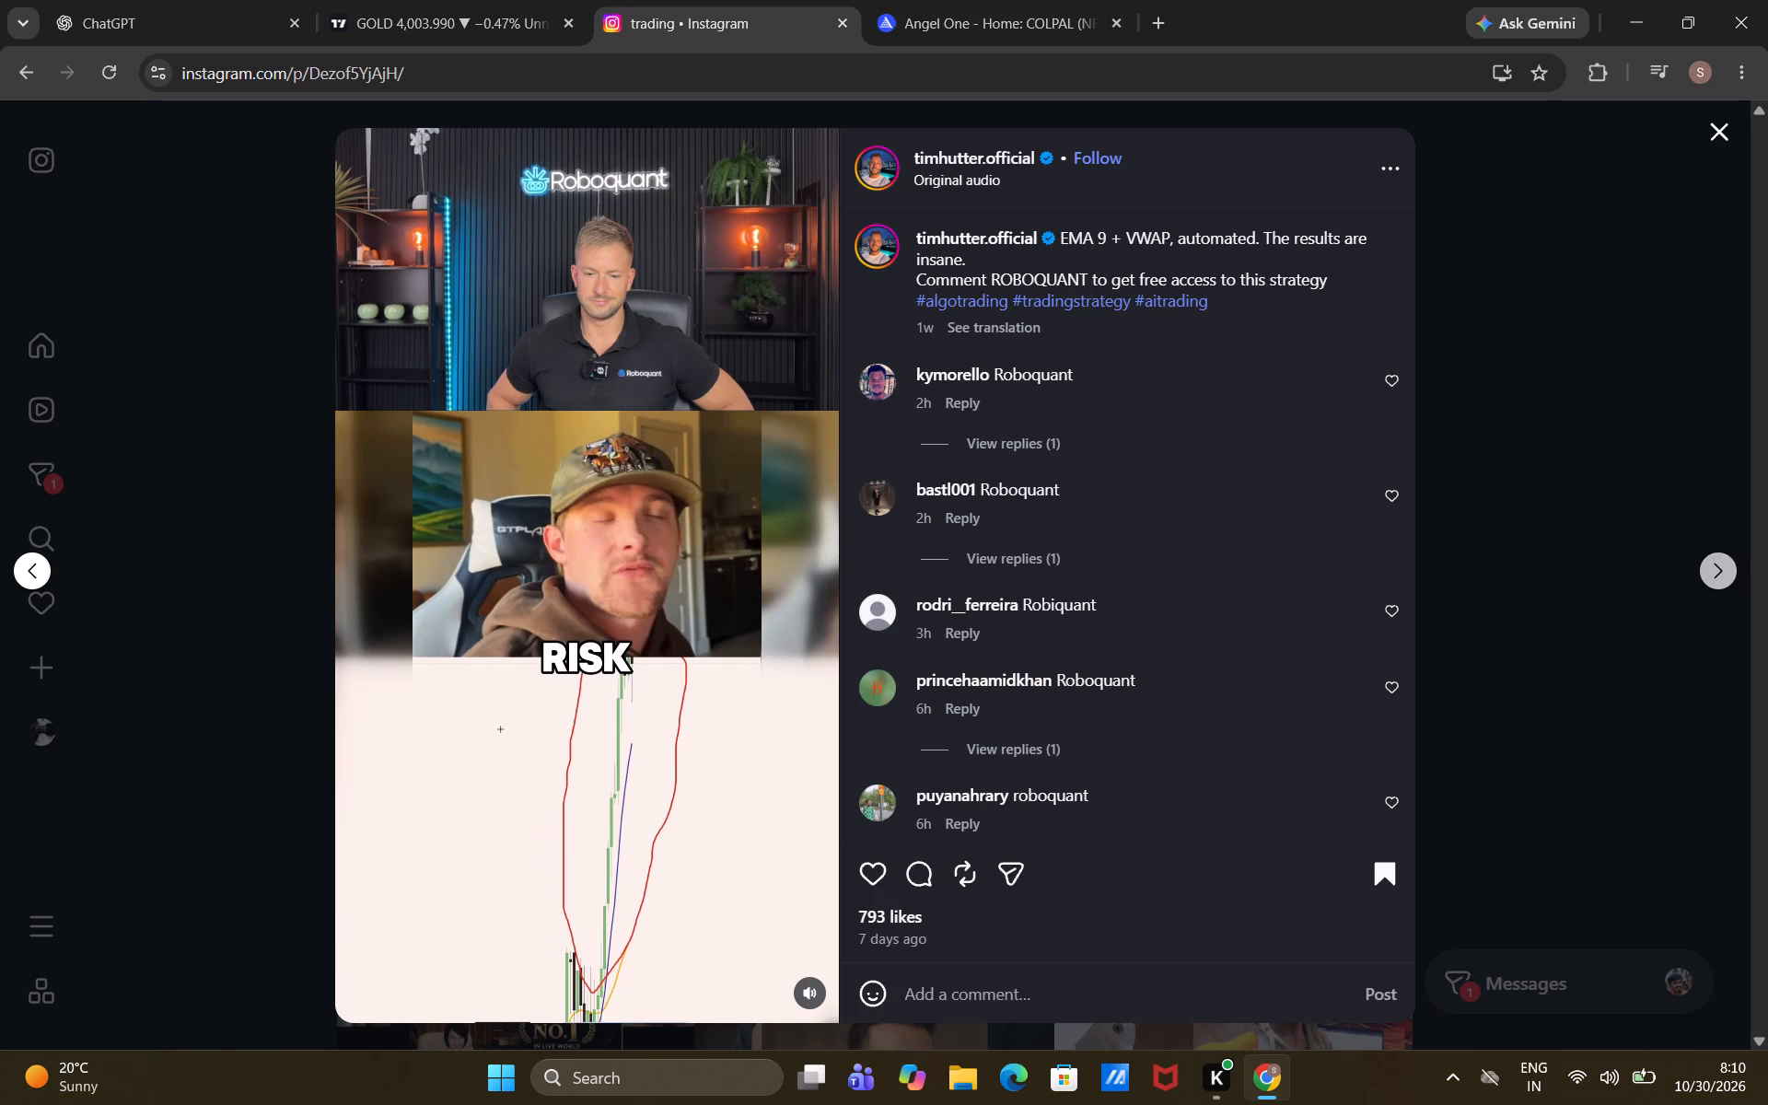
click(1717, 562)
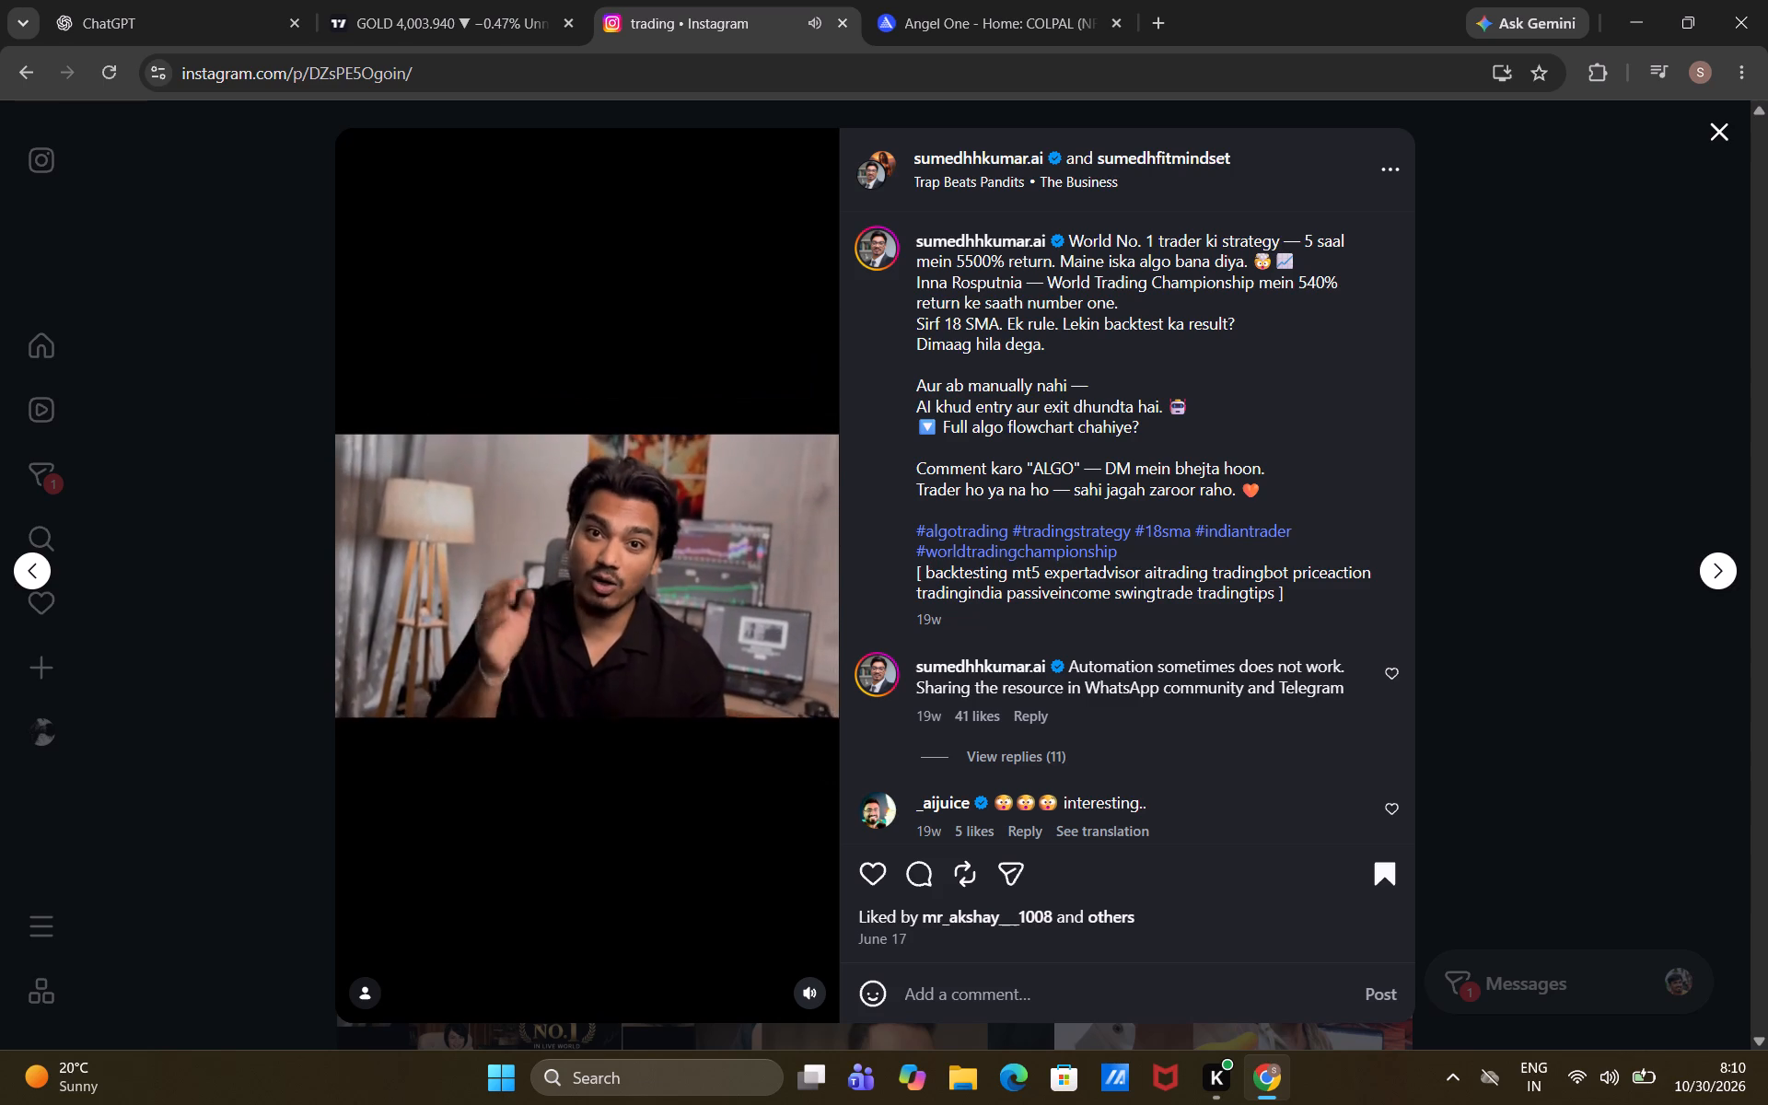
scroll(1140, 494, down, 3)
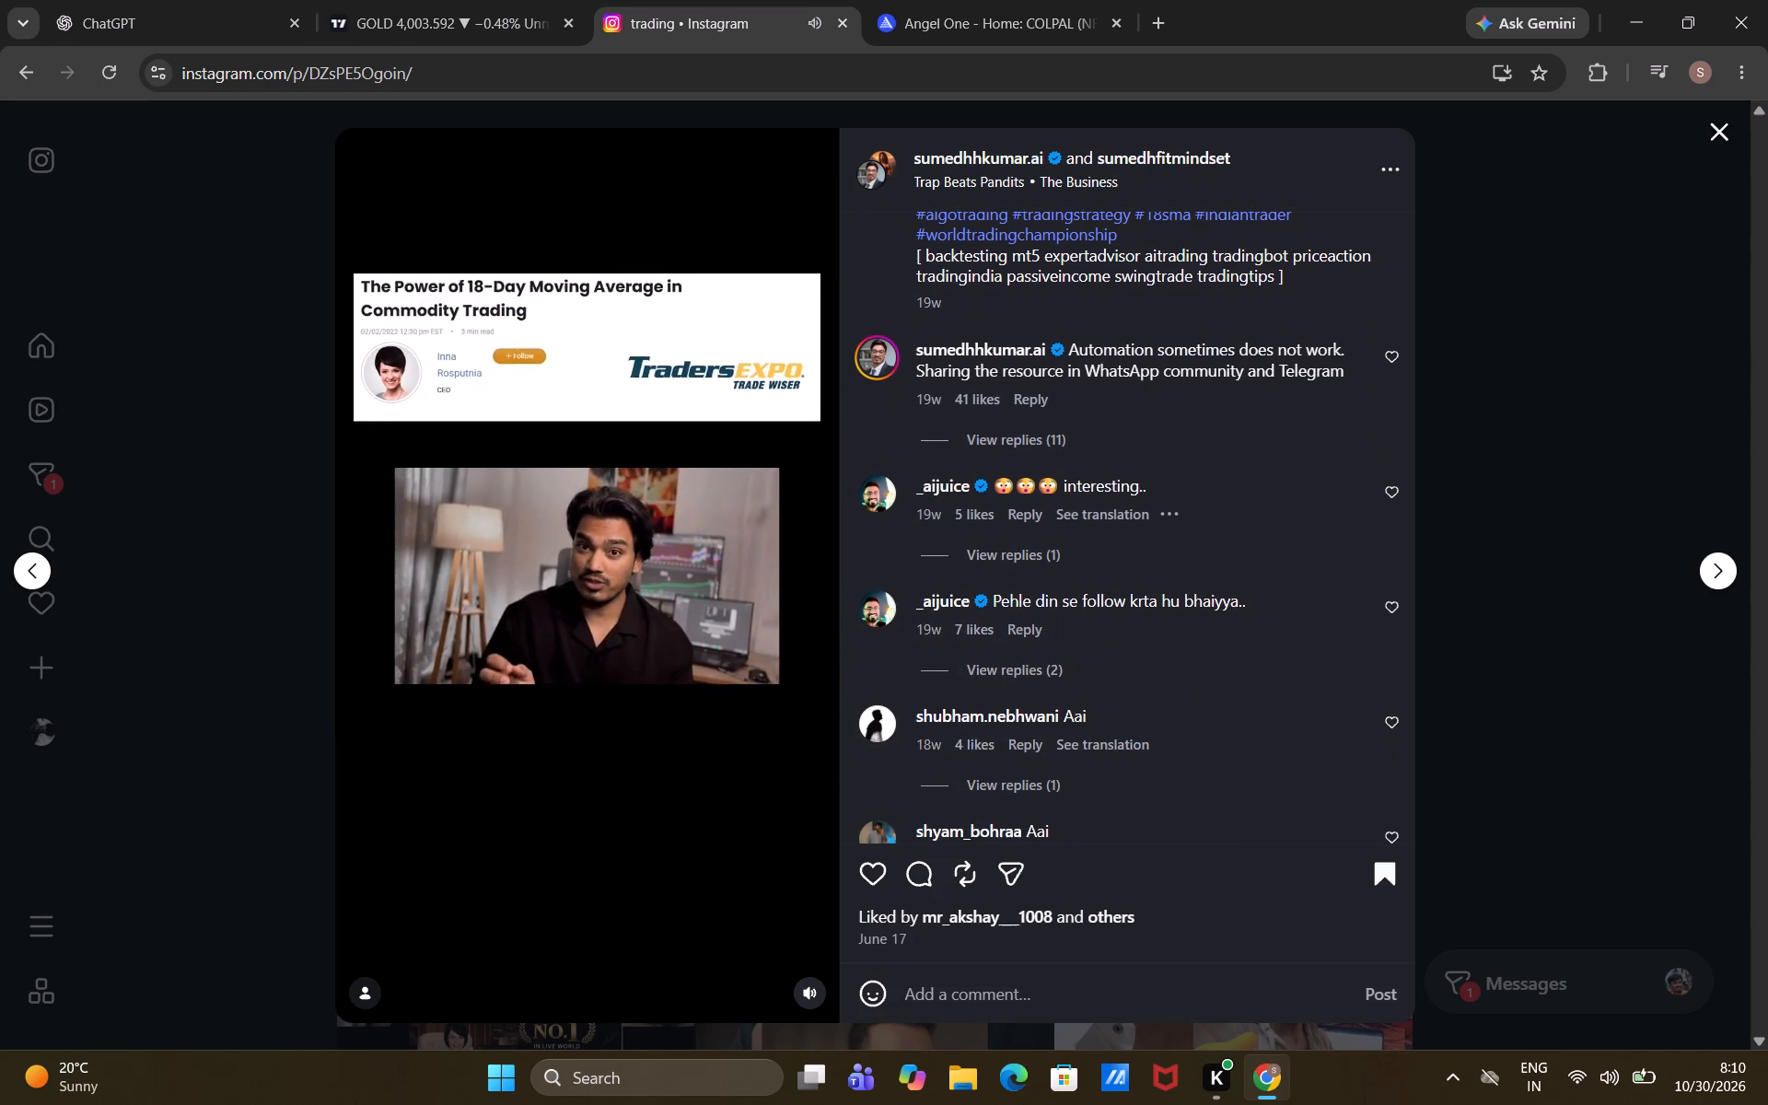
scroll(1140, 494, down, 2)
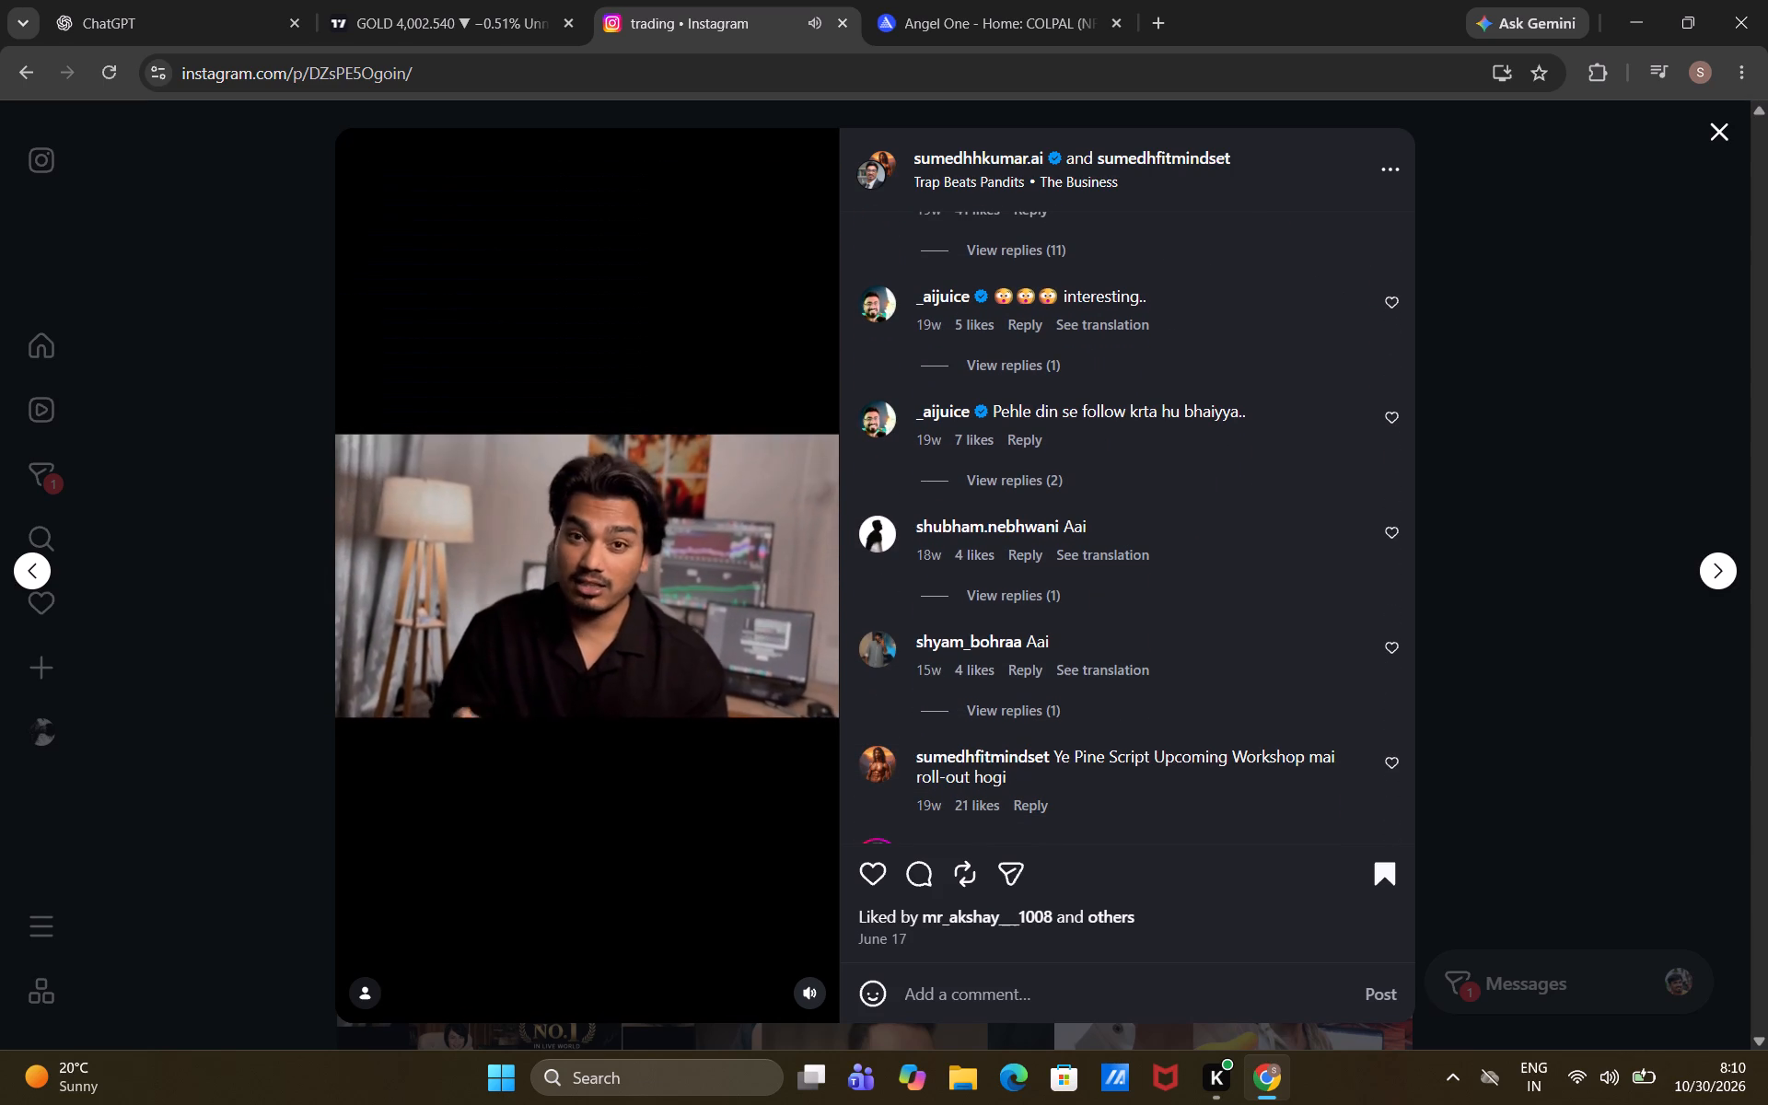
scroll(1140, 494, down, 2)
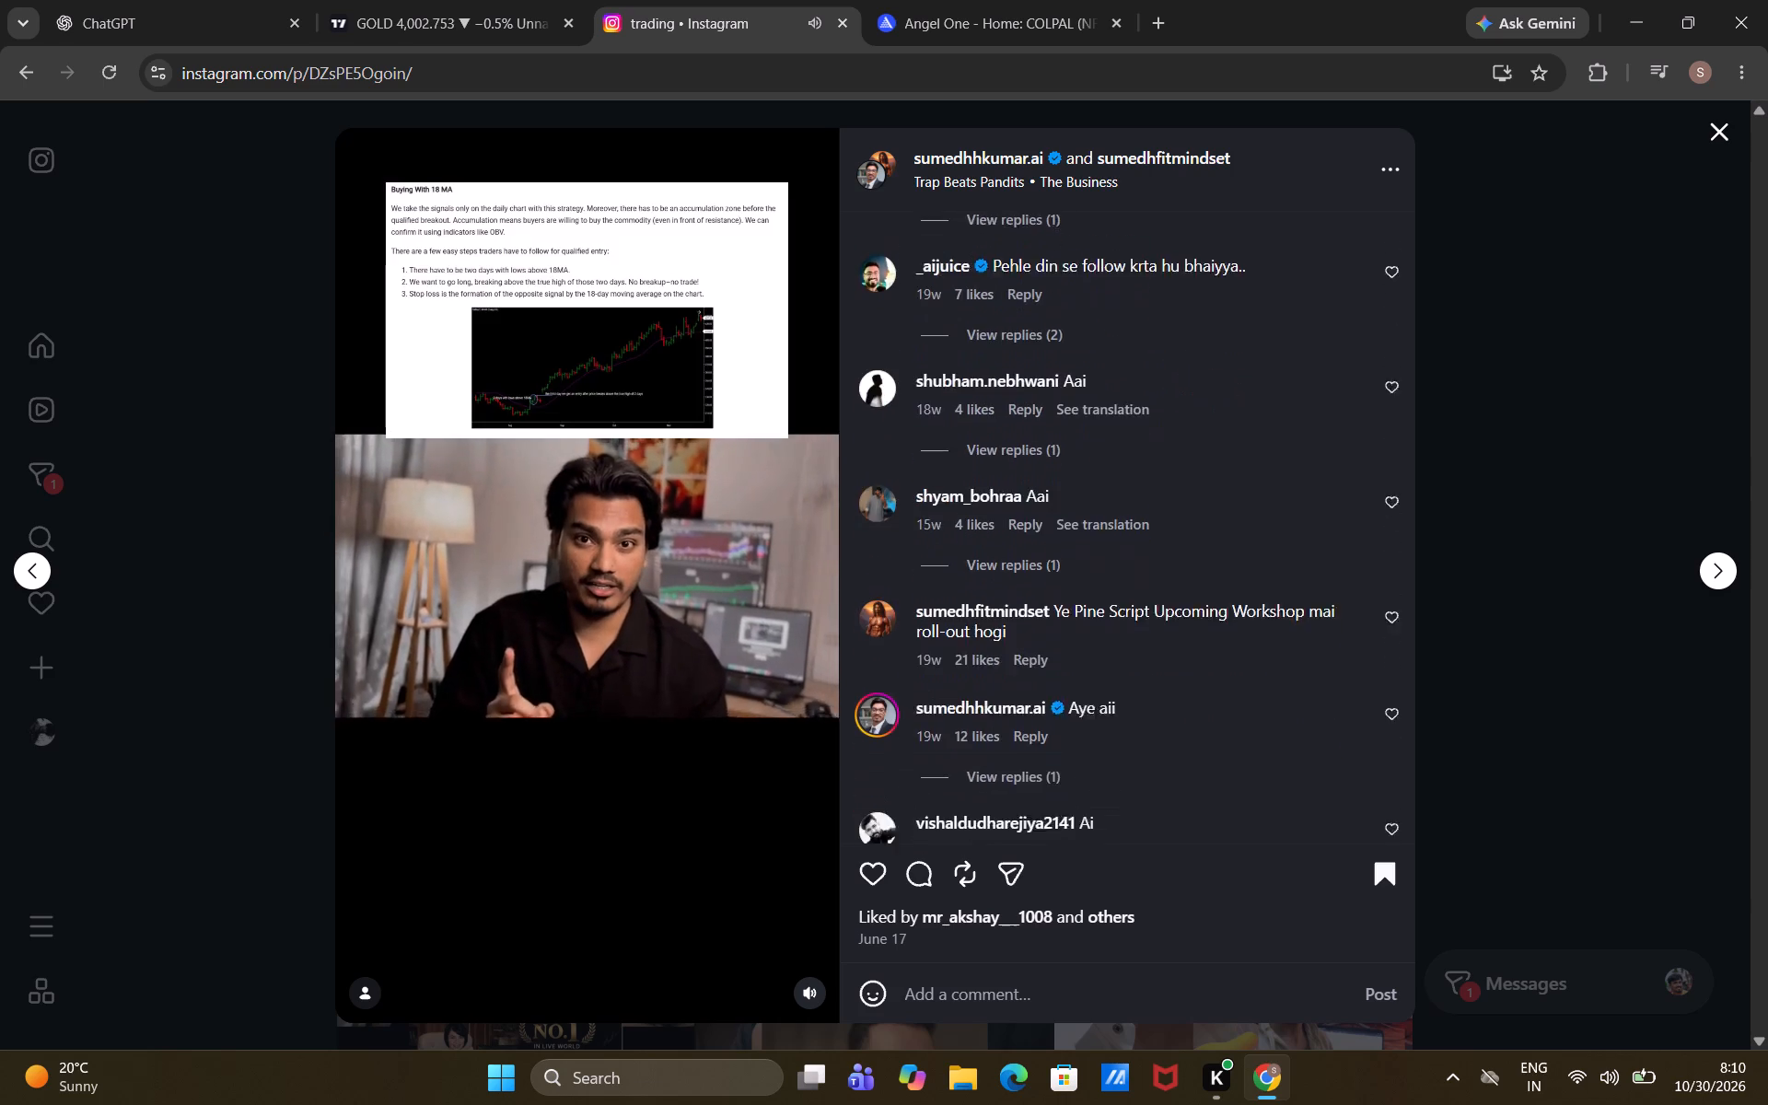
scroll(1140, 494, down, 1)
scroll(1140, 494, up, 6)
scroll(1140, 494, down, 6)
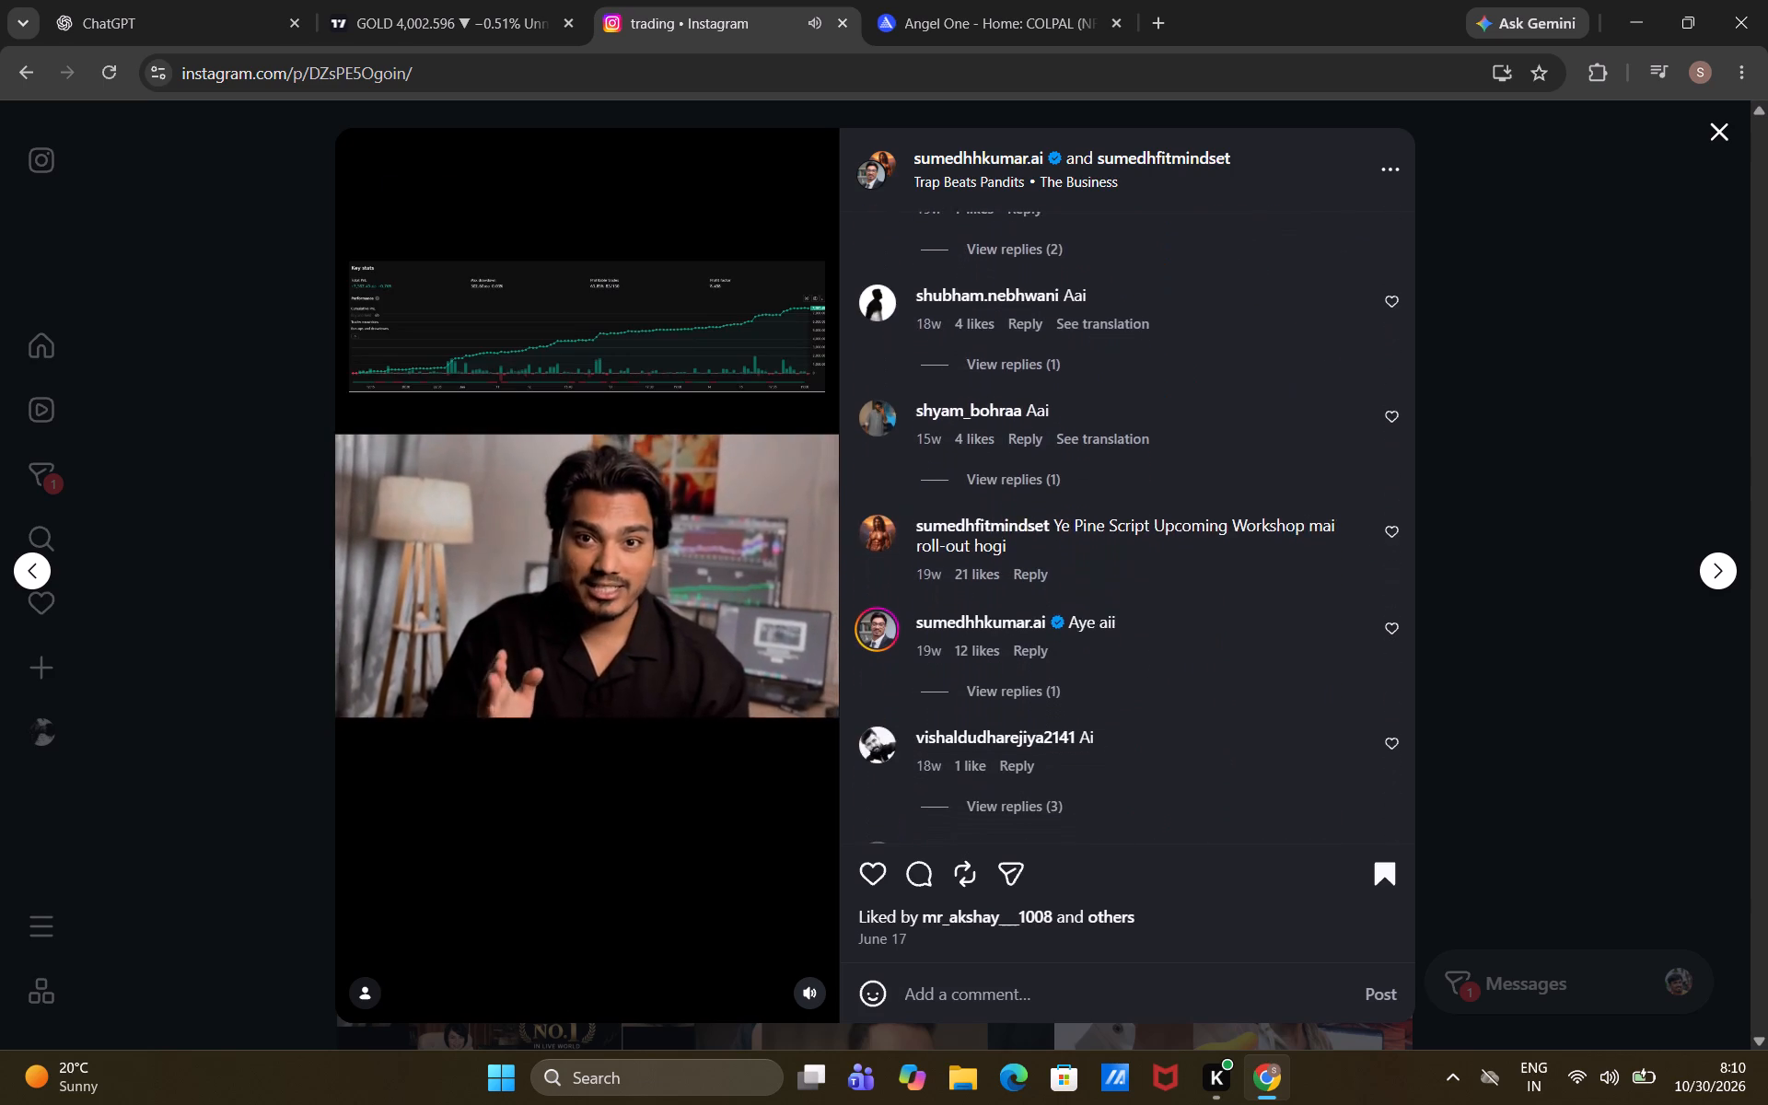
scroll(1140, 494, down, 2)
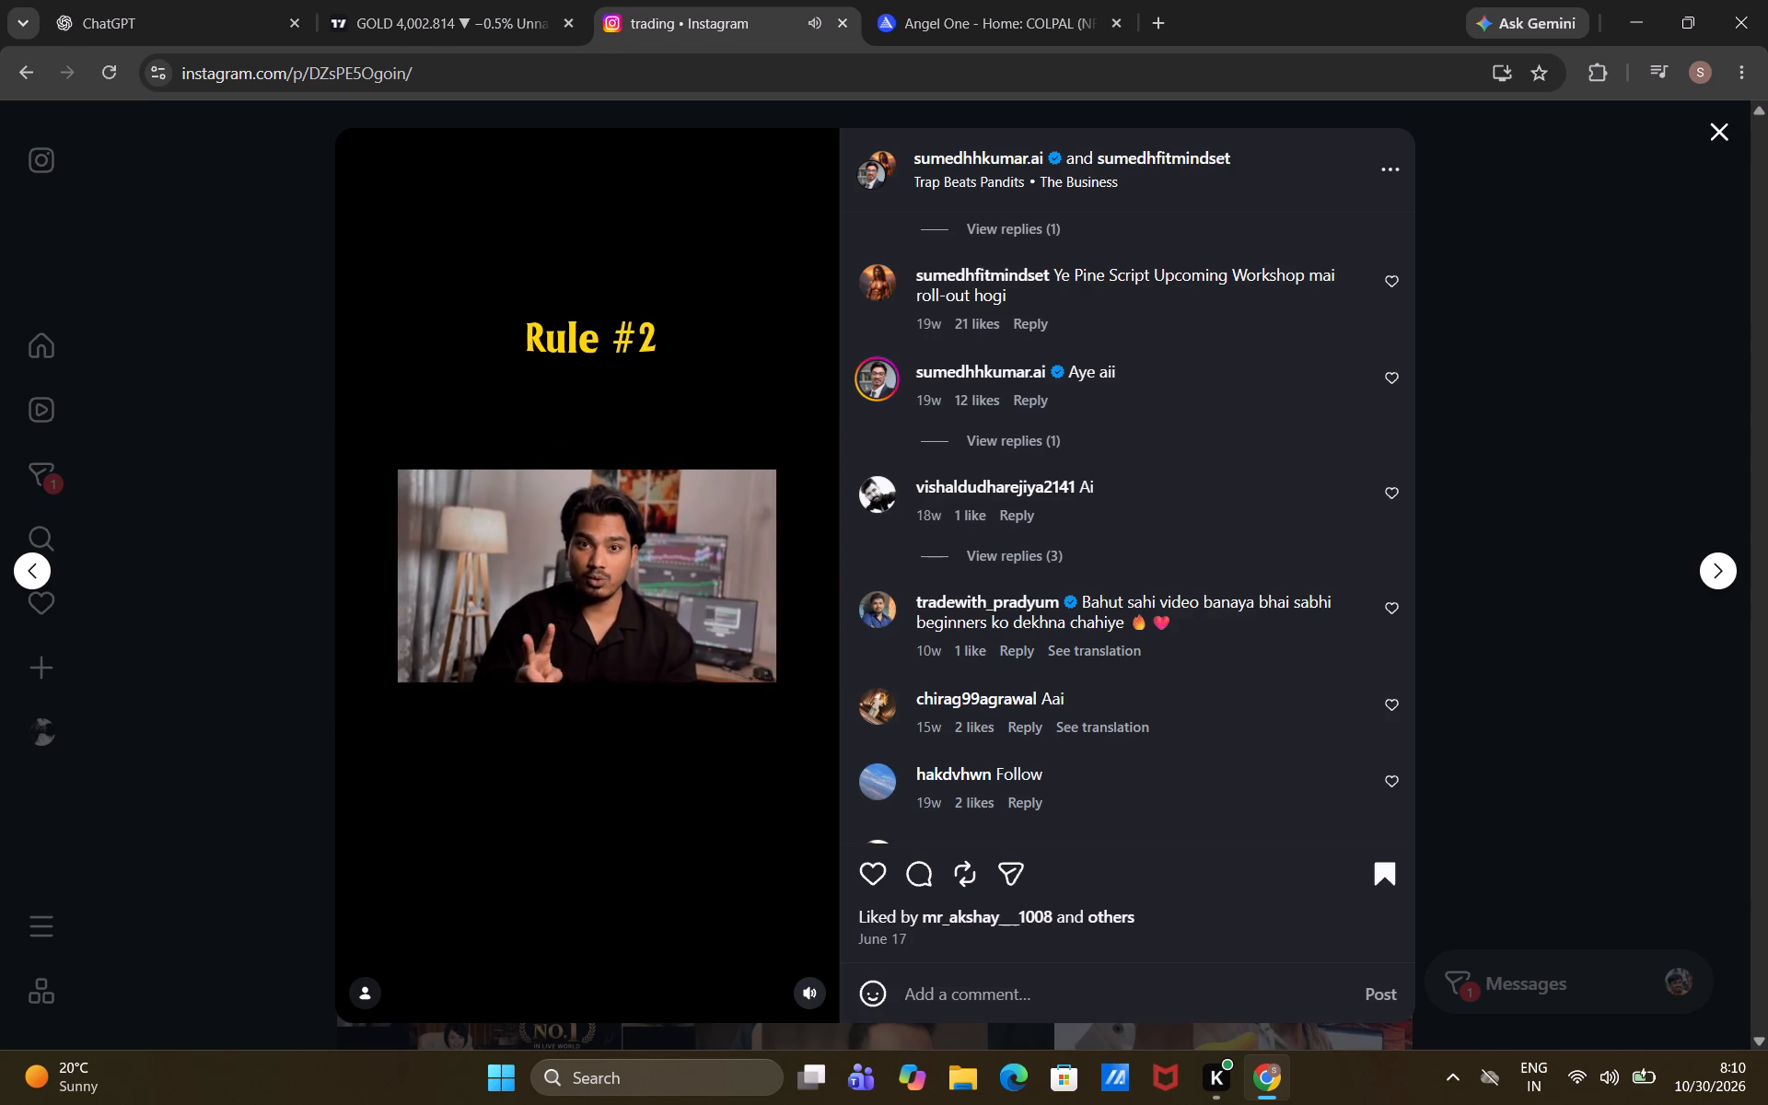
click(659, 633)
Return to the COLPAL chart in Angel One, hide the VWAP and EMA 9 indicators, and remove the Volume indicator.
click(967, 21)
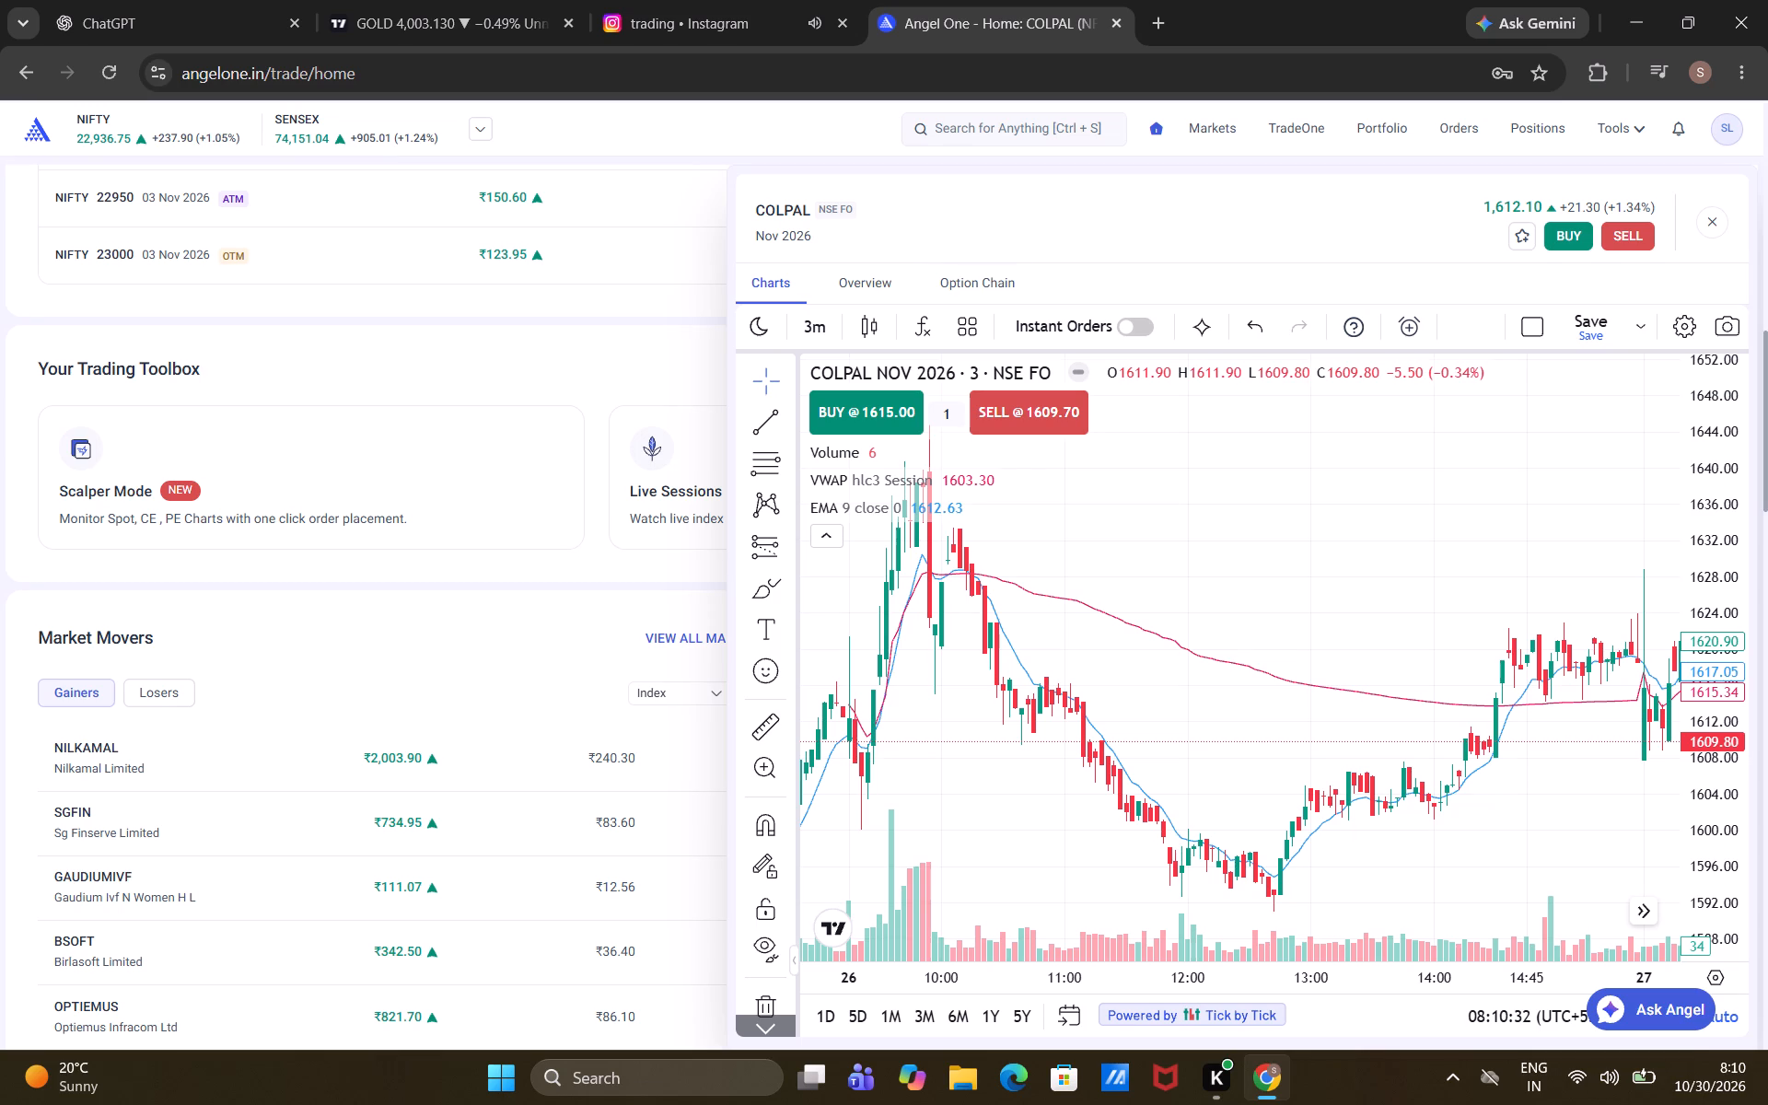
click(946, 479)
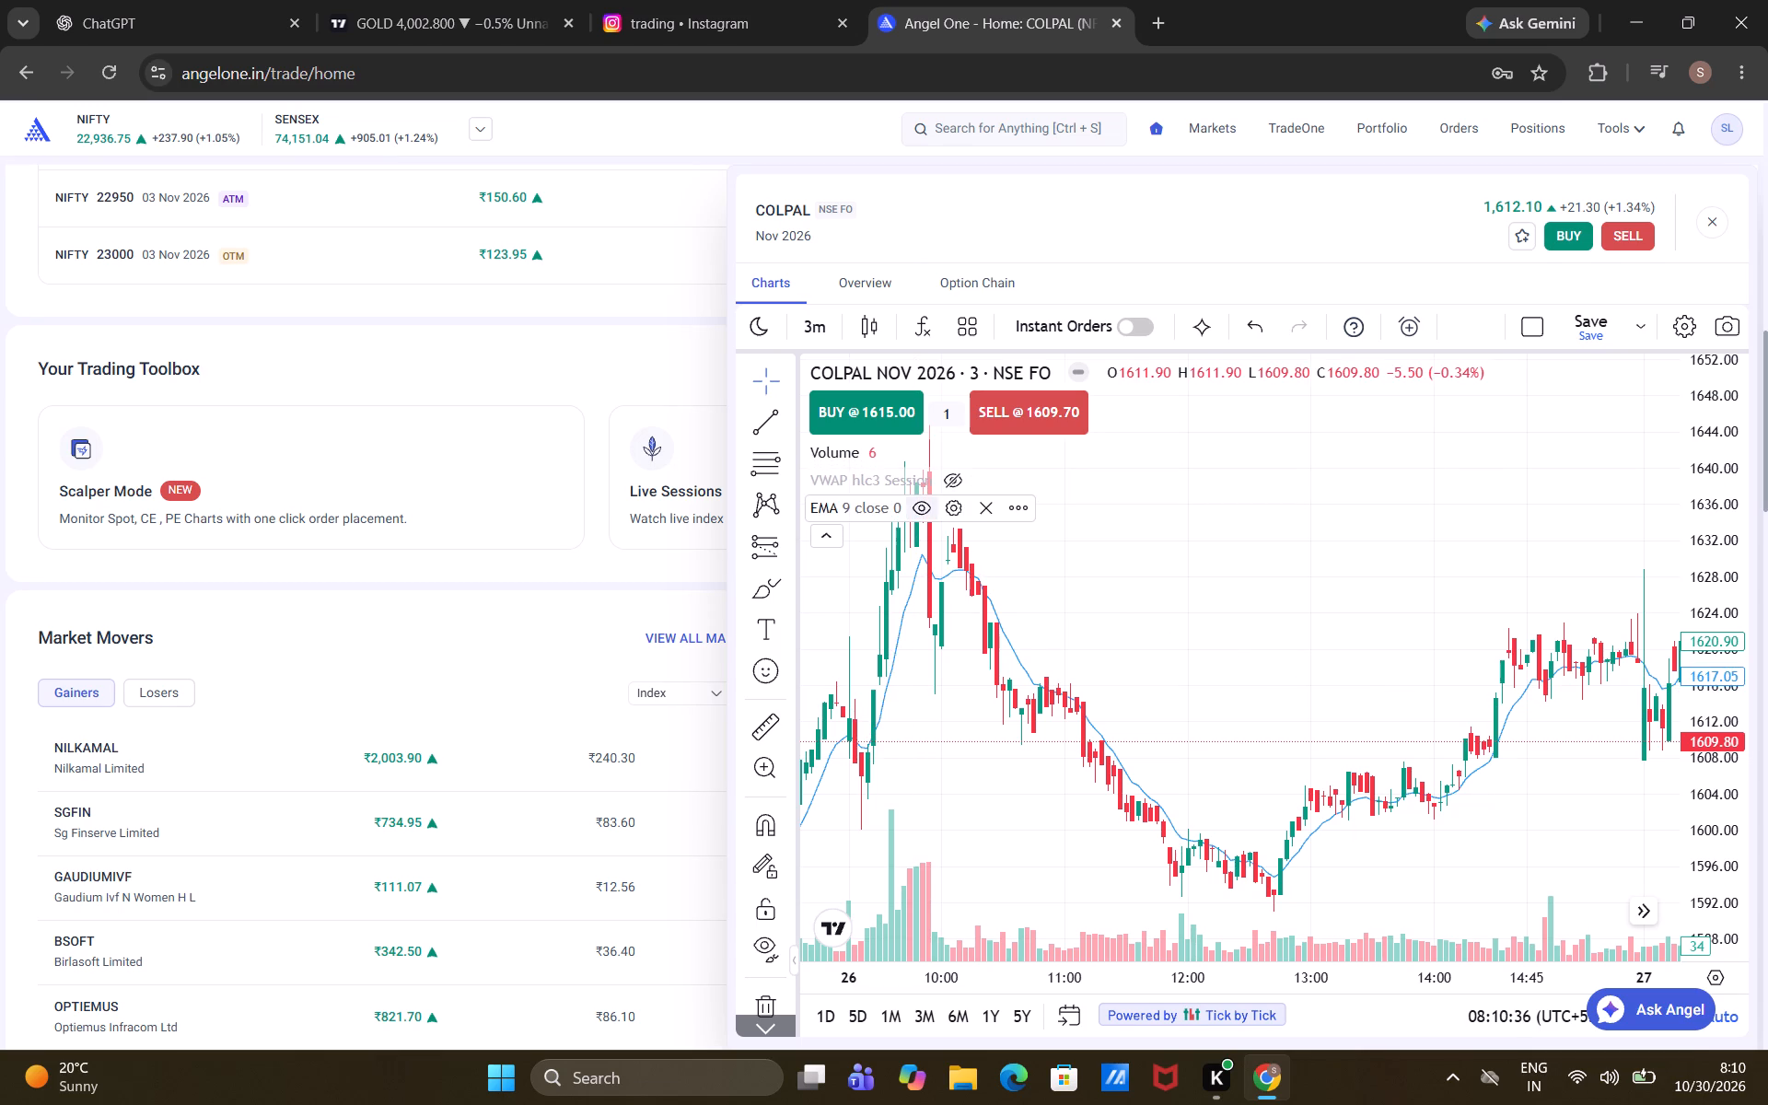
click(912, 503)
click(874, 451)
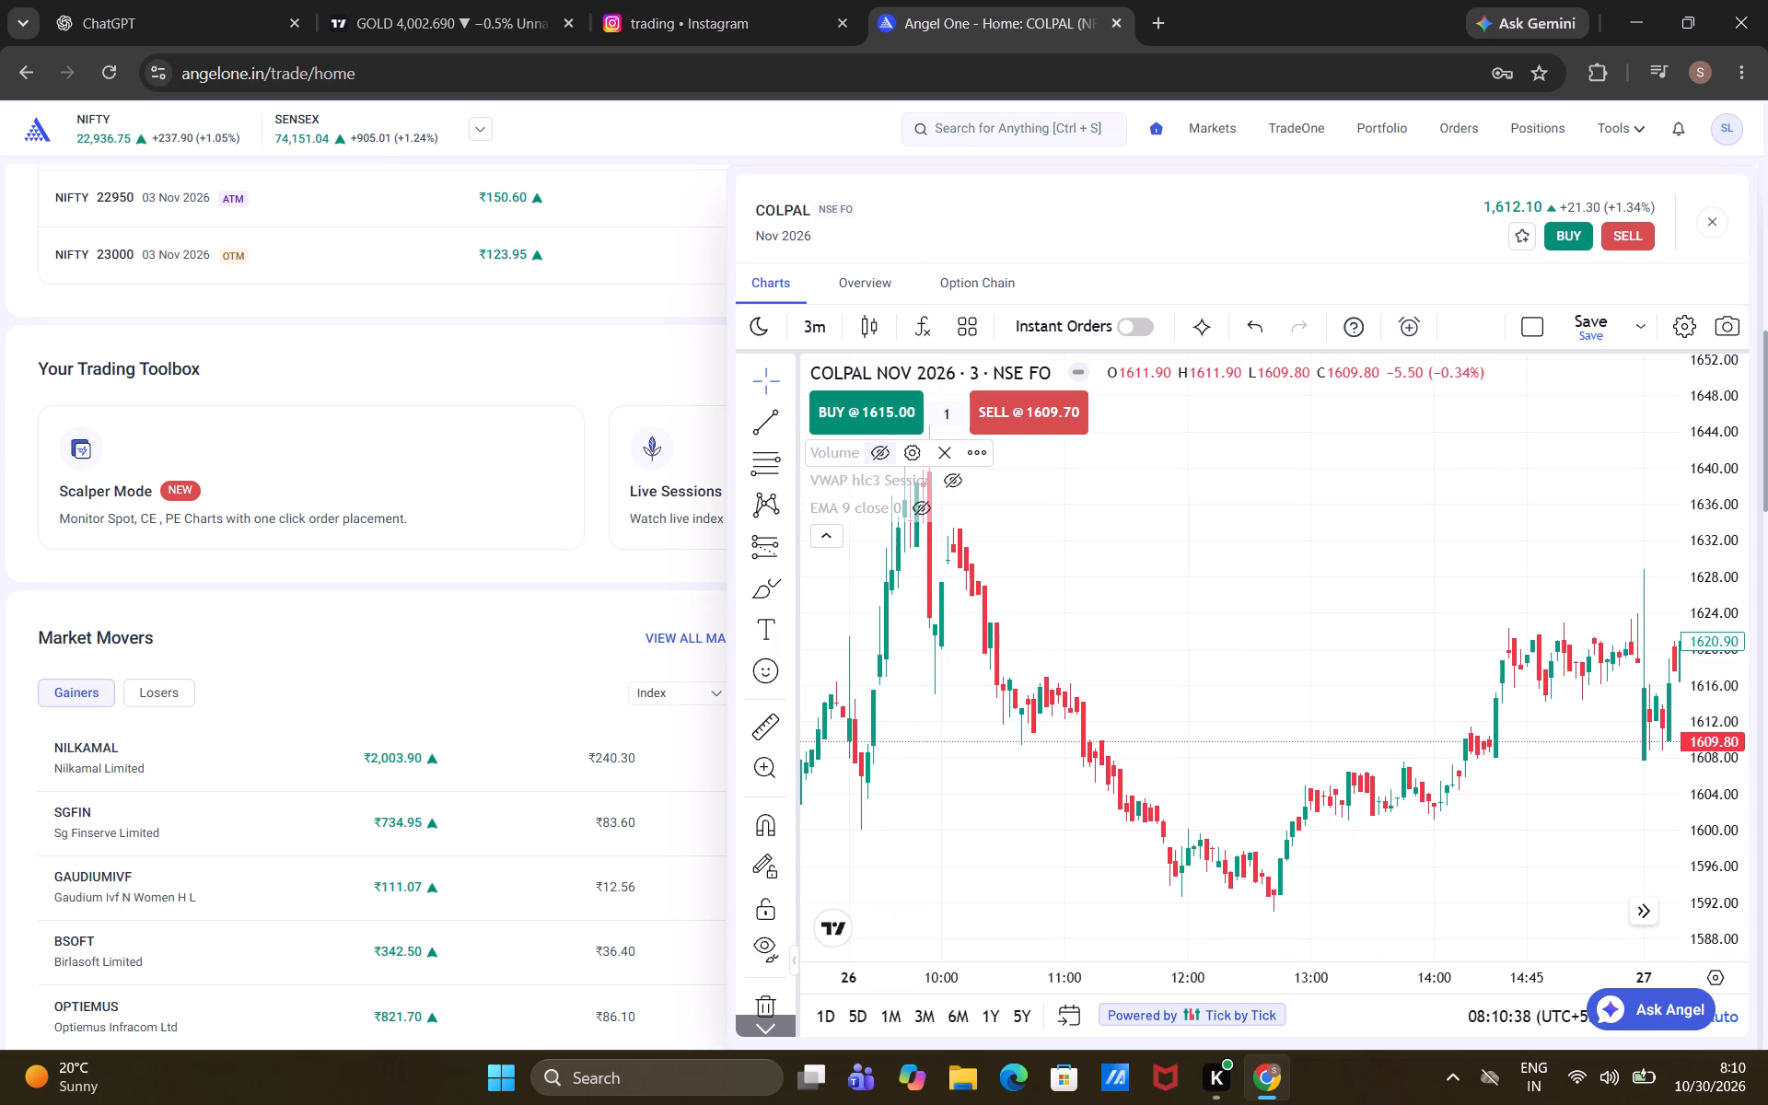
click(979, 447)
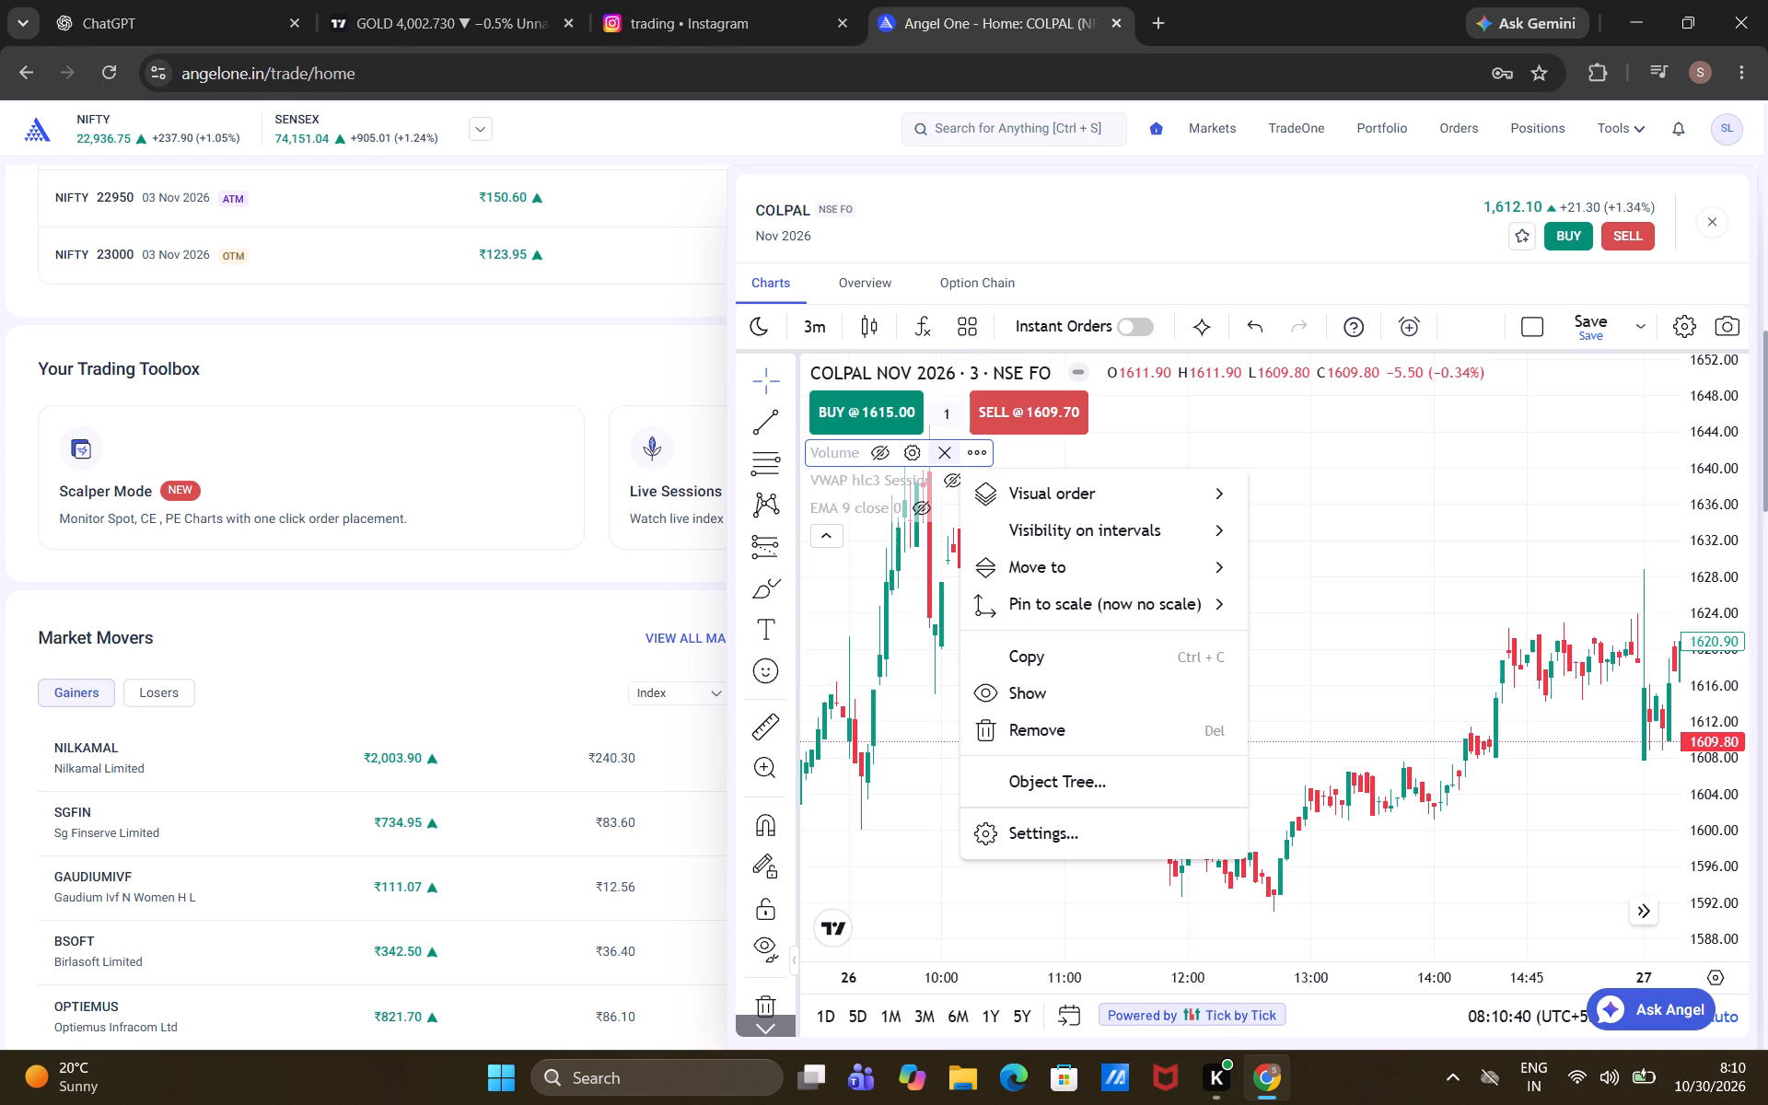
click(942, 448)
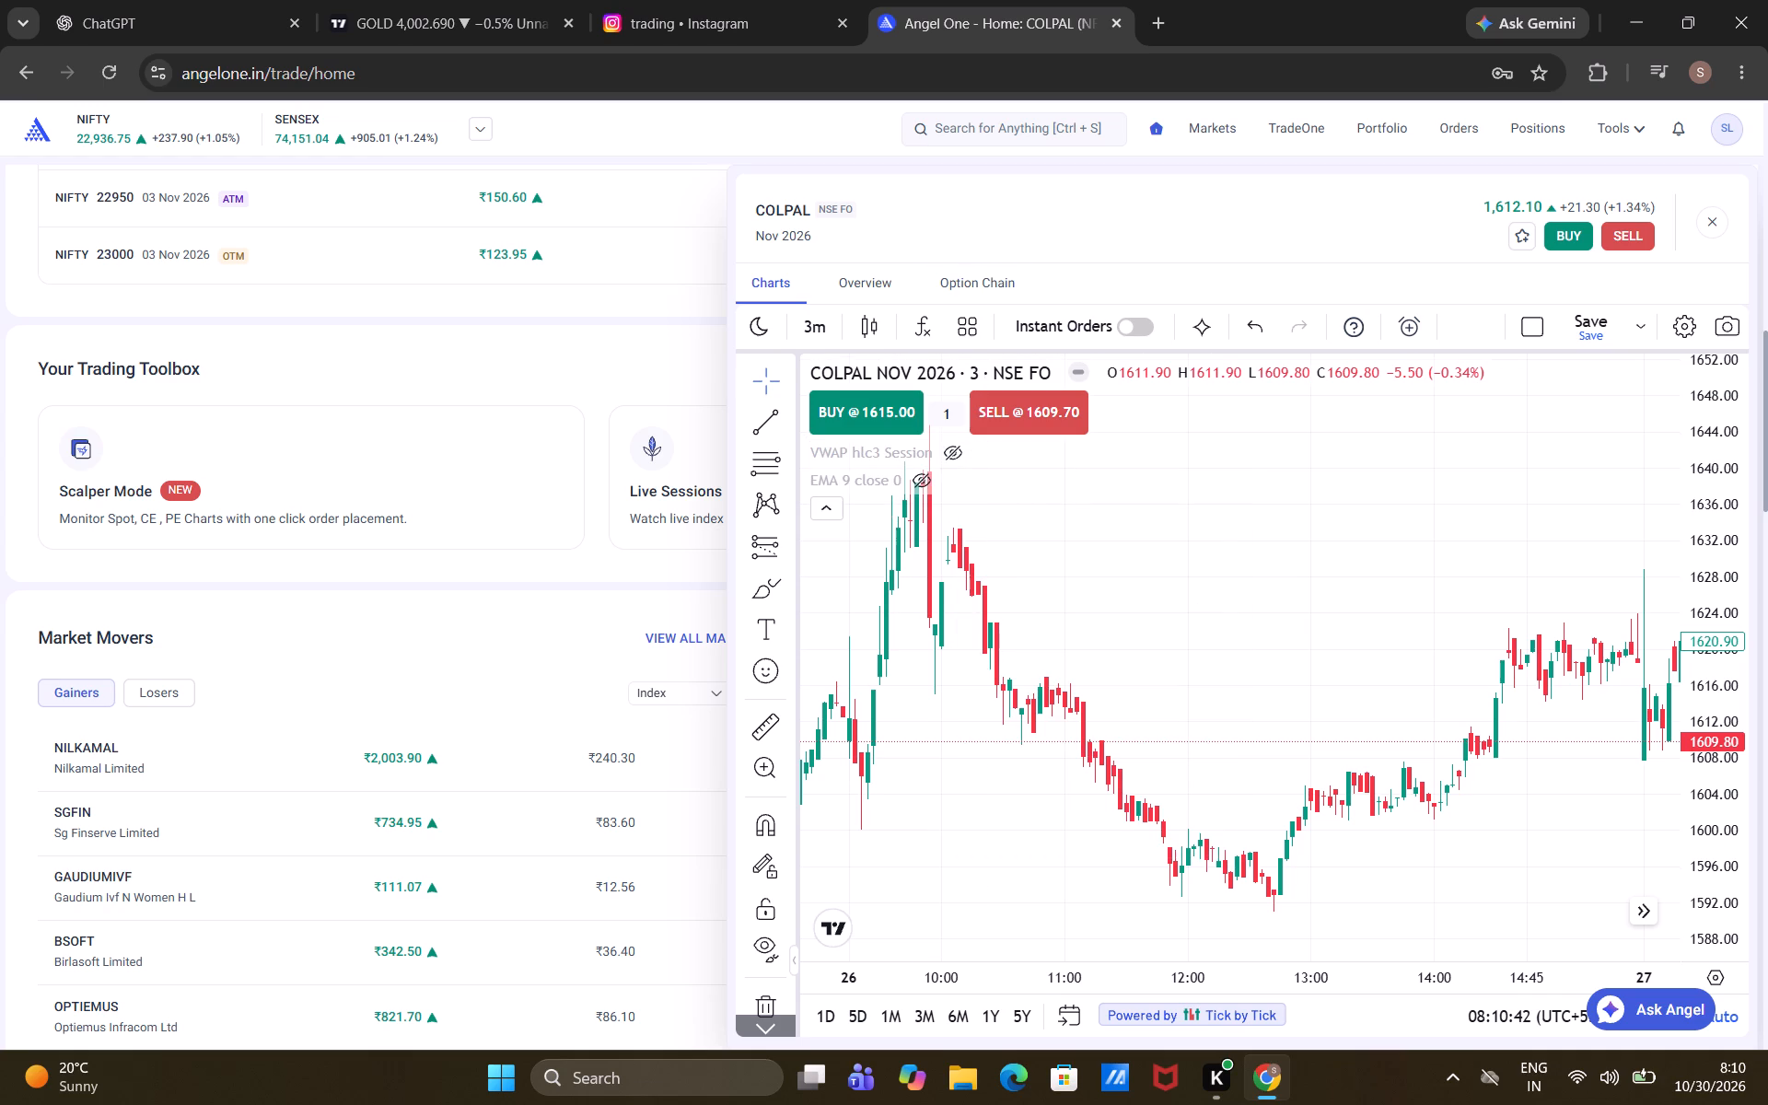
Search the indicators for "sma" and add the Smoothed Moving Average to the COLPAL chart.
click(917, 327)
text(sm)
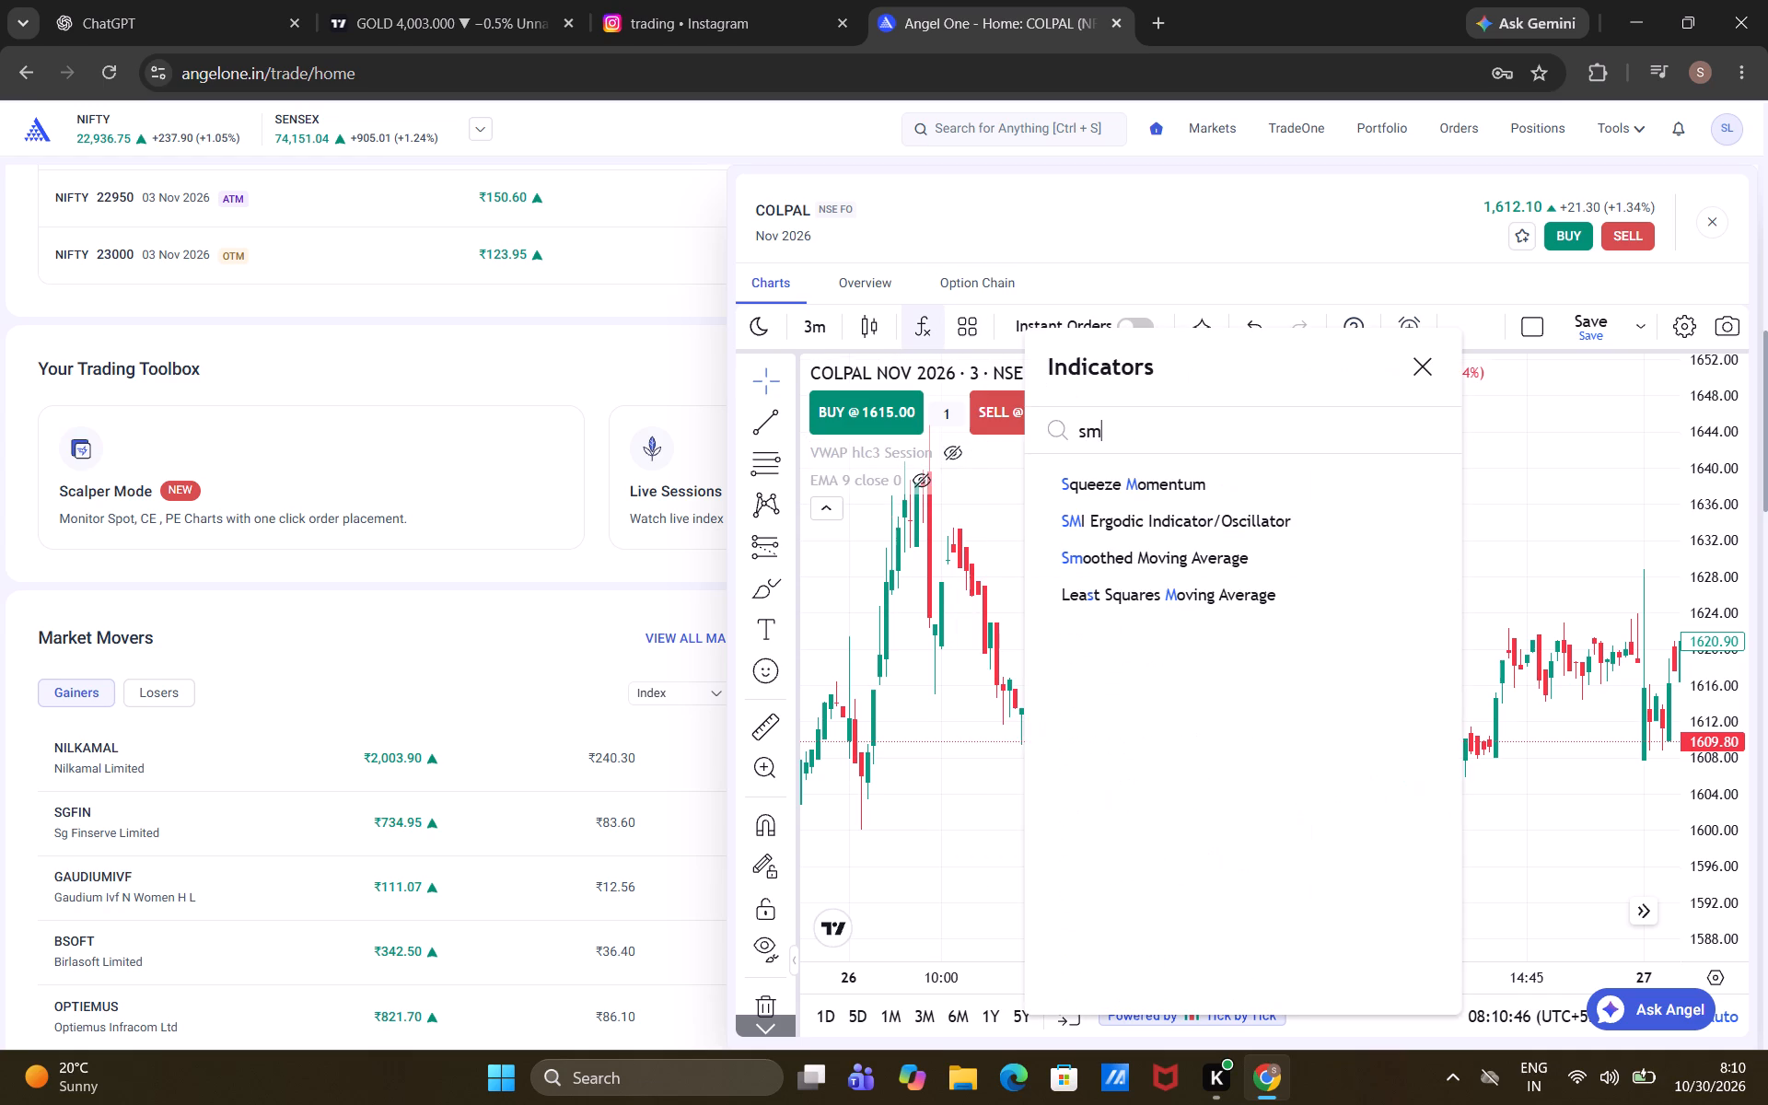
key(a)
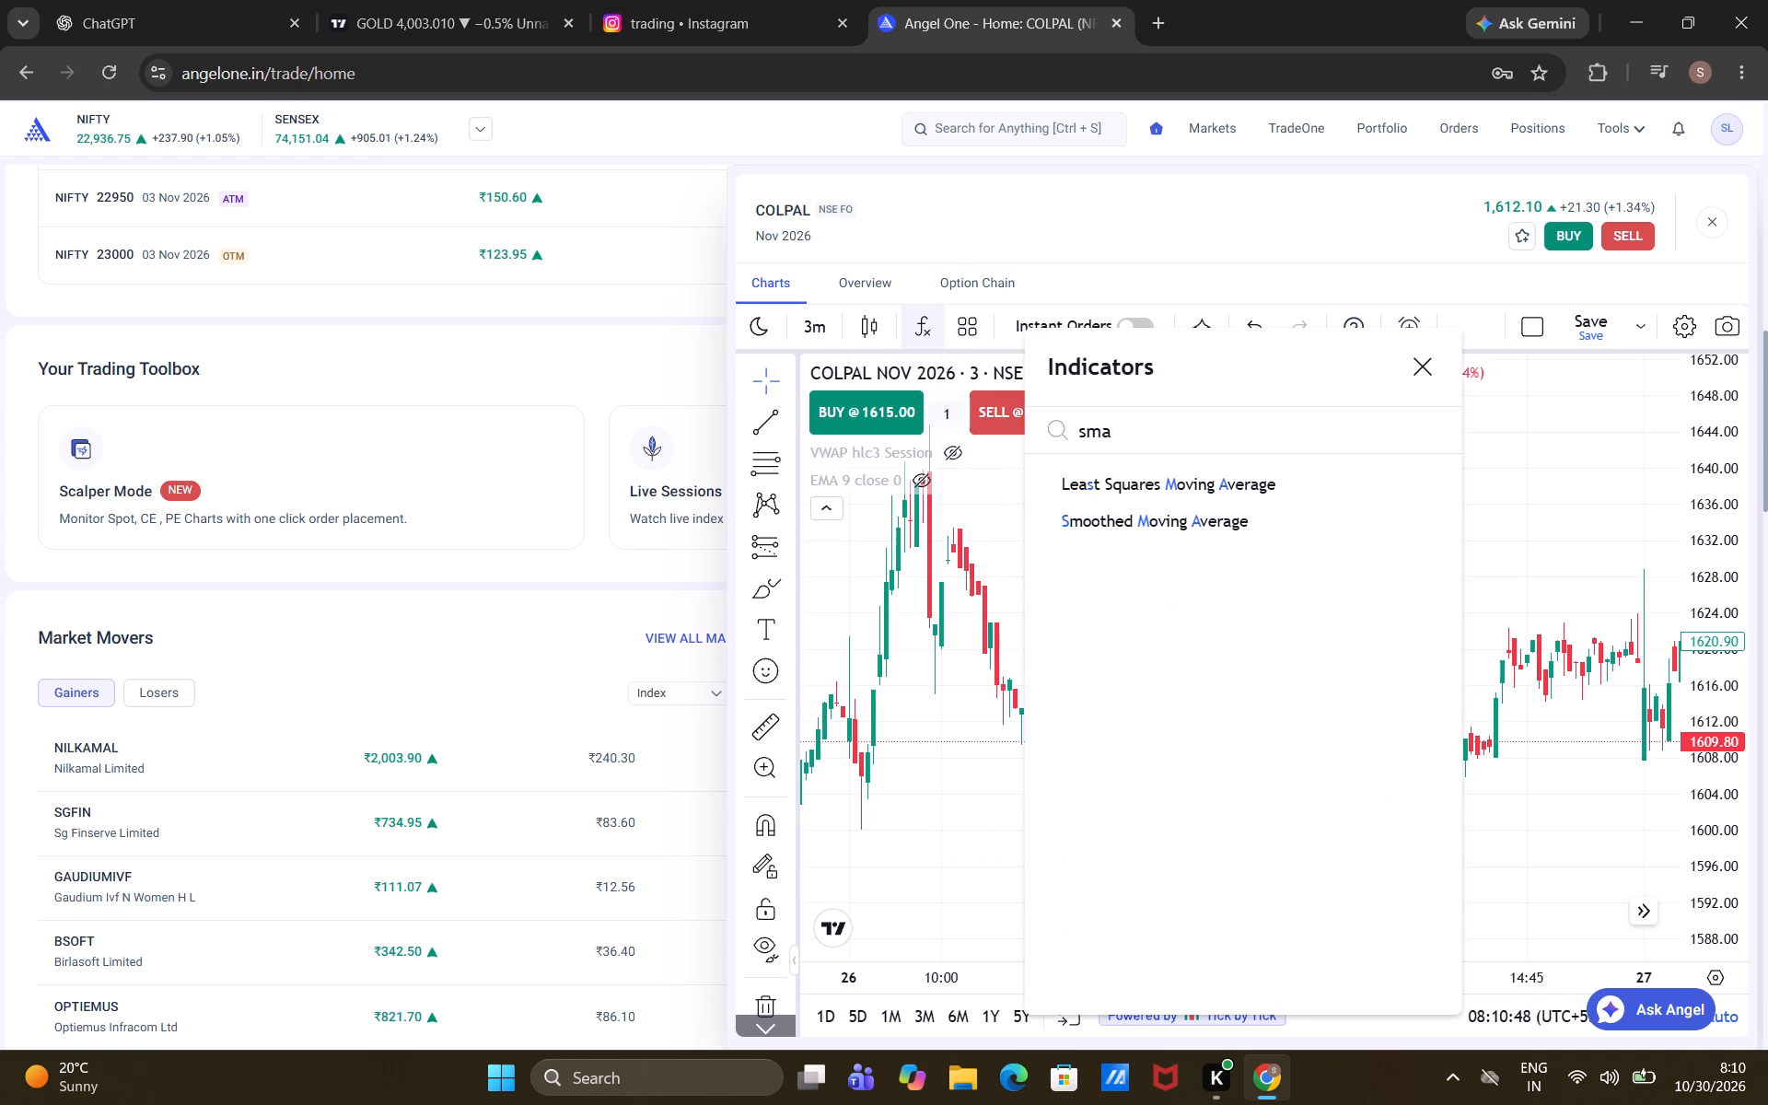
click(1116, 524)
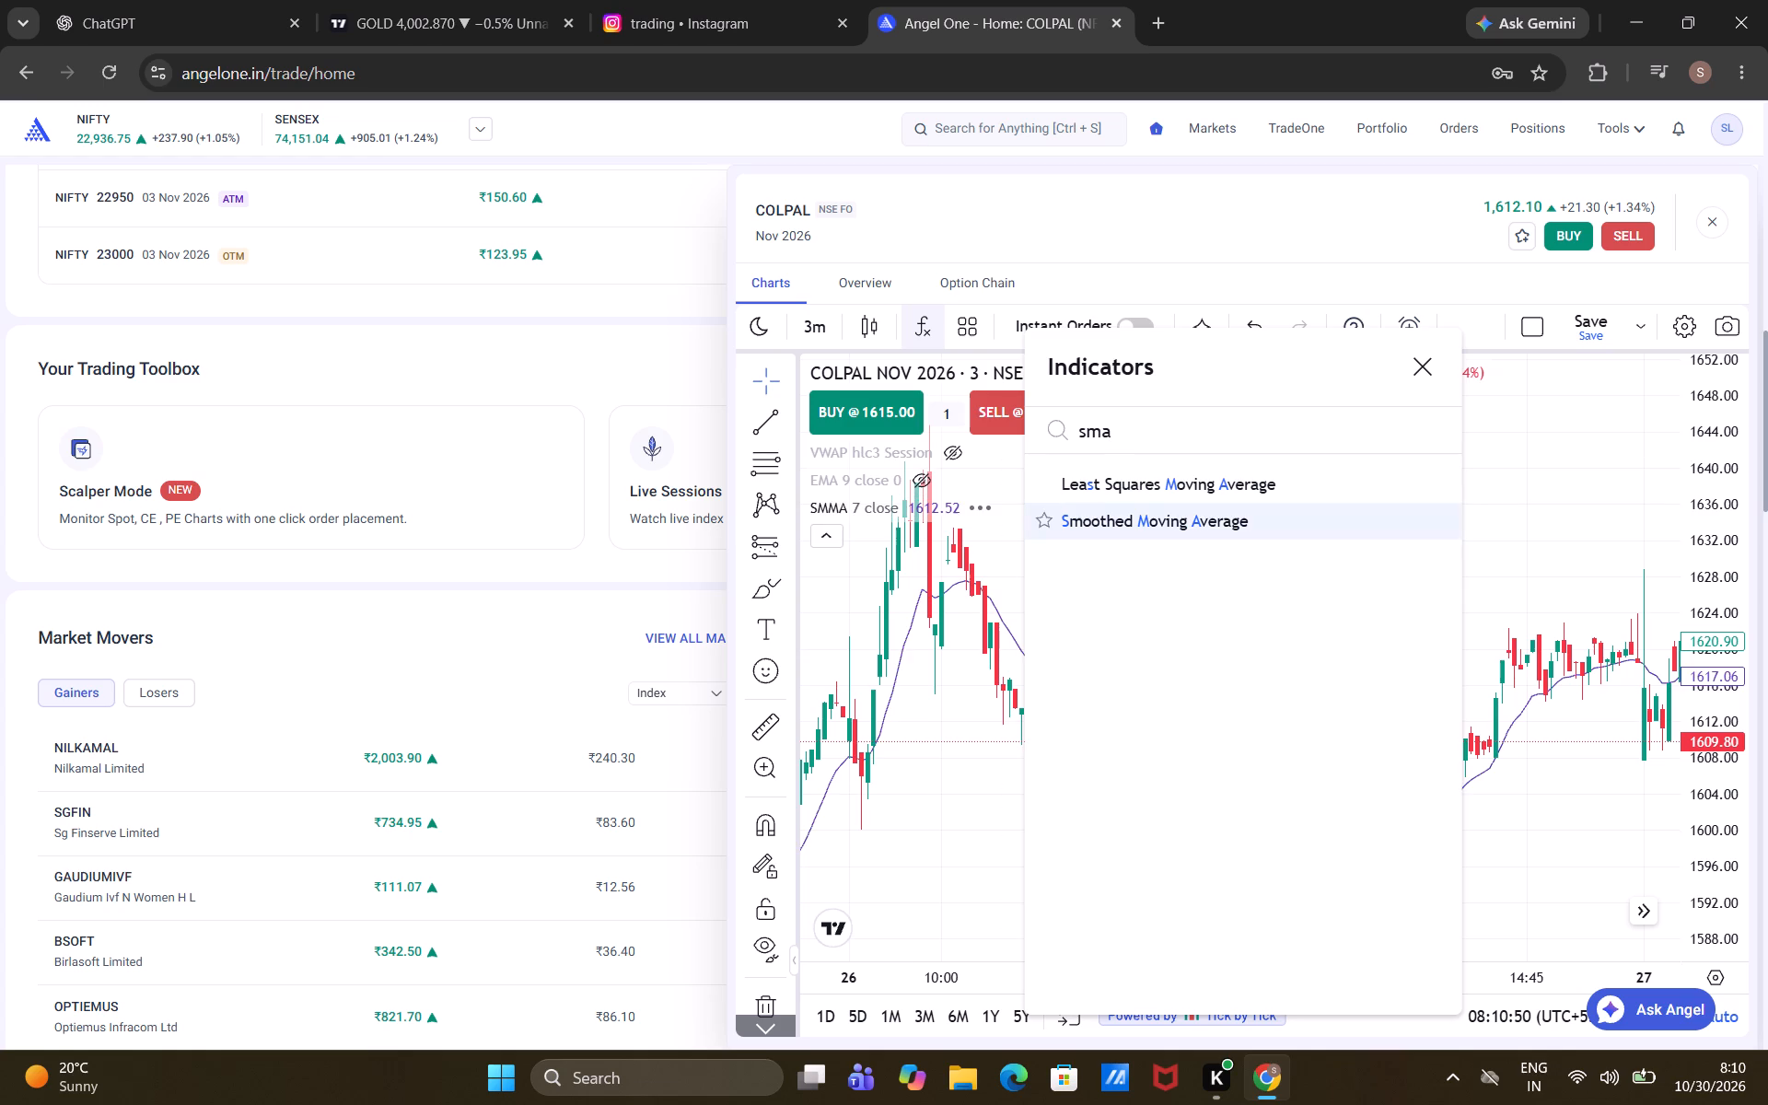
click(971, 669)
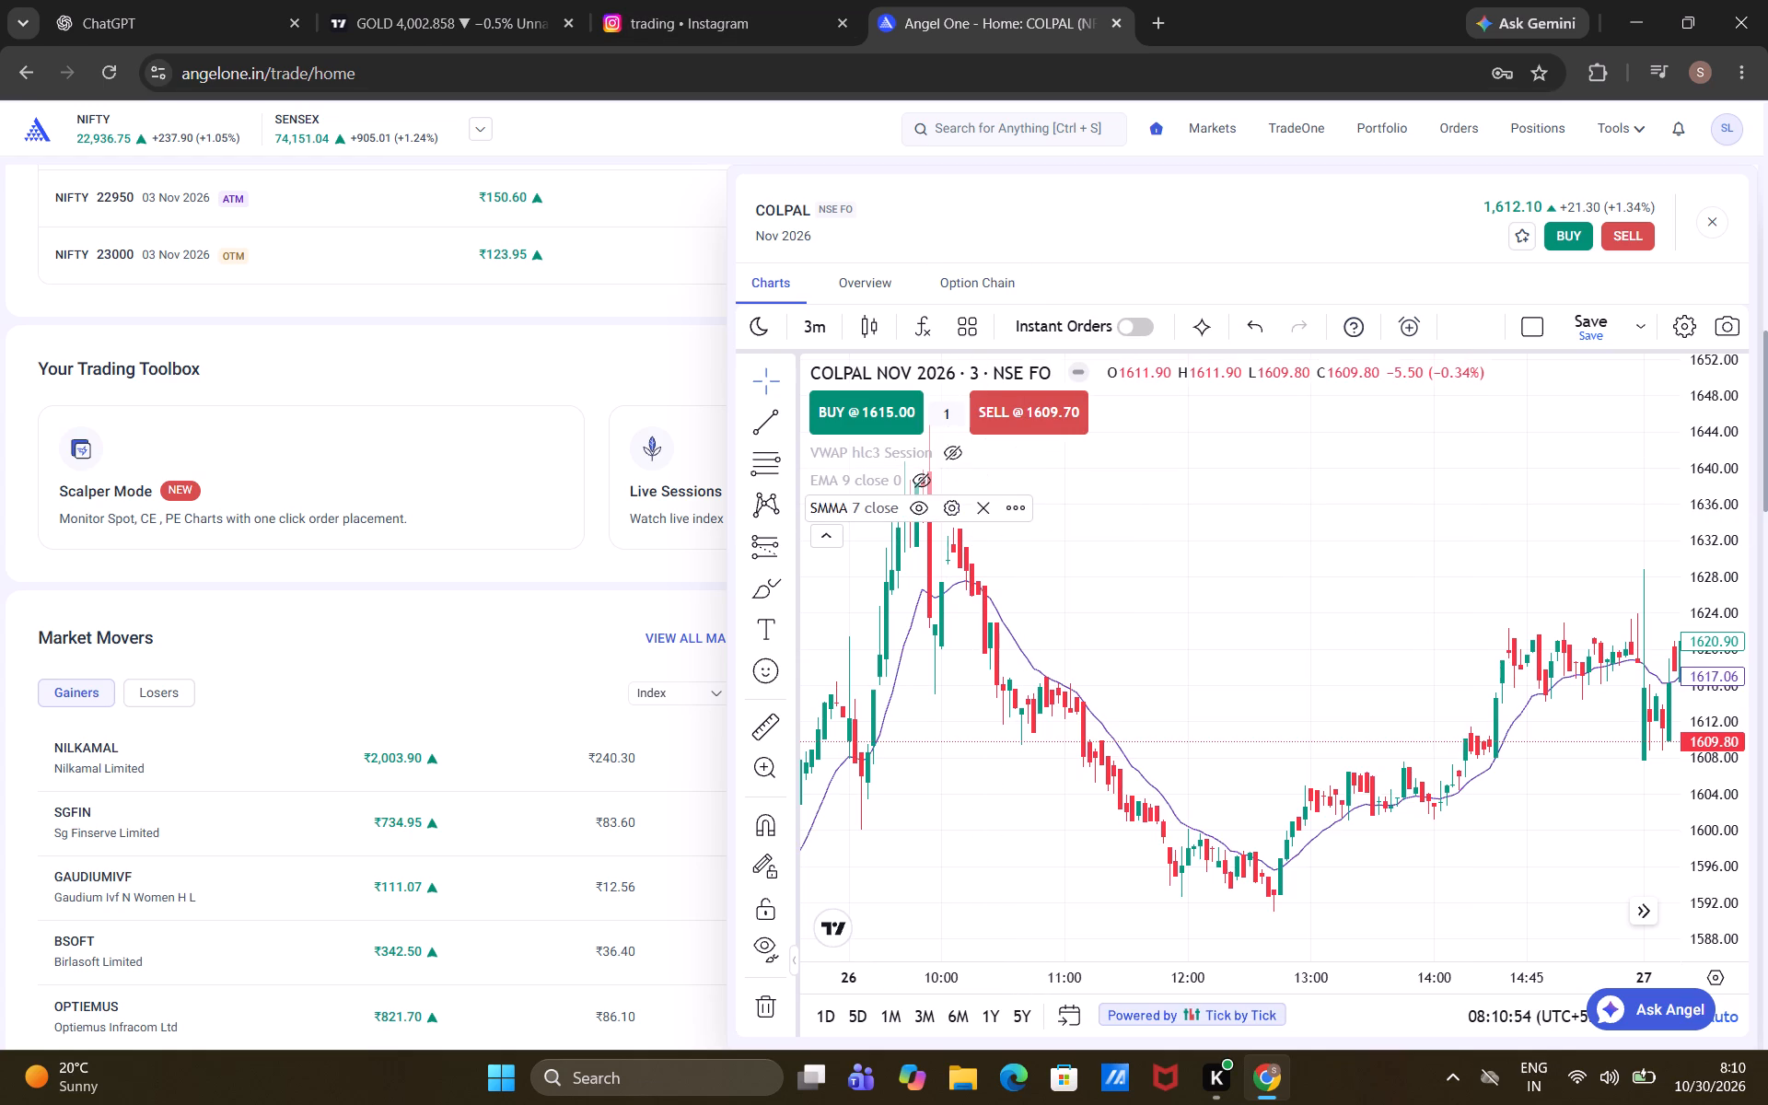
Set the length of the Smoothed Moving Average on the COLPAL chart to 18.
click(948, 506)
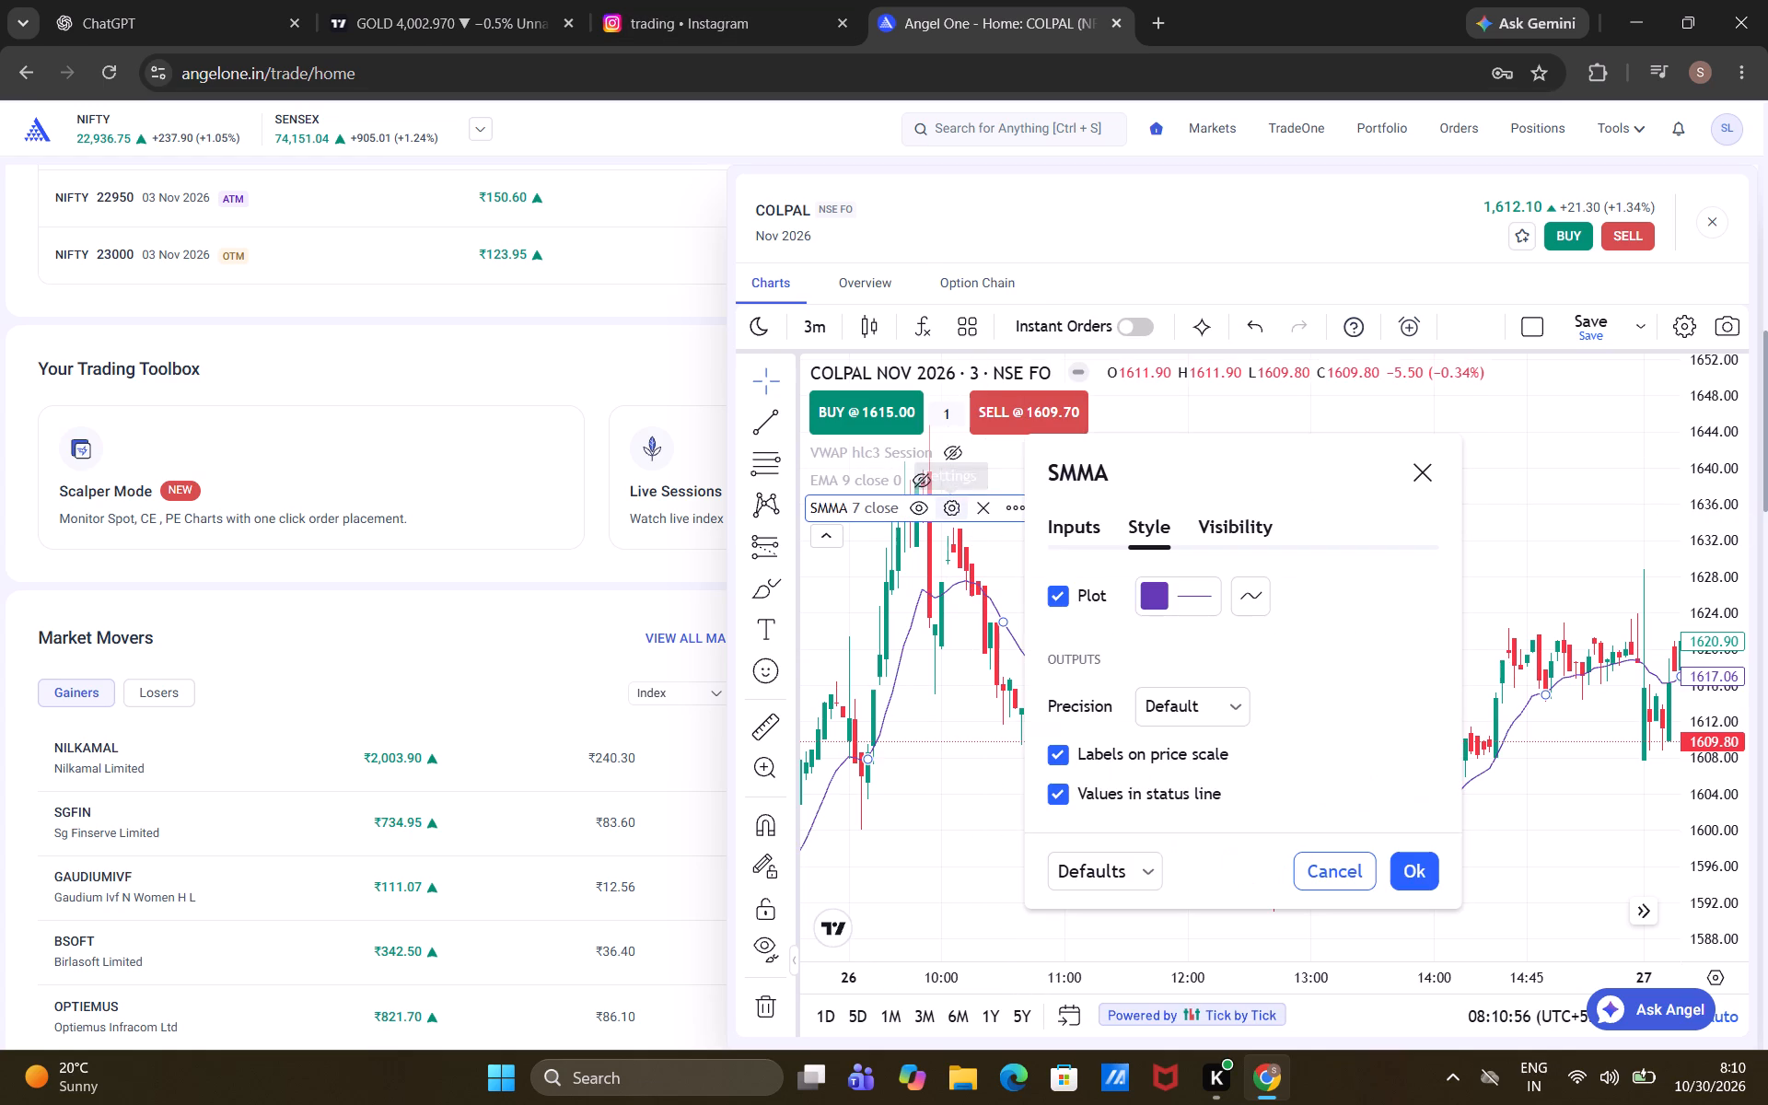
click(1042, 515)
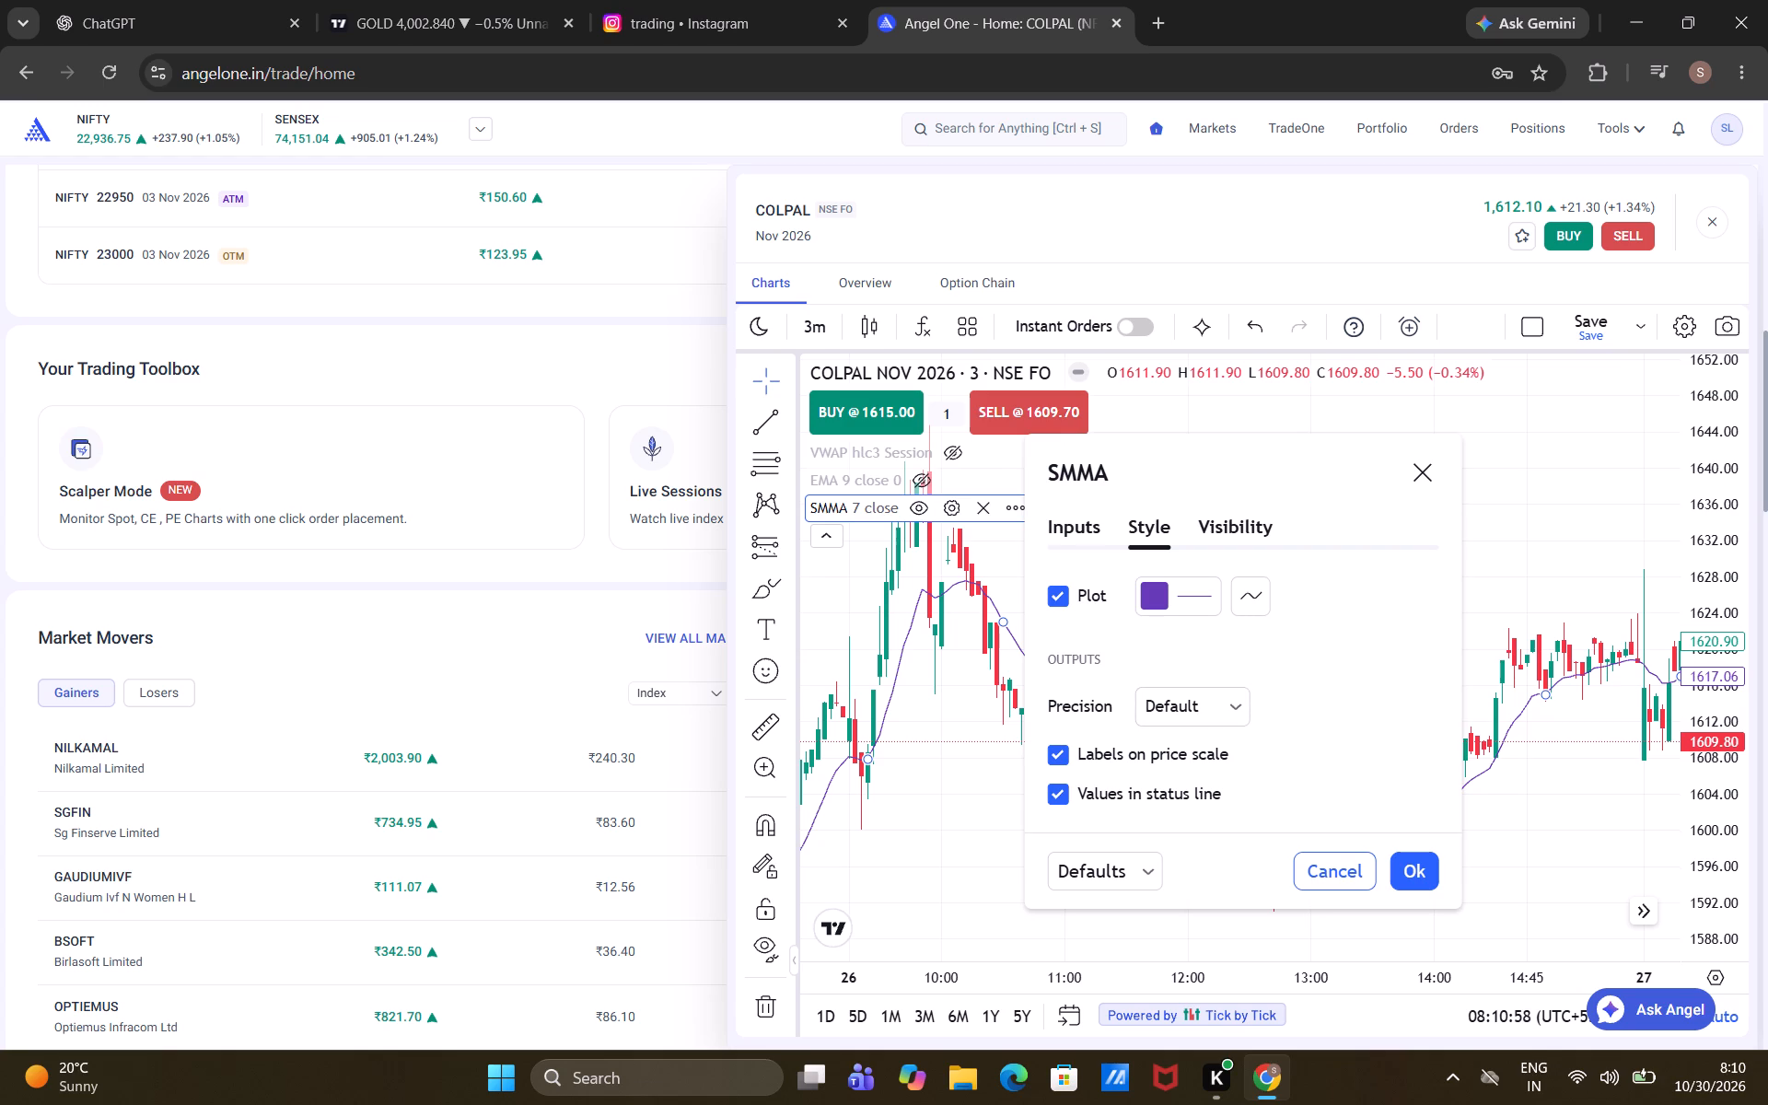
click(1056, 527)
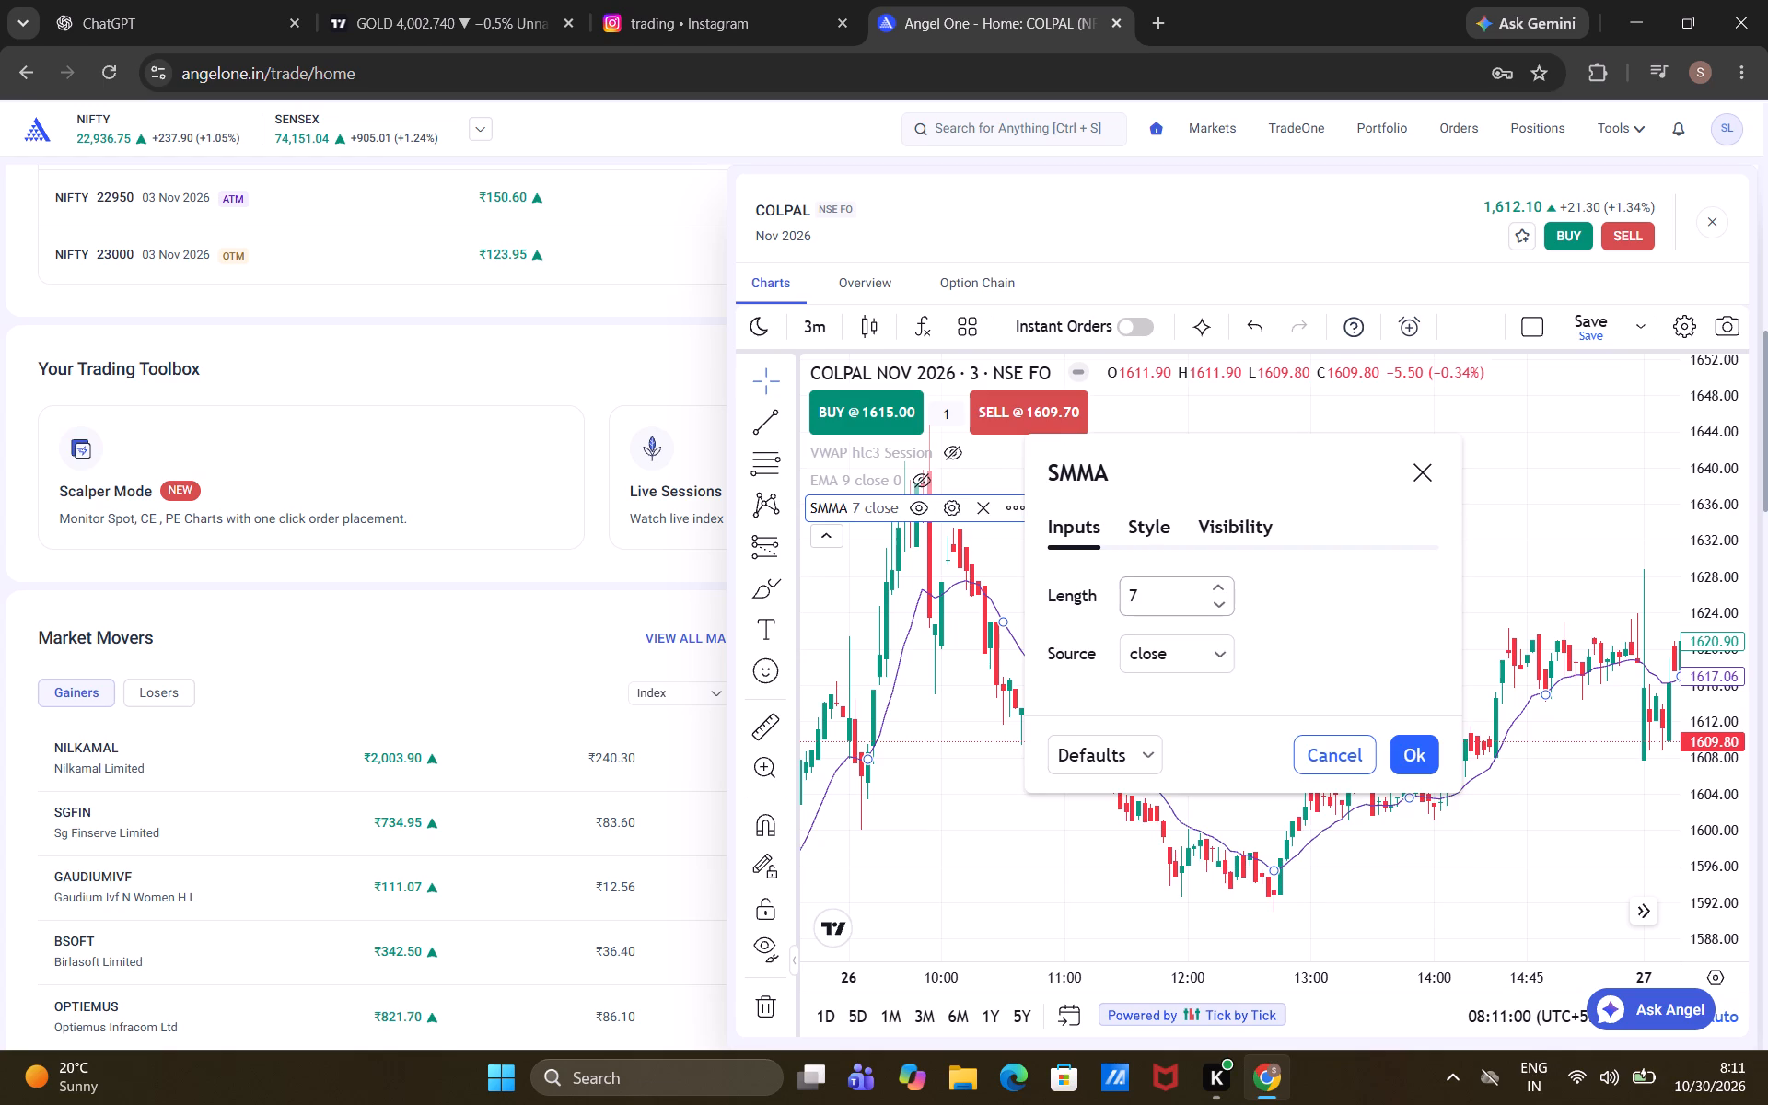
click(1152, 600)
key(BackSpace)
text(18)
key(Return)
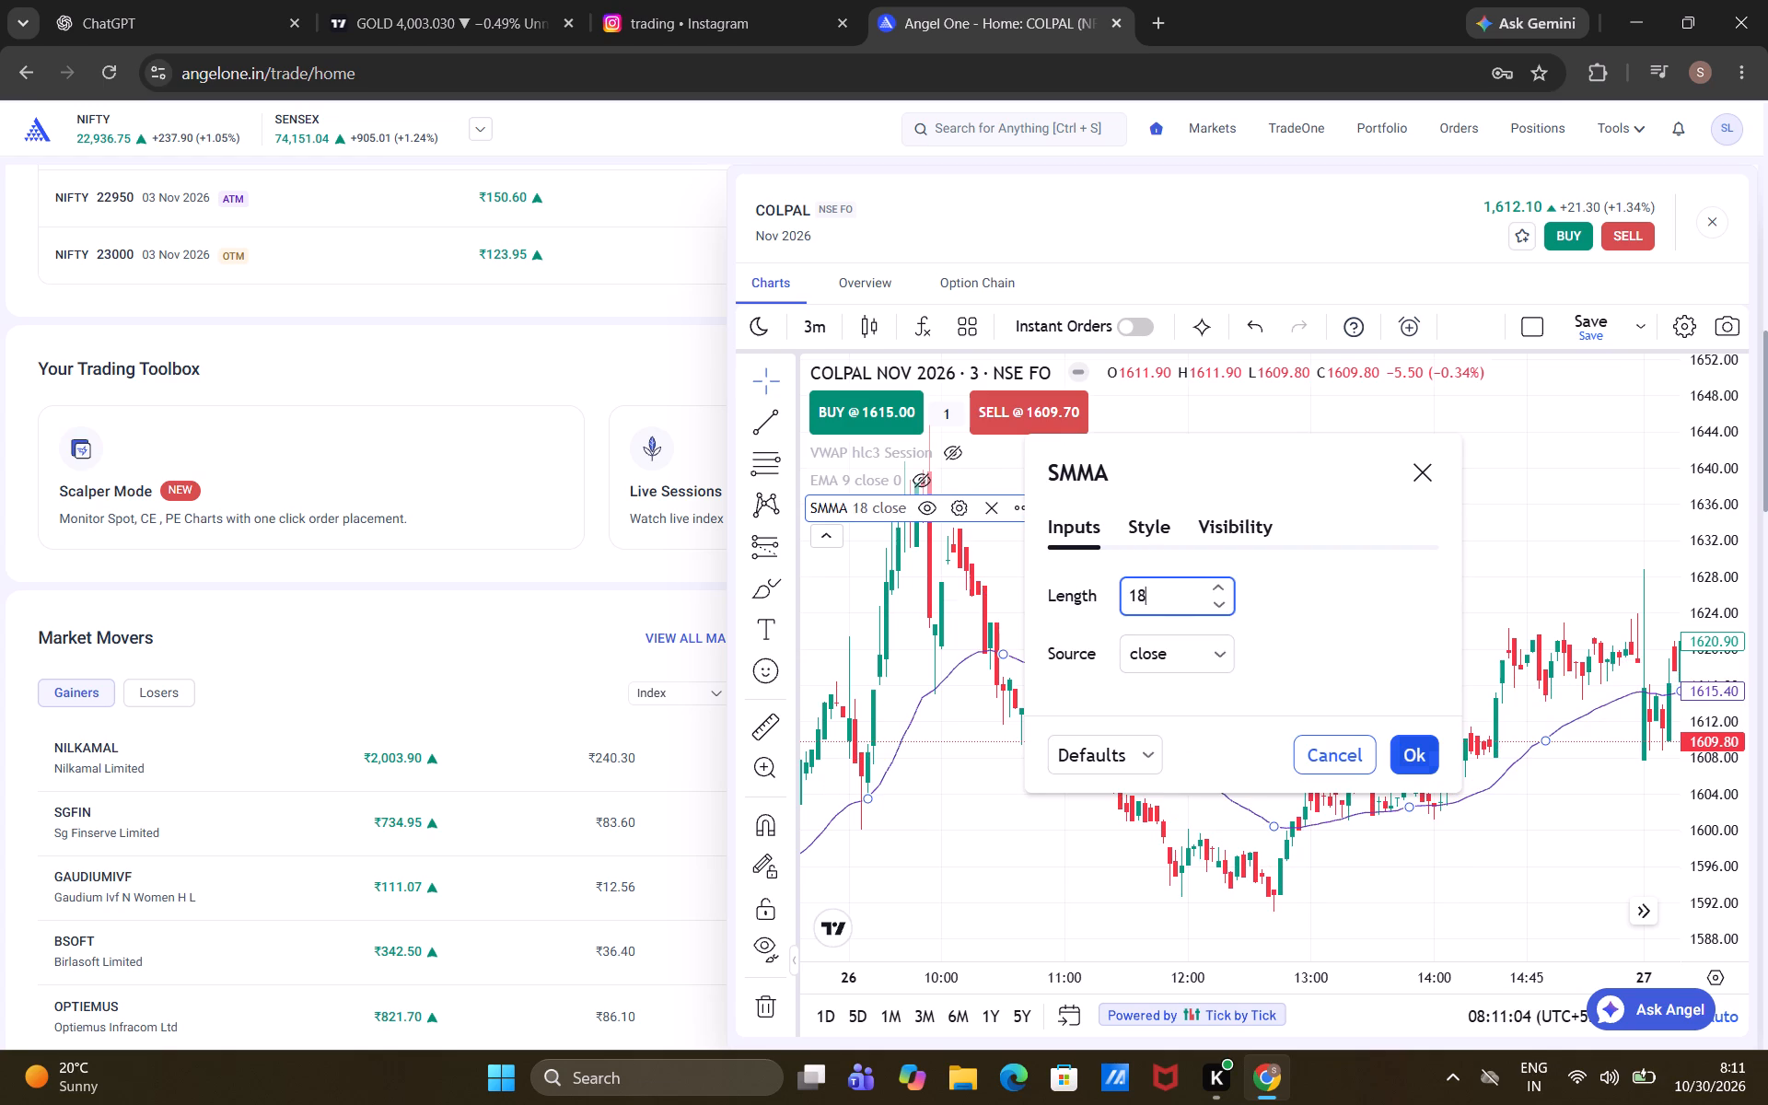
click(1417, 759)
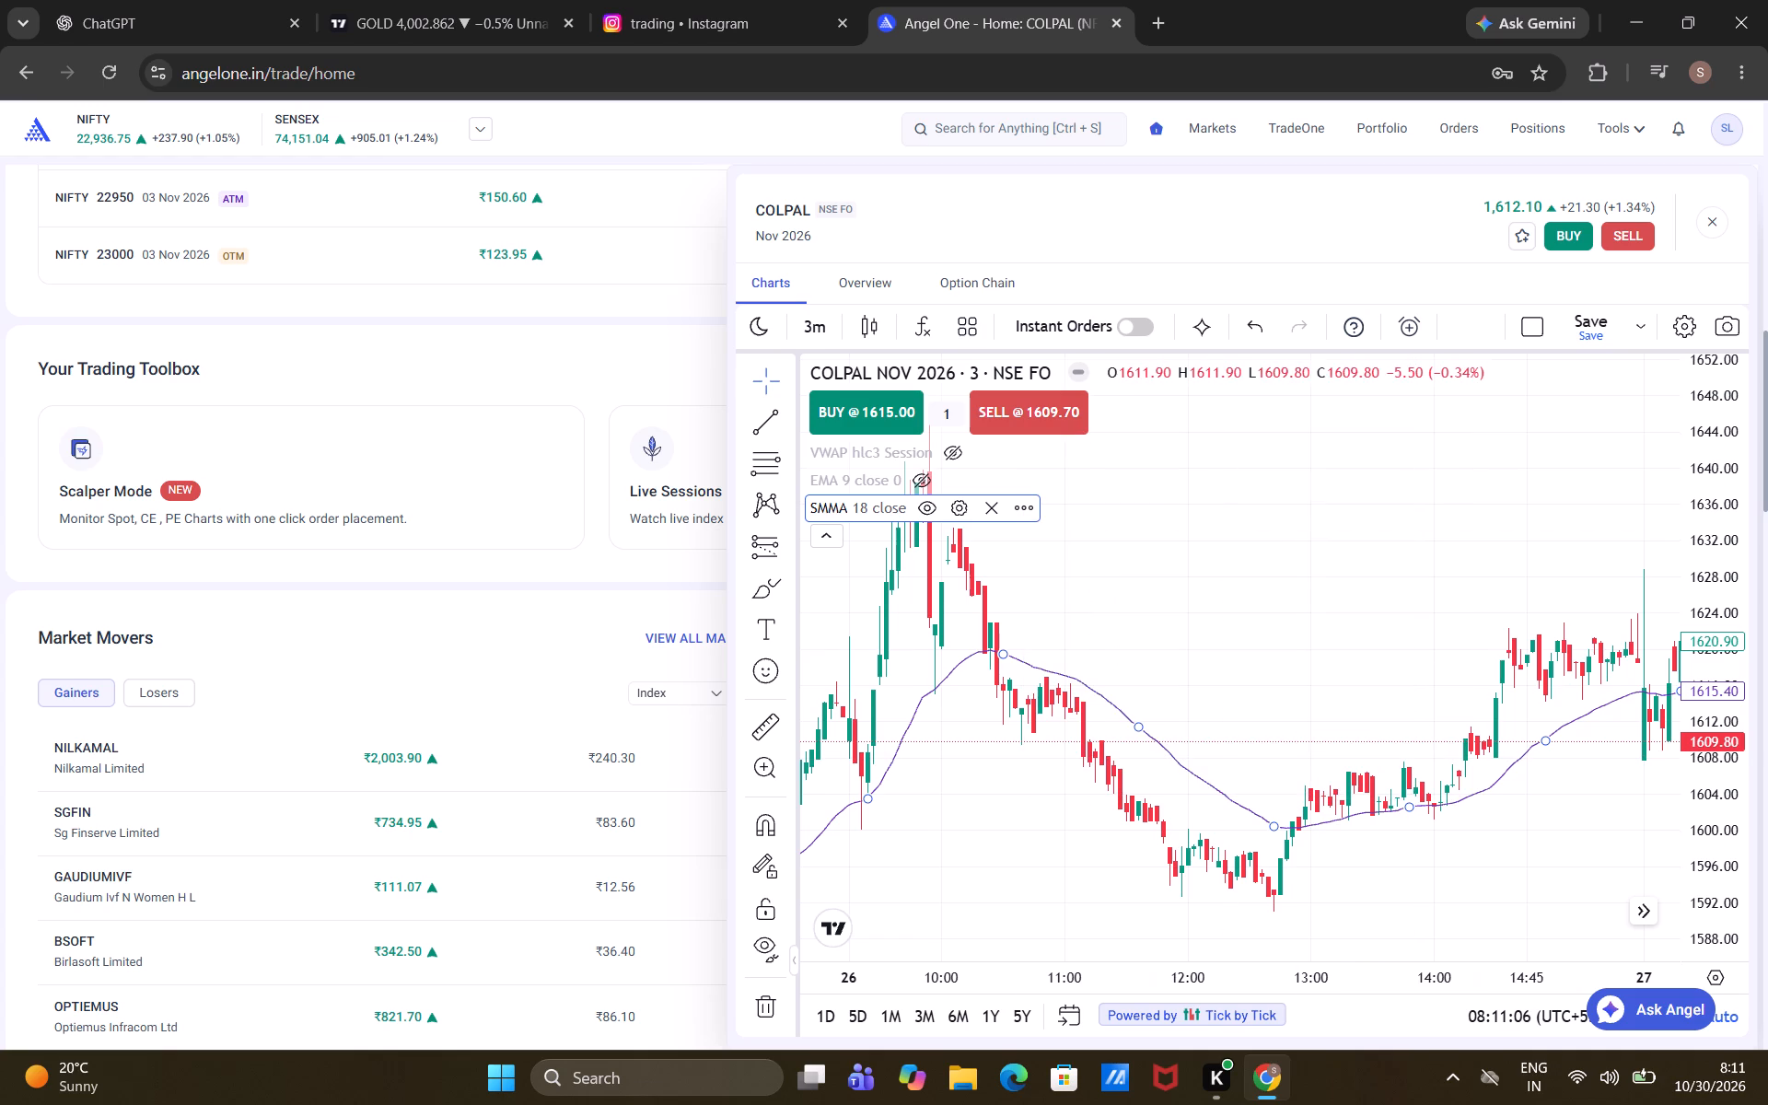
Switch to Instagram and play the open saved trading reel to hear the strategy's chart setup.
click(678, 0)
click(615, 345)
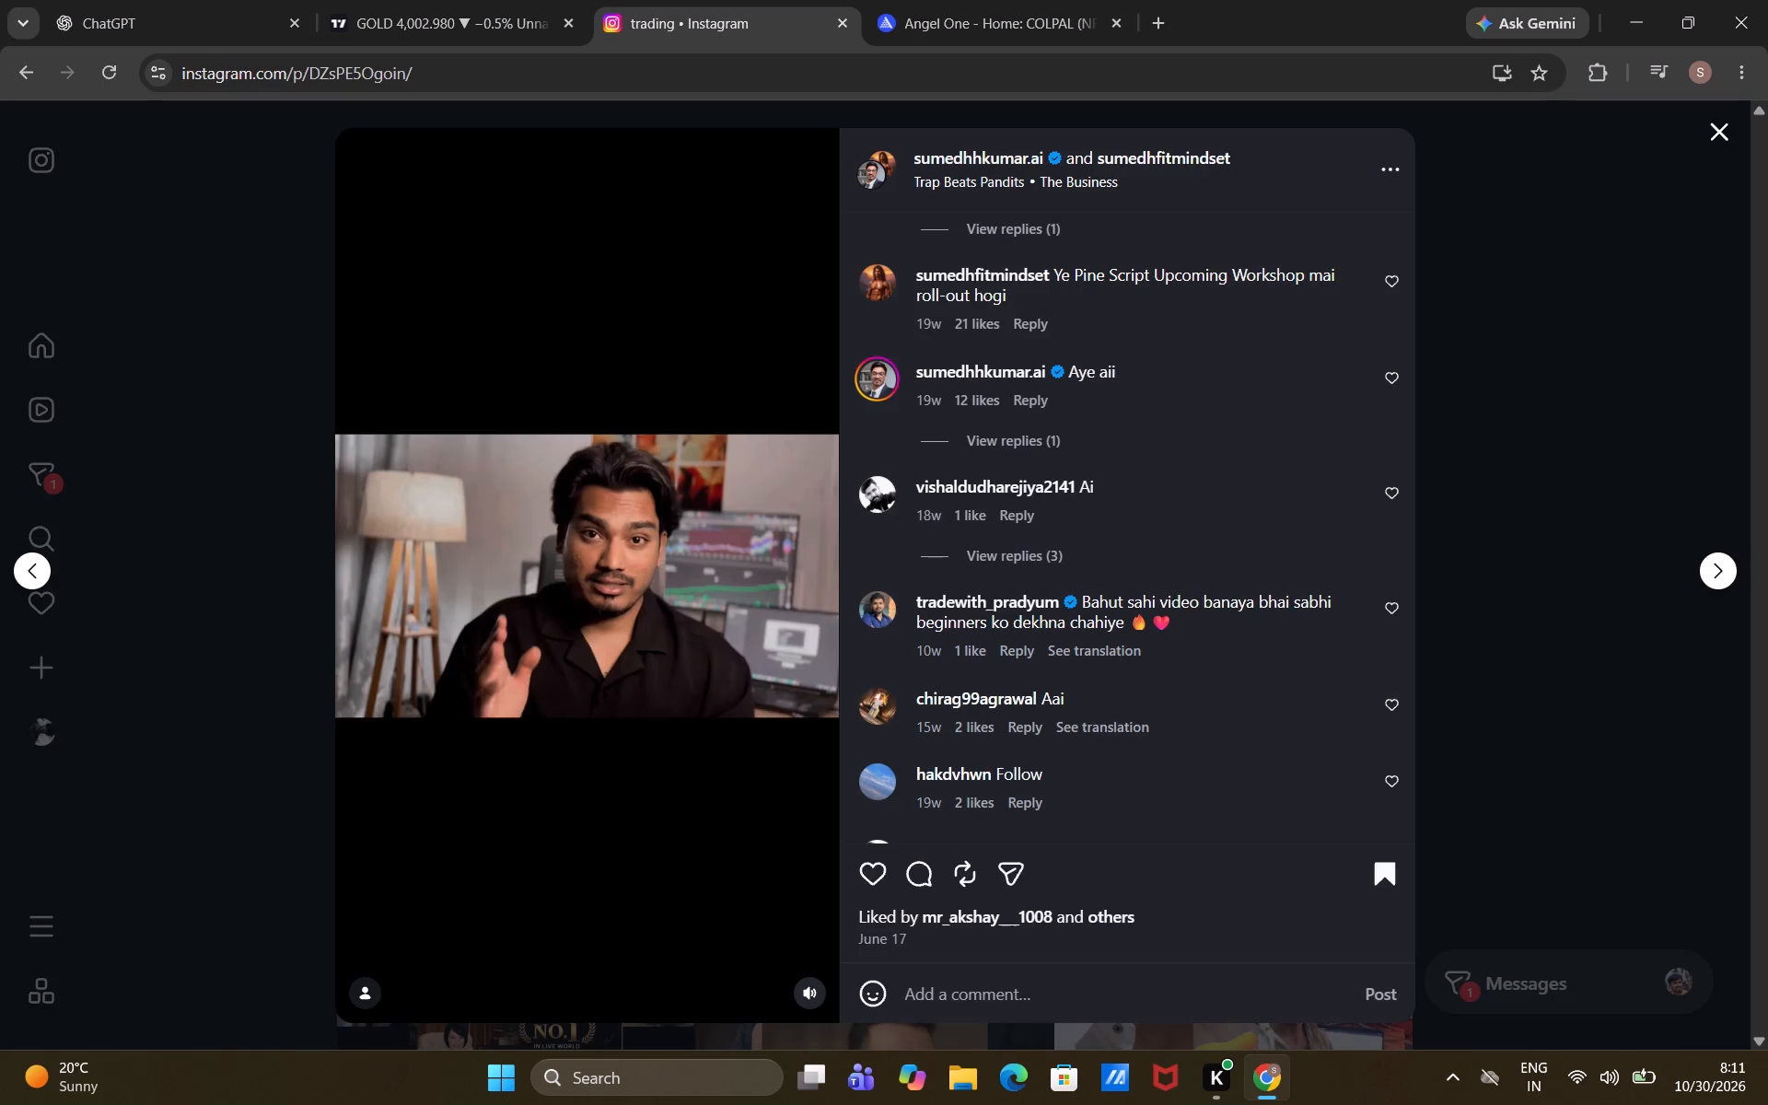
click(607, 522)
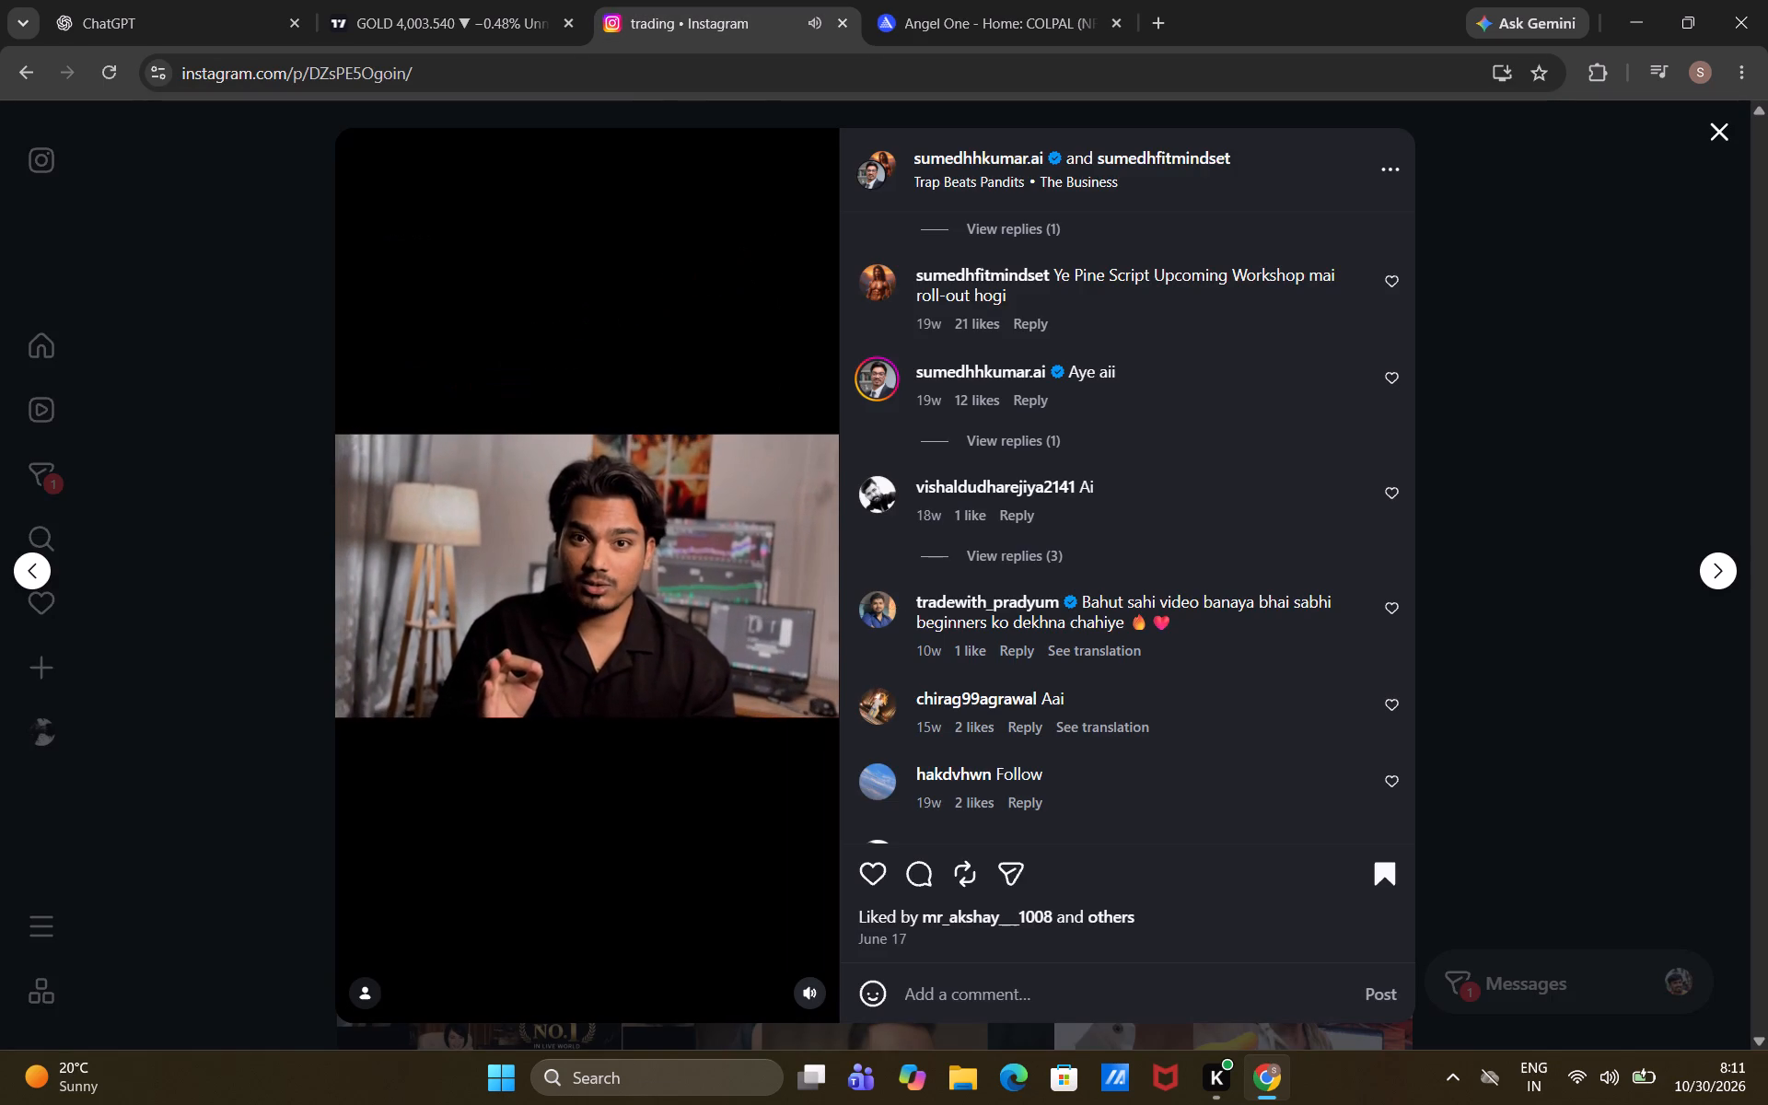
Return to the COLPAL chart on Angel One and set its interval to 1 day.
click(928, 0)
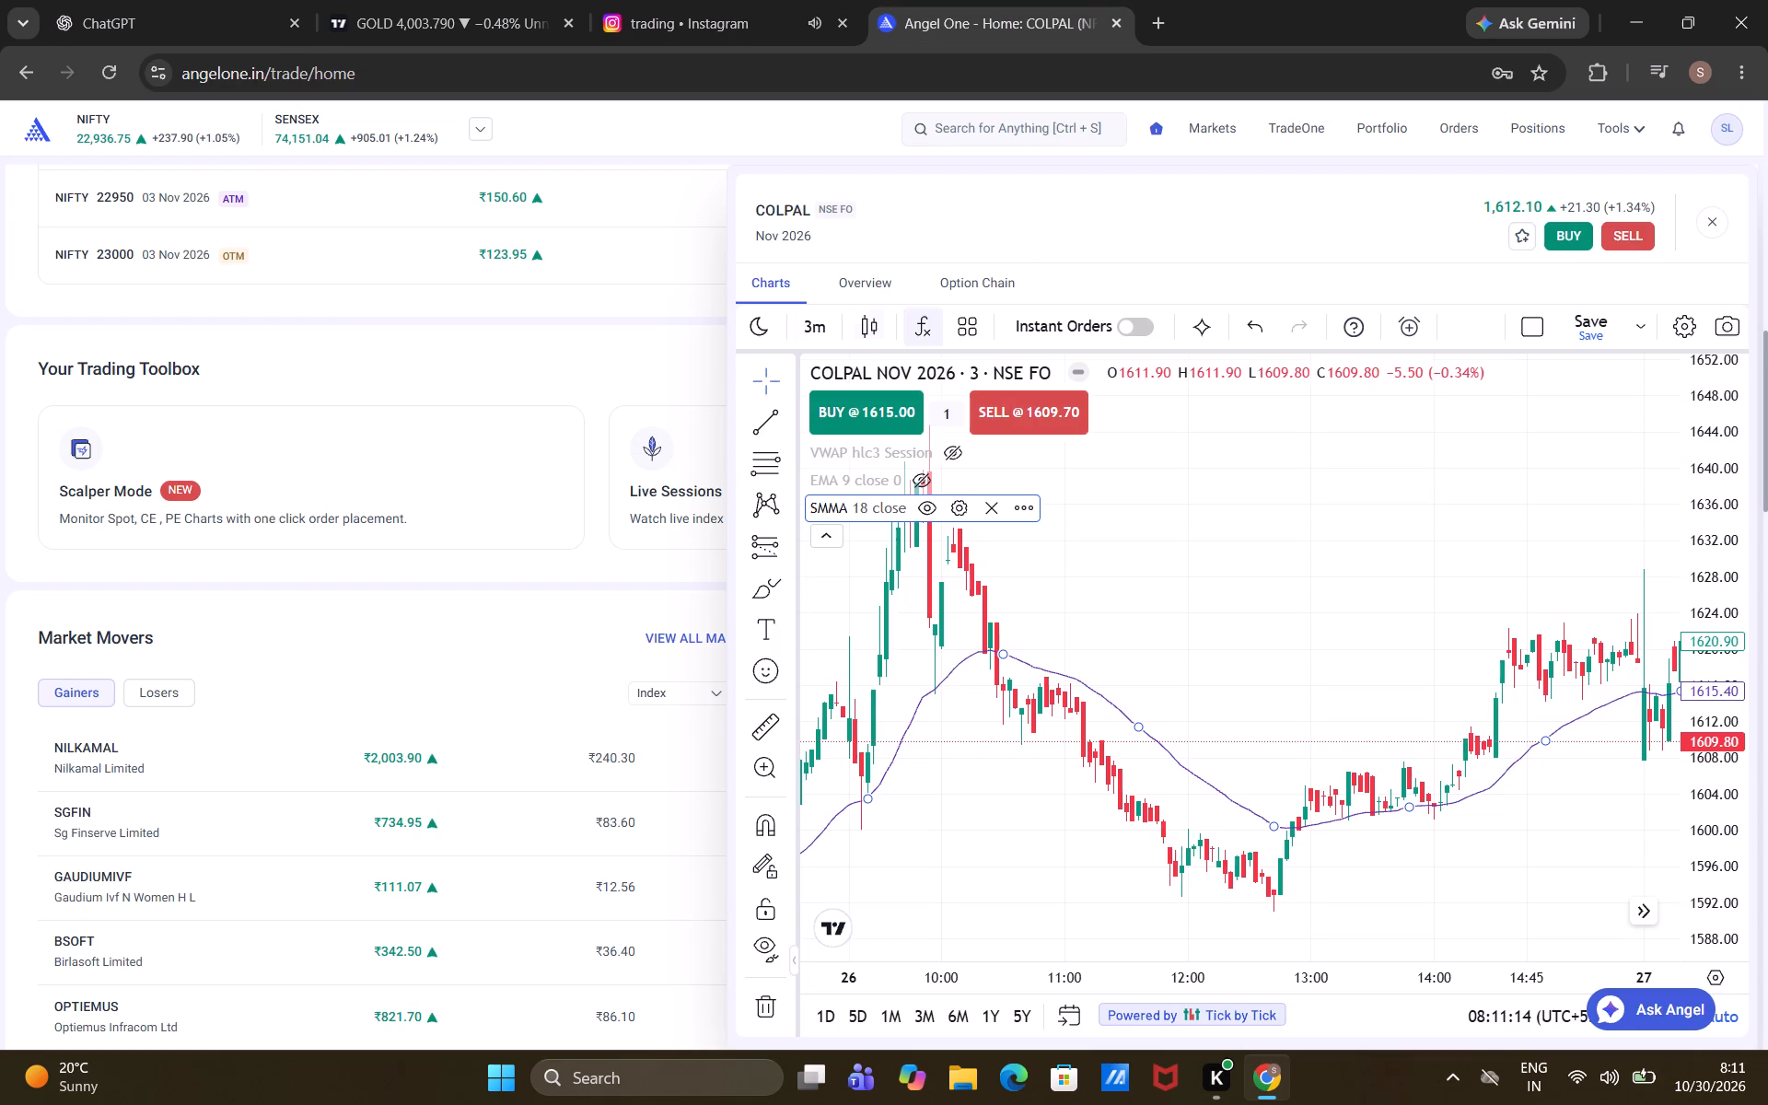
click(811, 331)
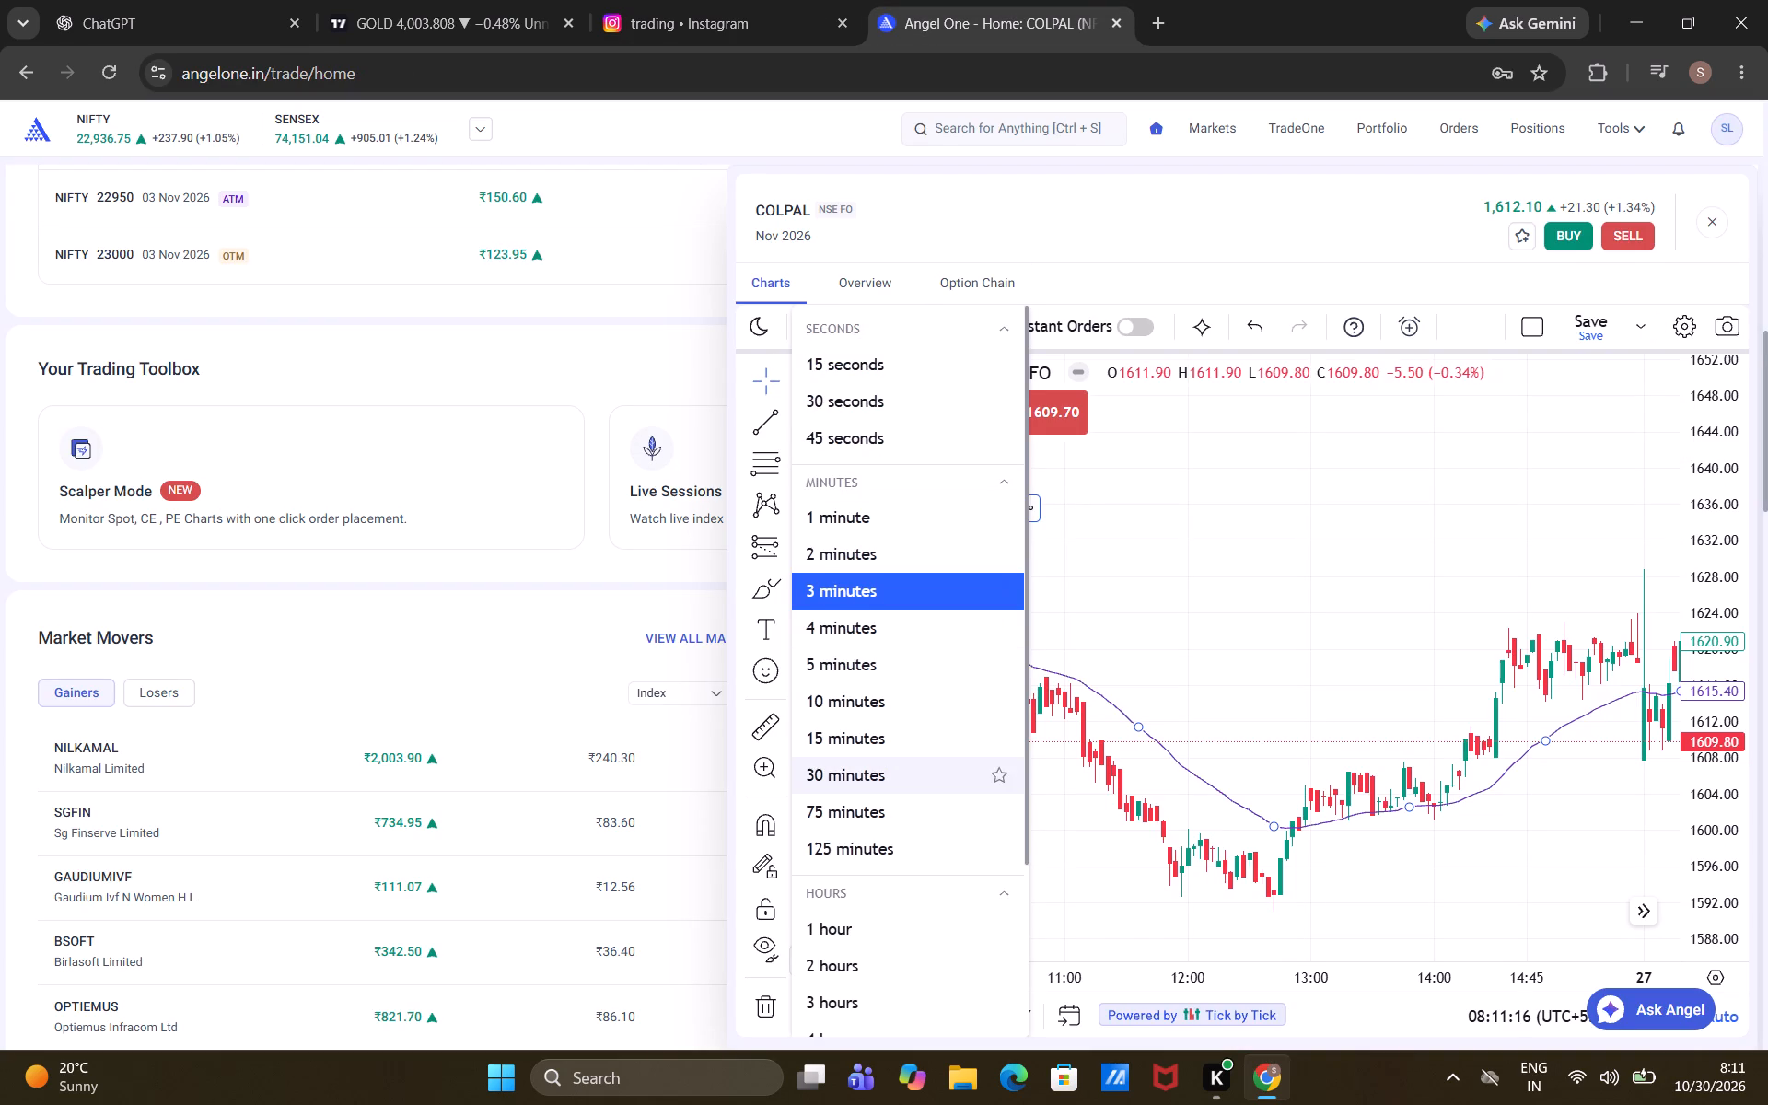
scroll(870, 923, down, 3)
click(842, 895)
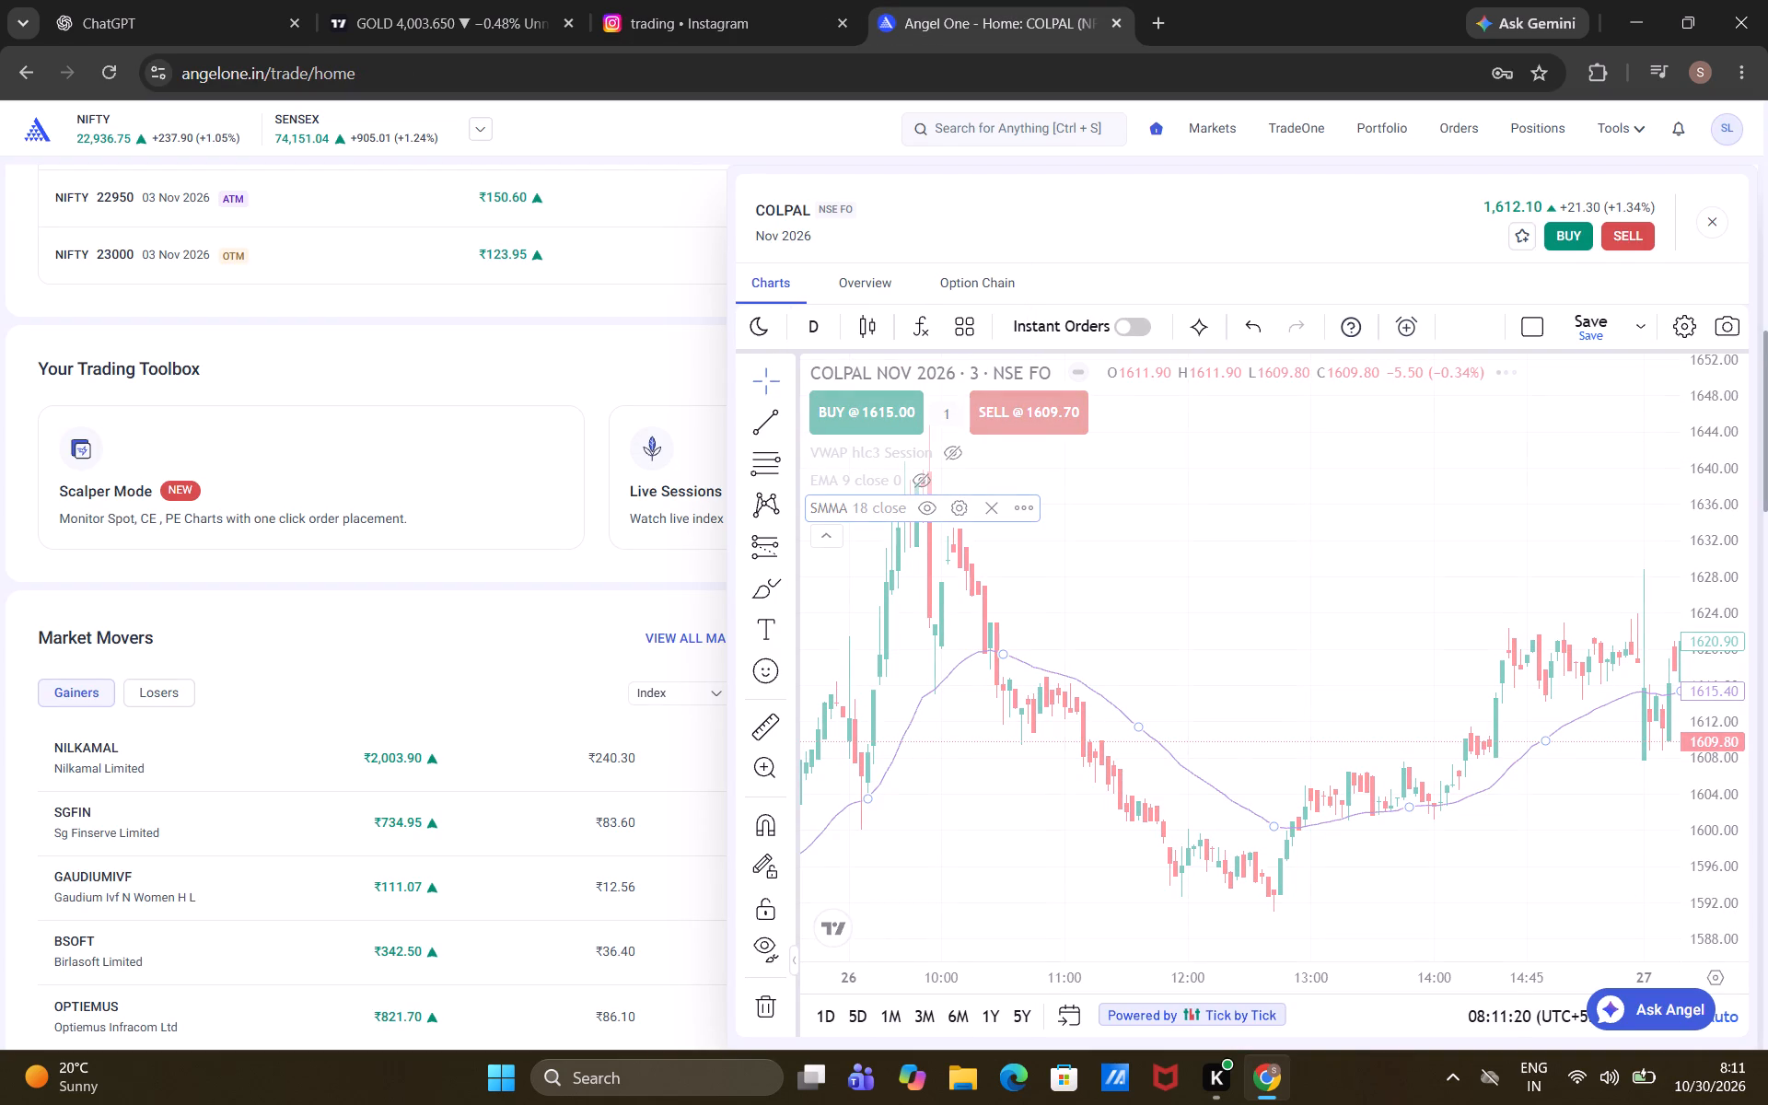
drag(1199, 752, 1161, 773)
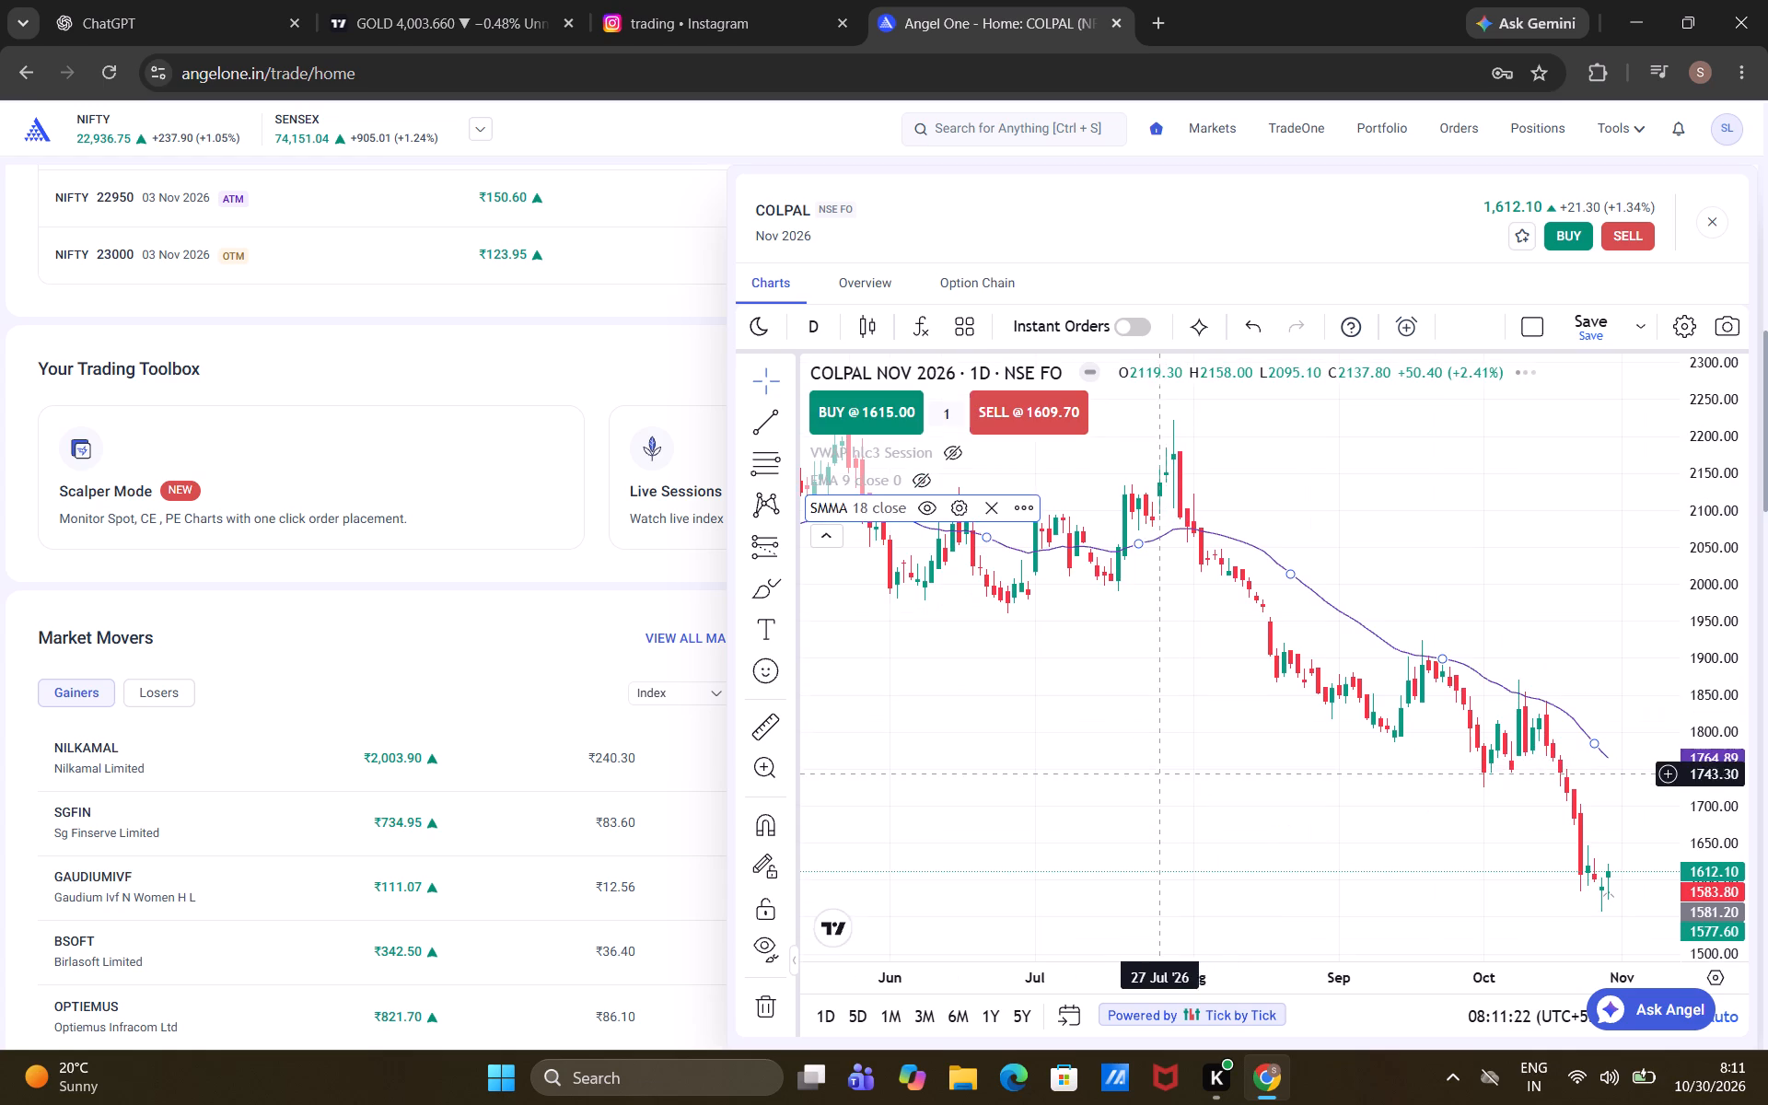
drag(1161, 773, 1153, 778)
drag(1153, 778, 872, 748)
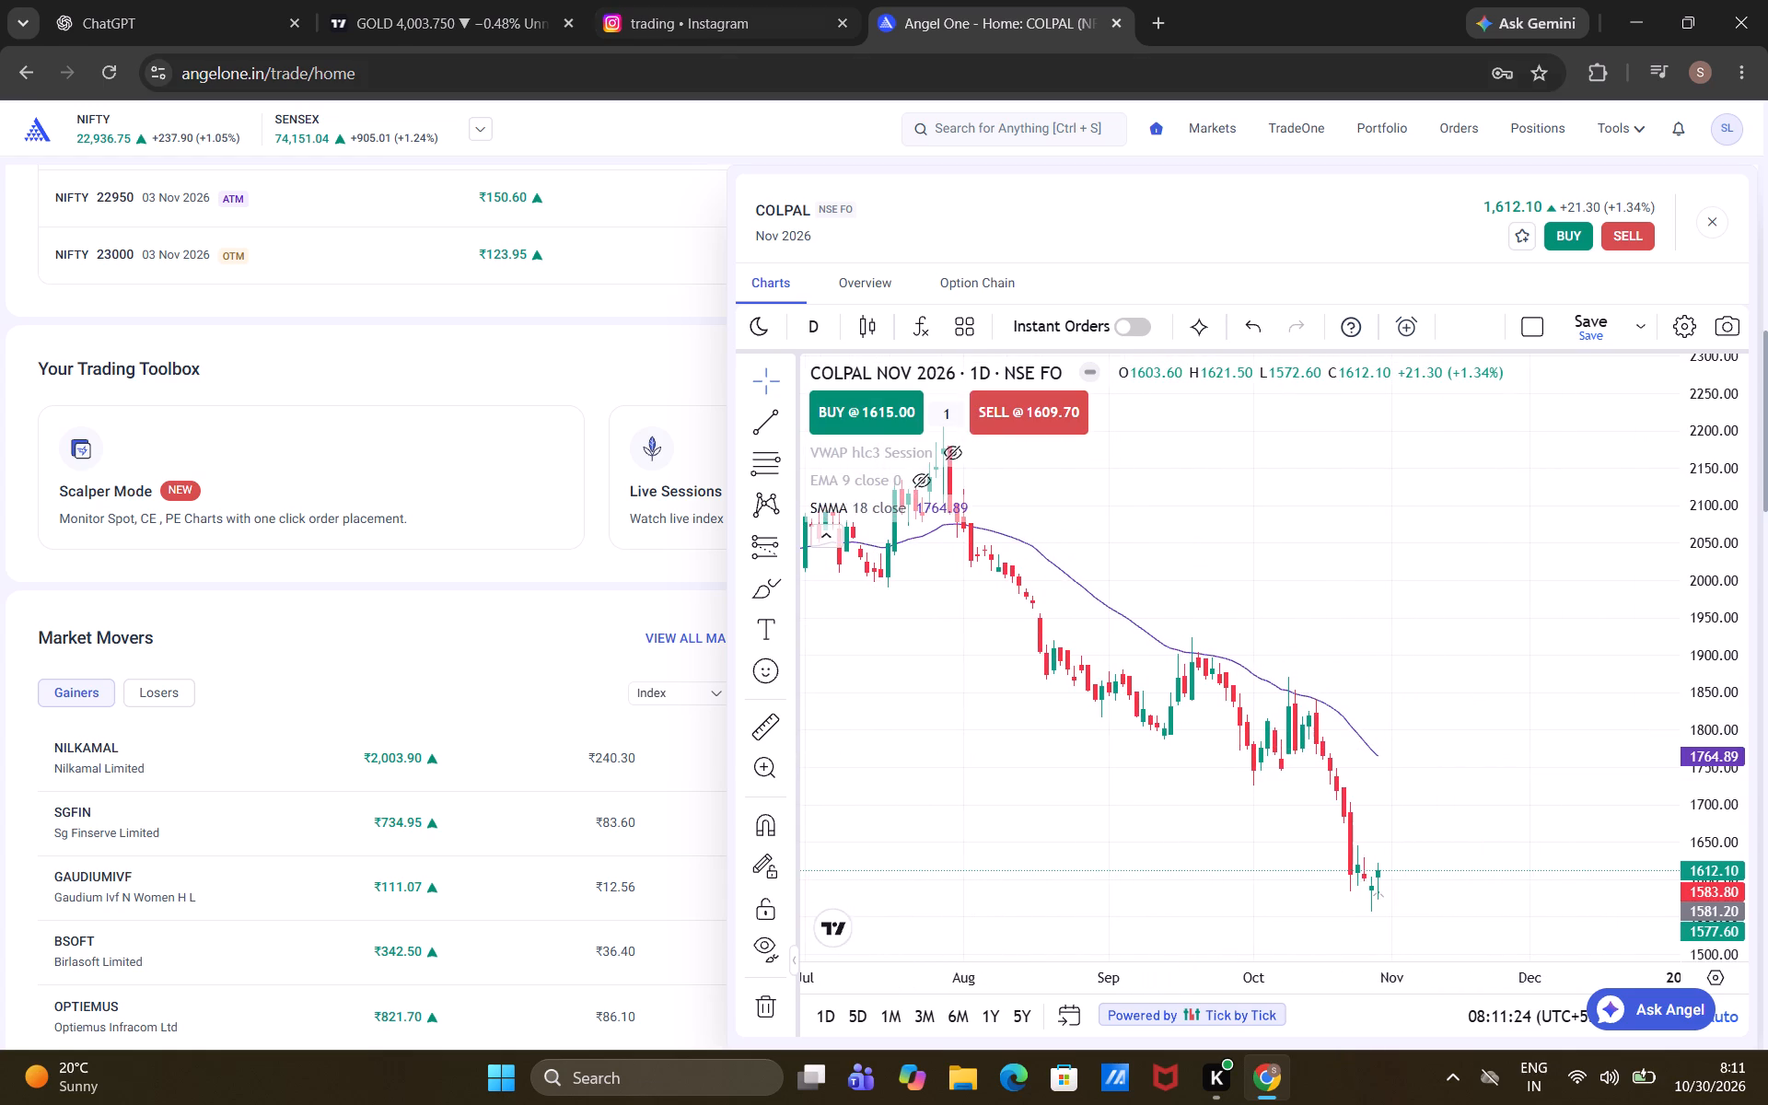
Watch the next part of the strategy reel on Instagram and close it back to the saved trading collection.
click(728, 3)
click(587, 387)
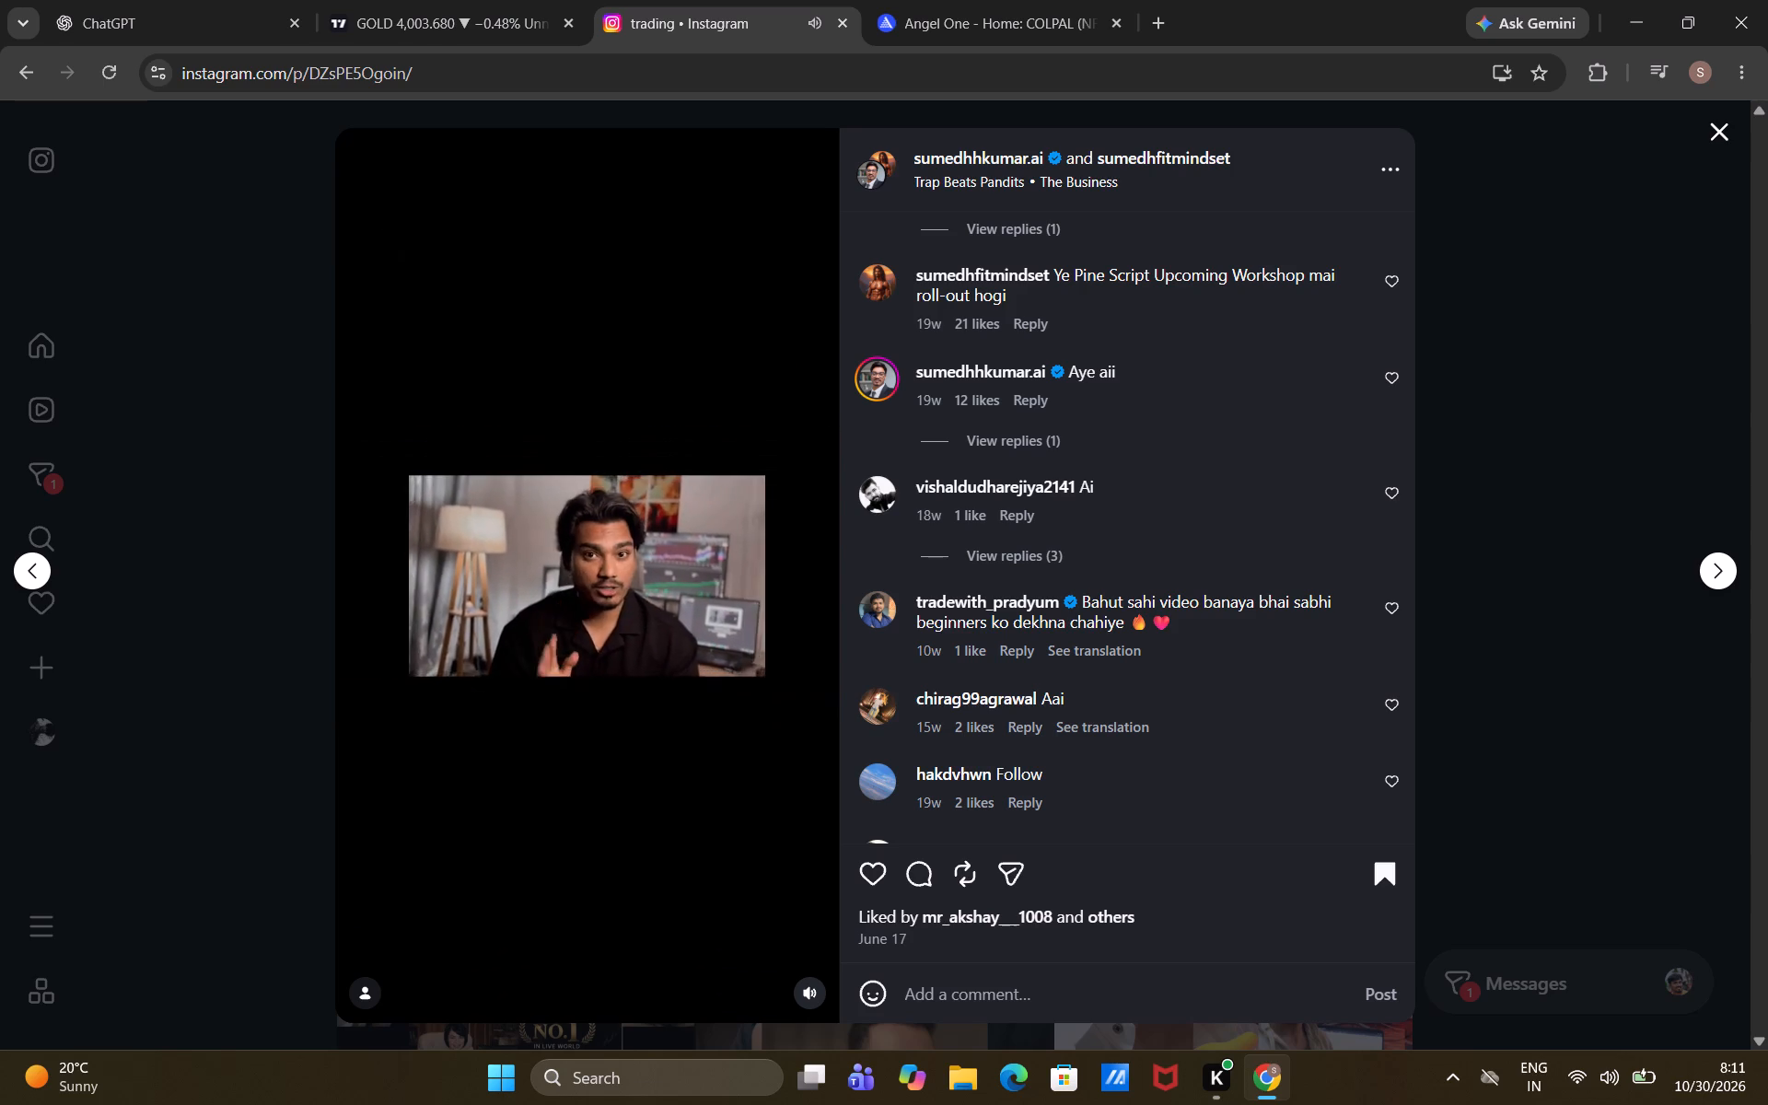
click(587, 387)
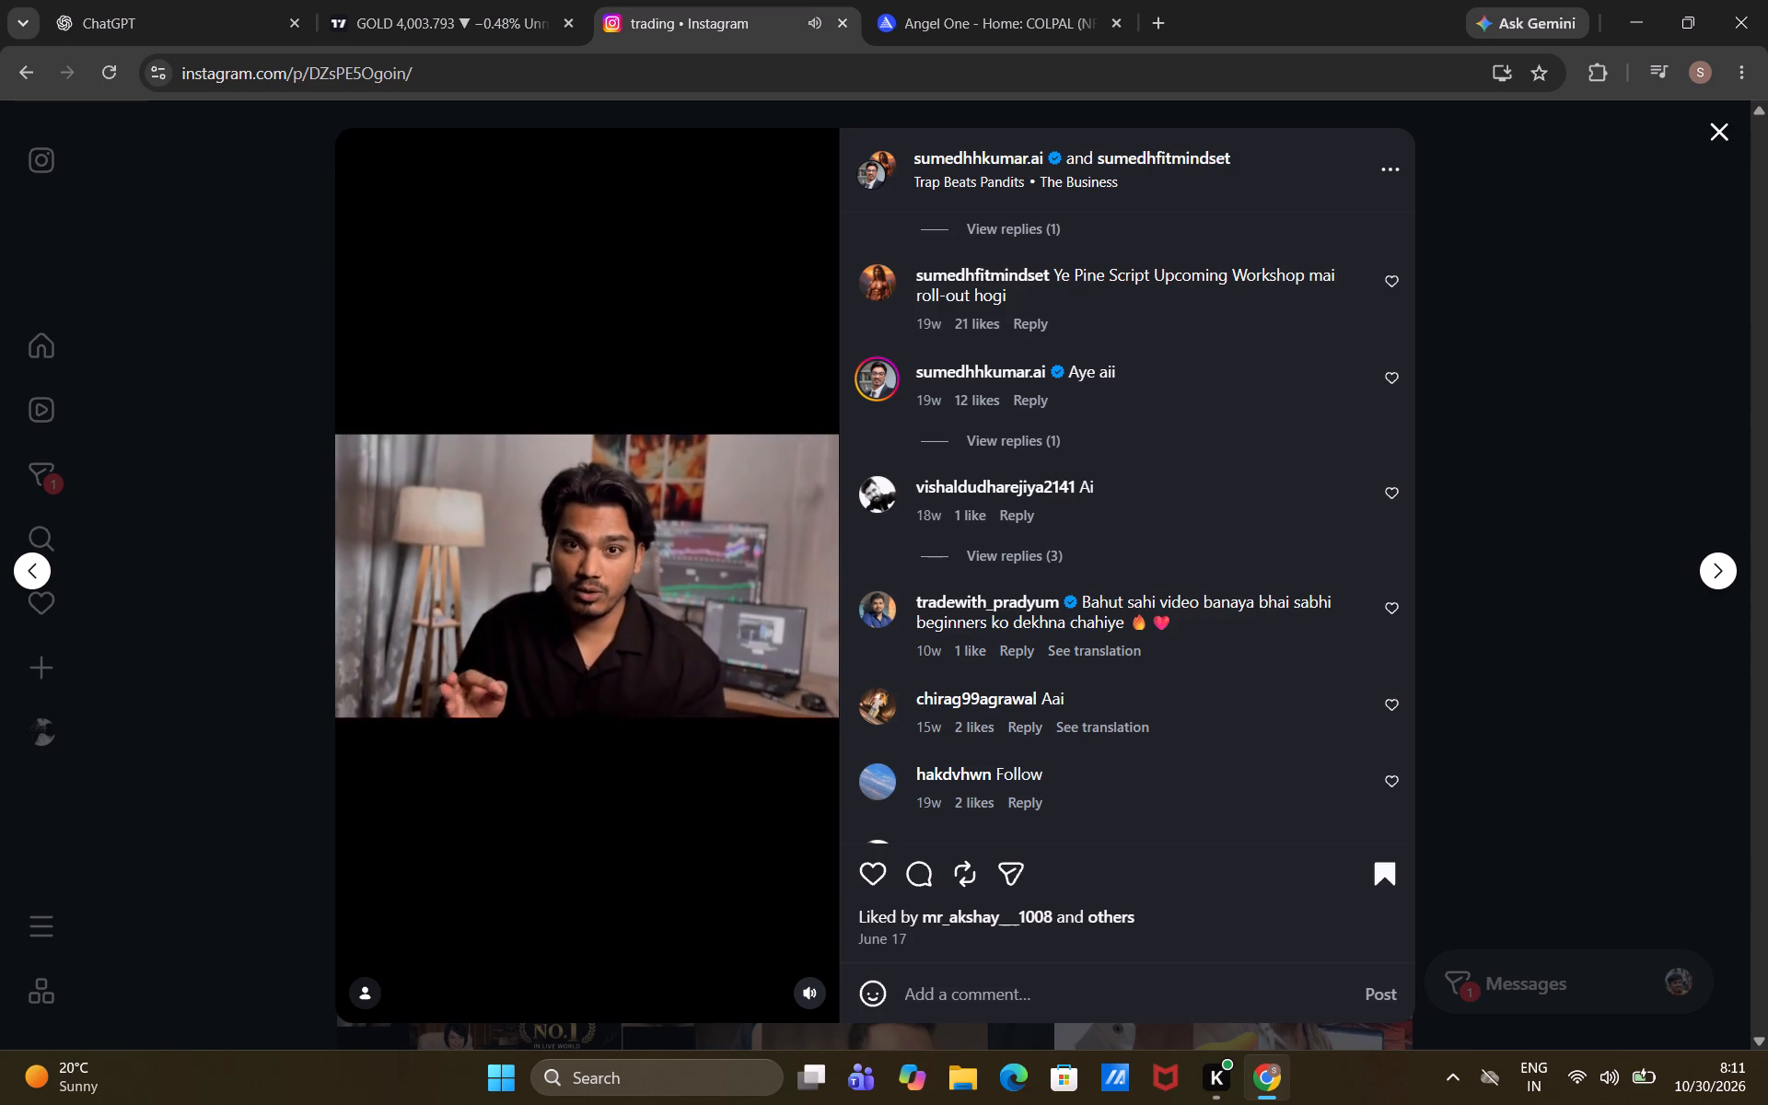
click(212, 328)
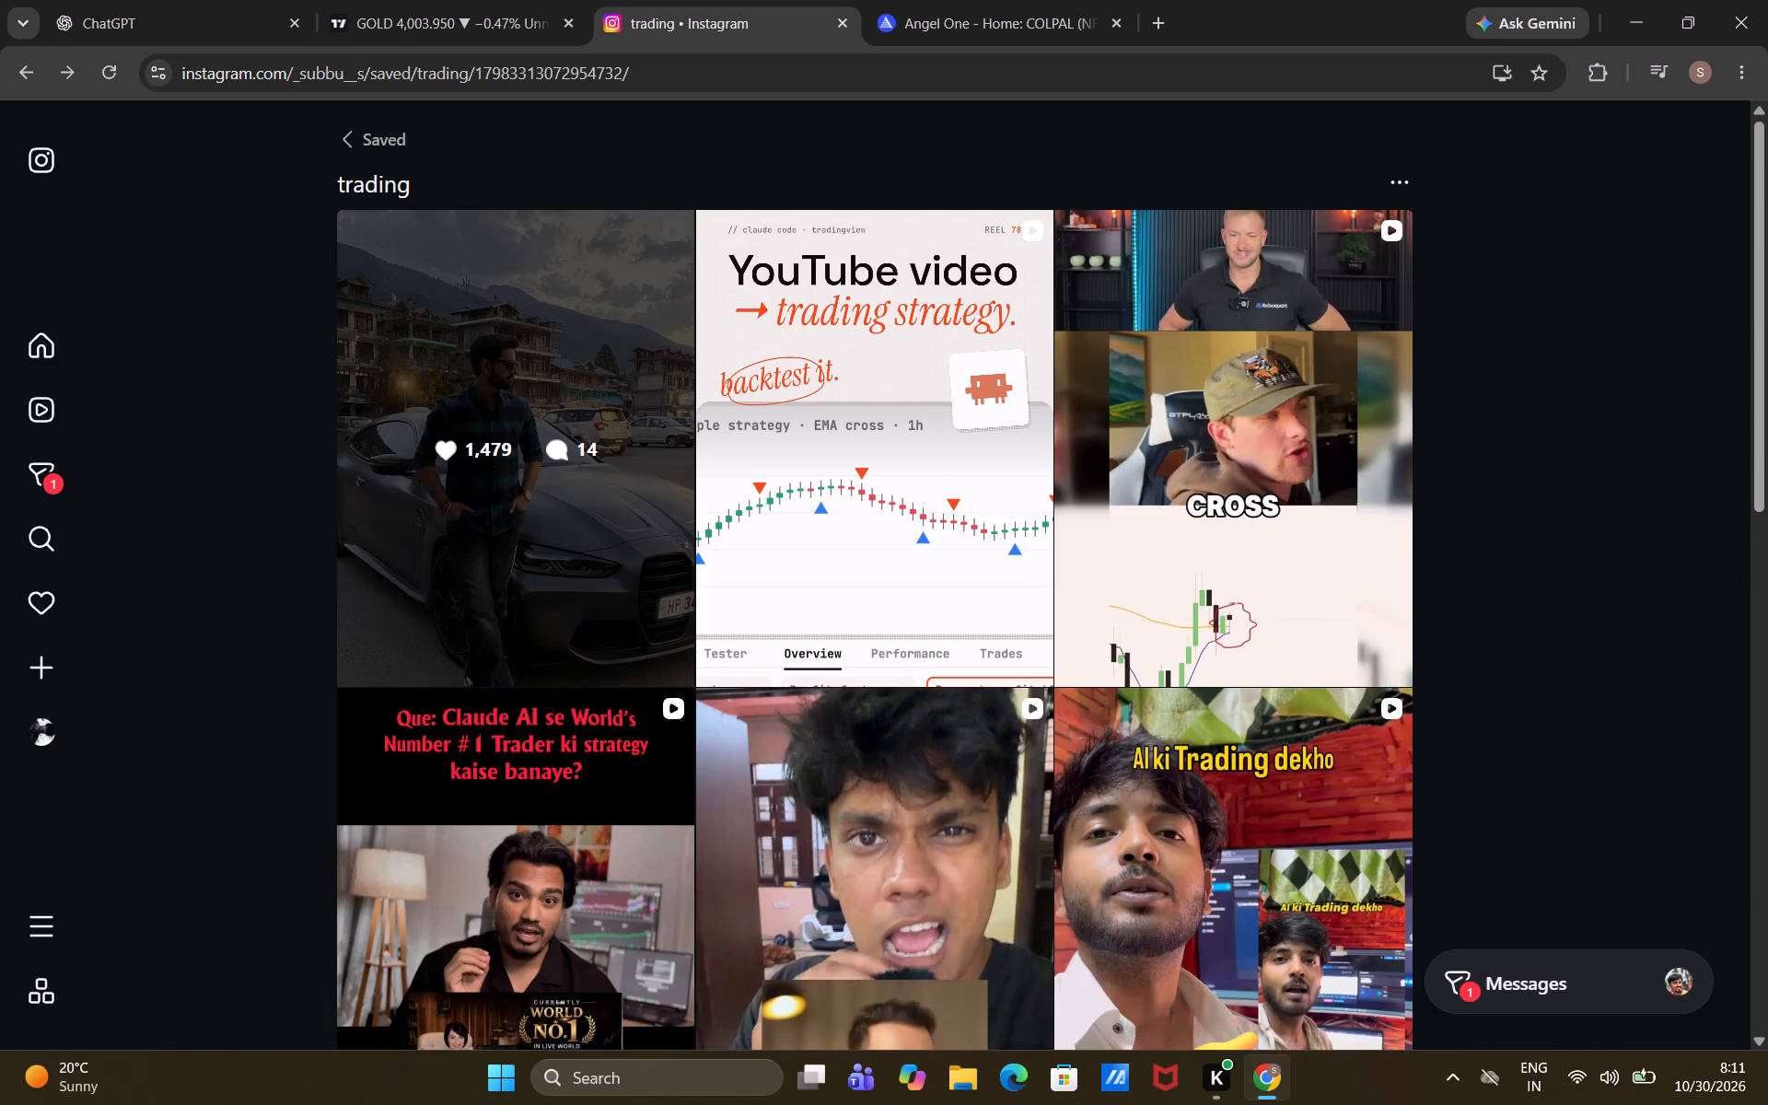
Close the Instagram and Angel One tabs and dismiss the indicators dialog on TradingView's GOLD chart.
click(527, 1)
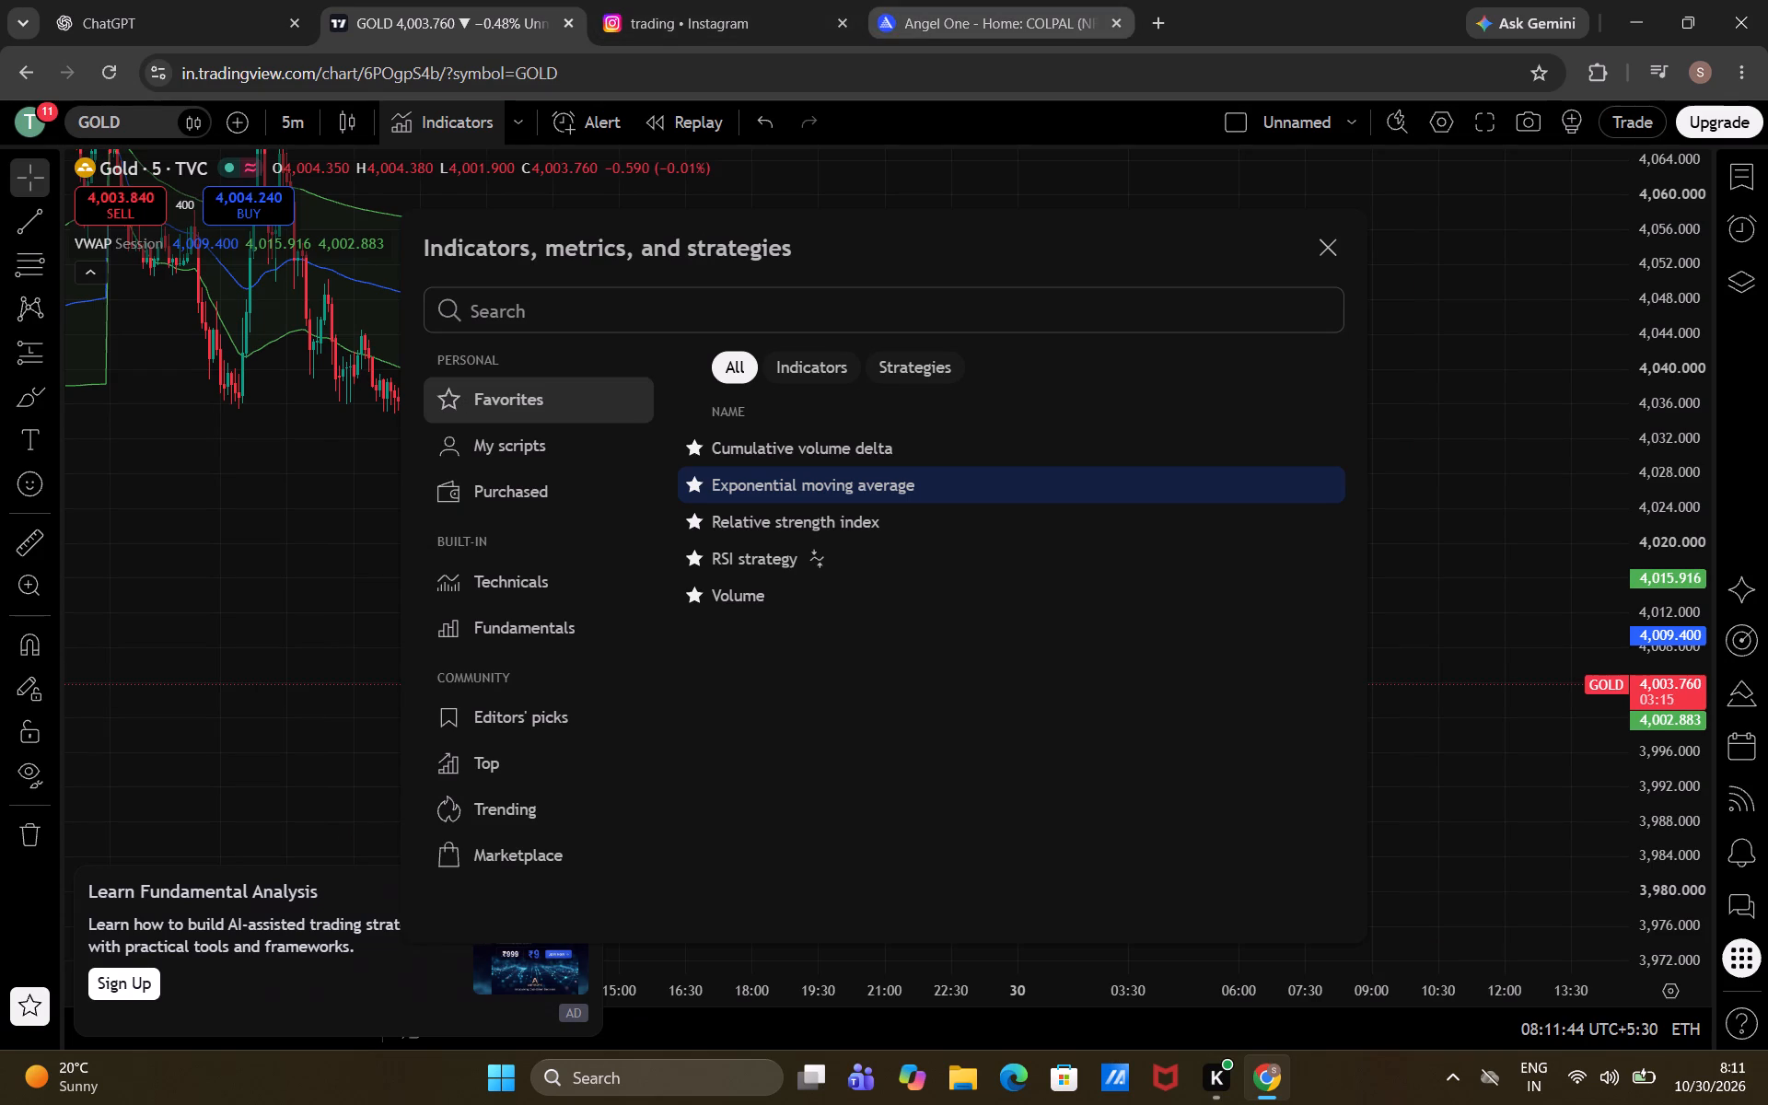
click(838, 20)
click(838, 20)
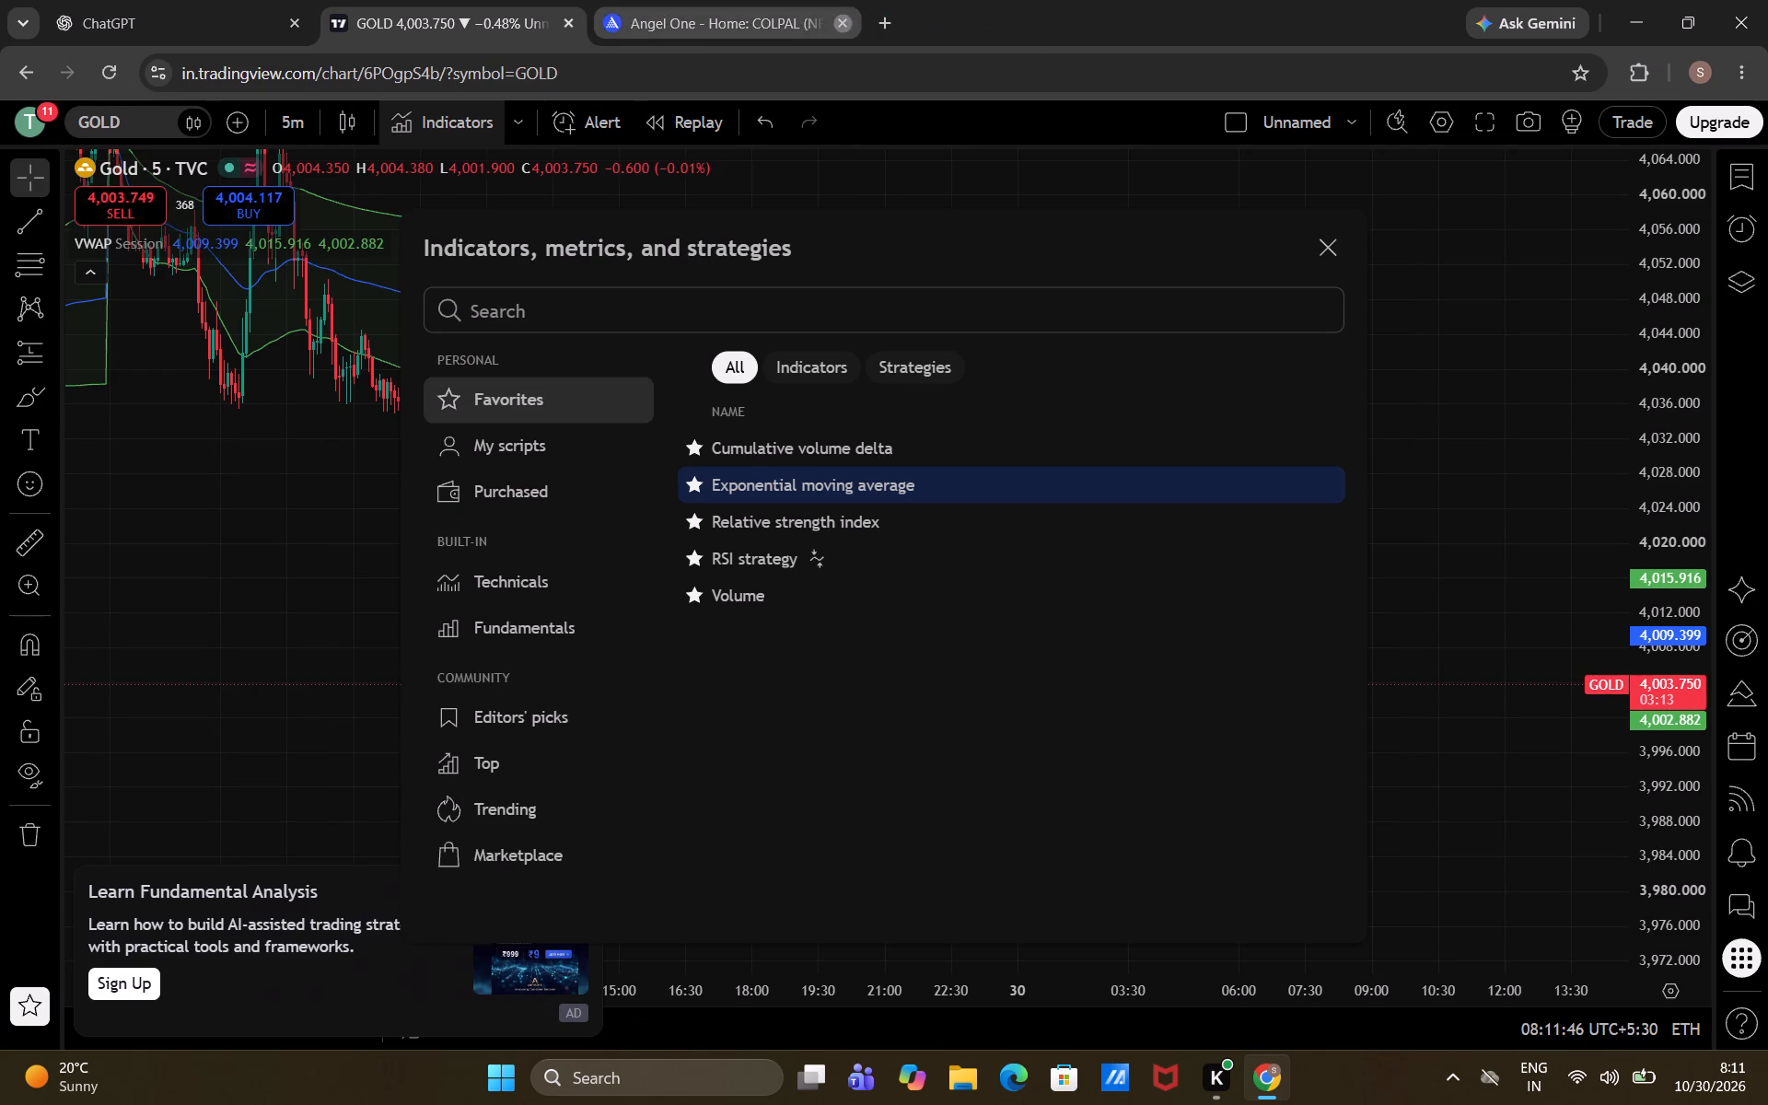
click(1333, 245)
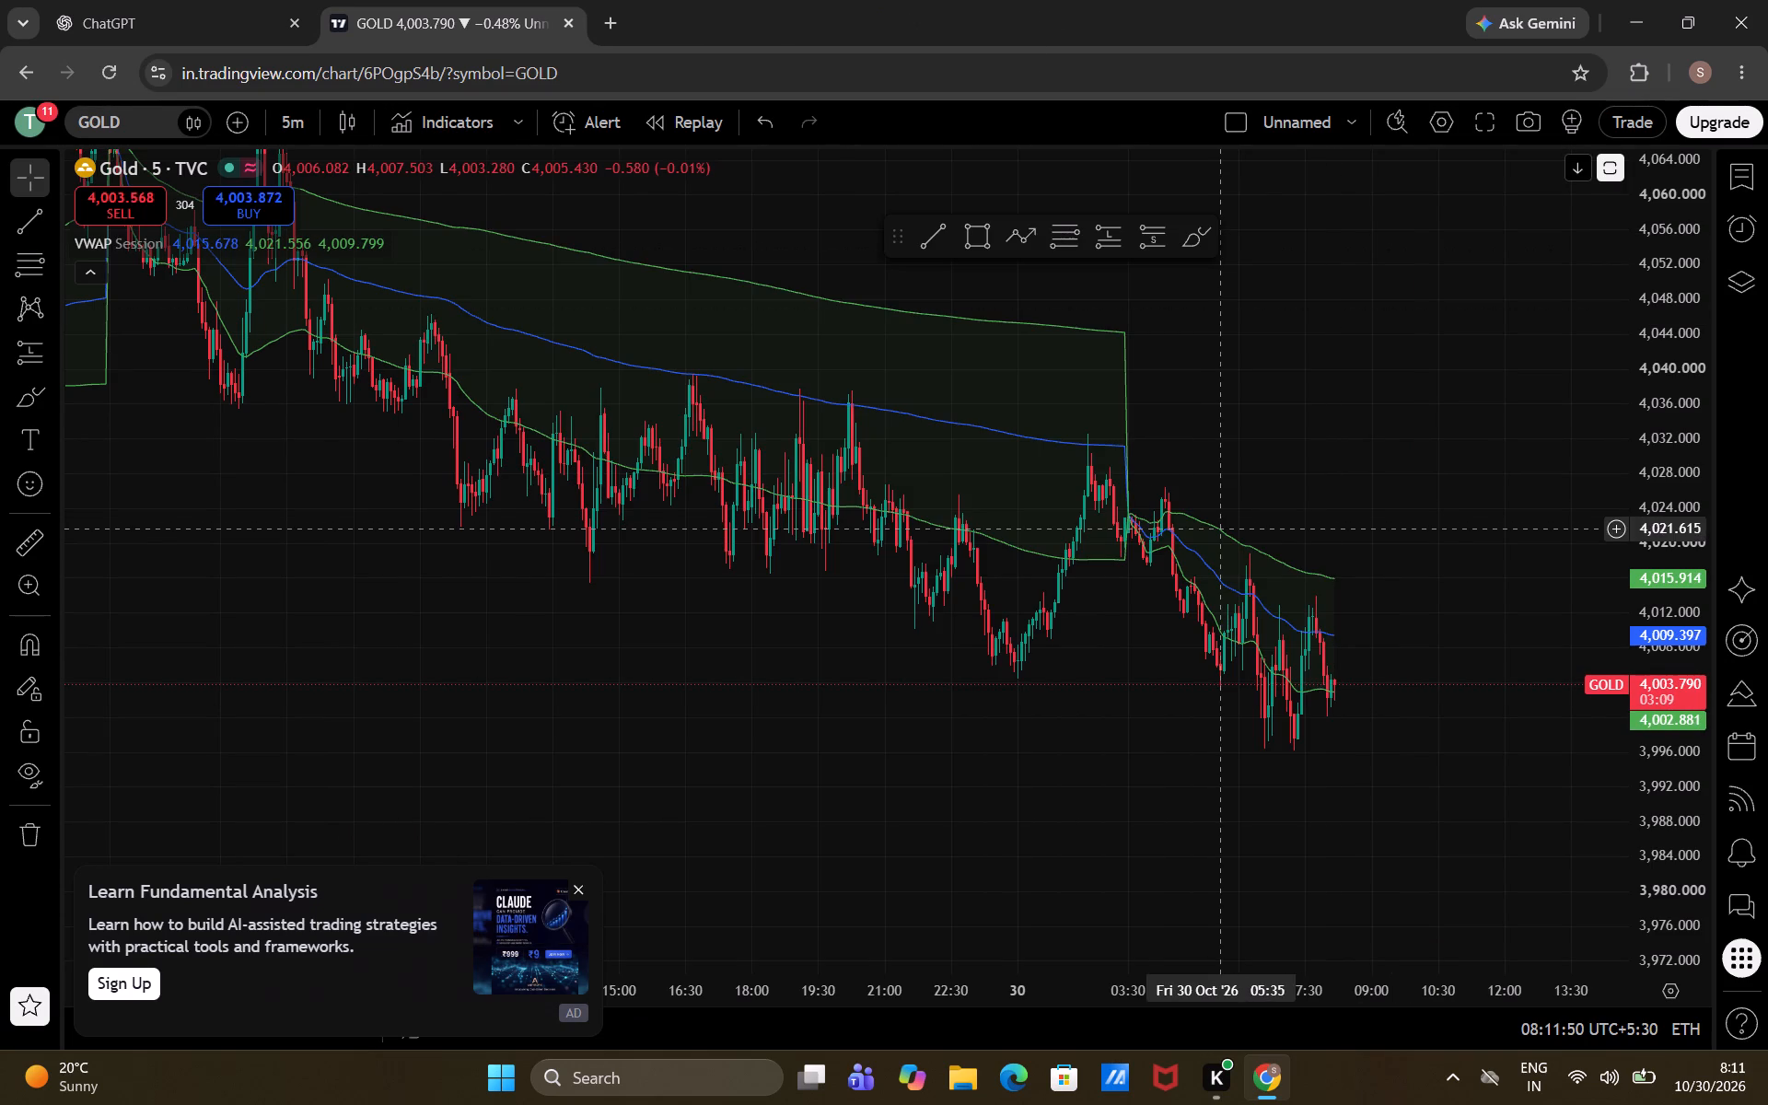
Hide the session VWAP indicator on the 5-minute GOLD chart in TradingView.
drag(1222, 529, 1240, 540)
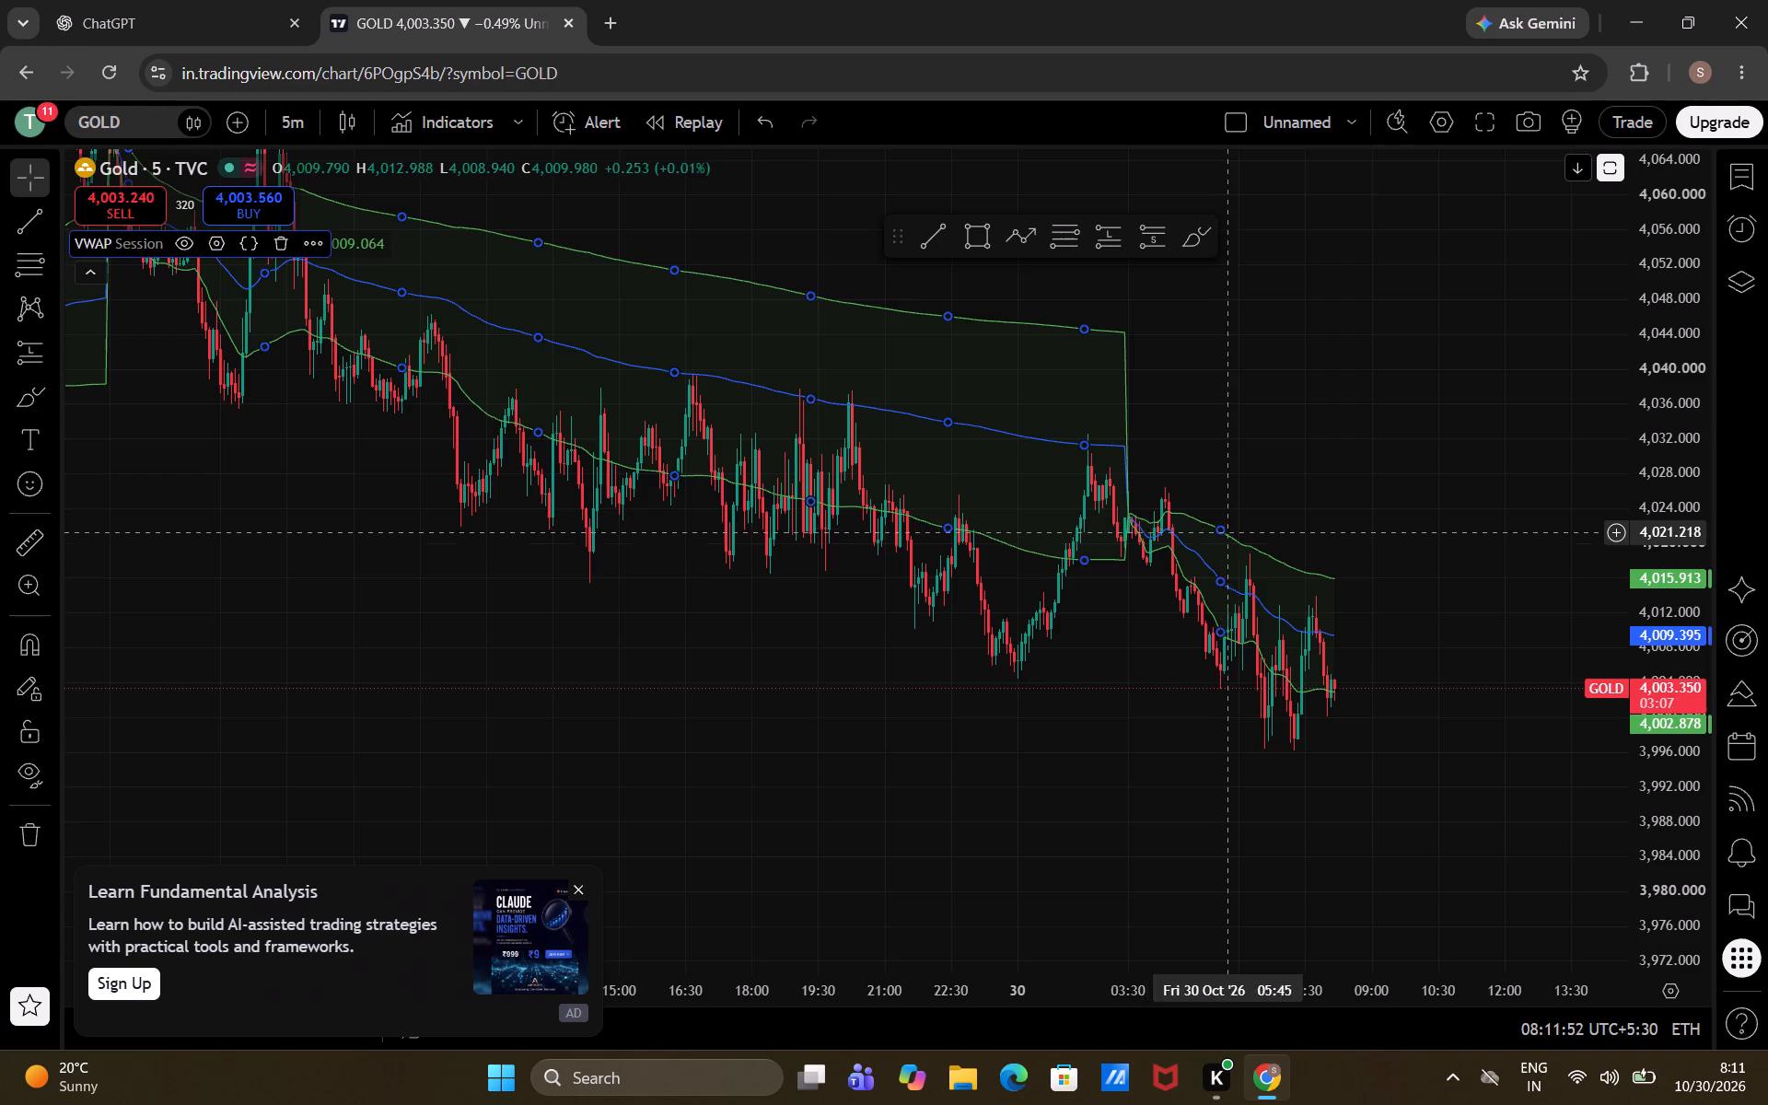
drag(1240, 540, 1086, 455)
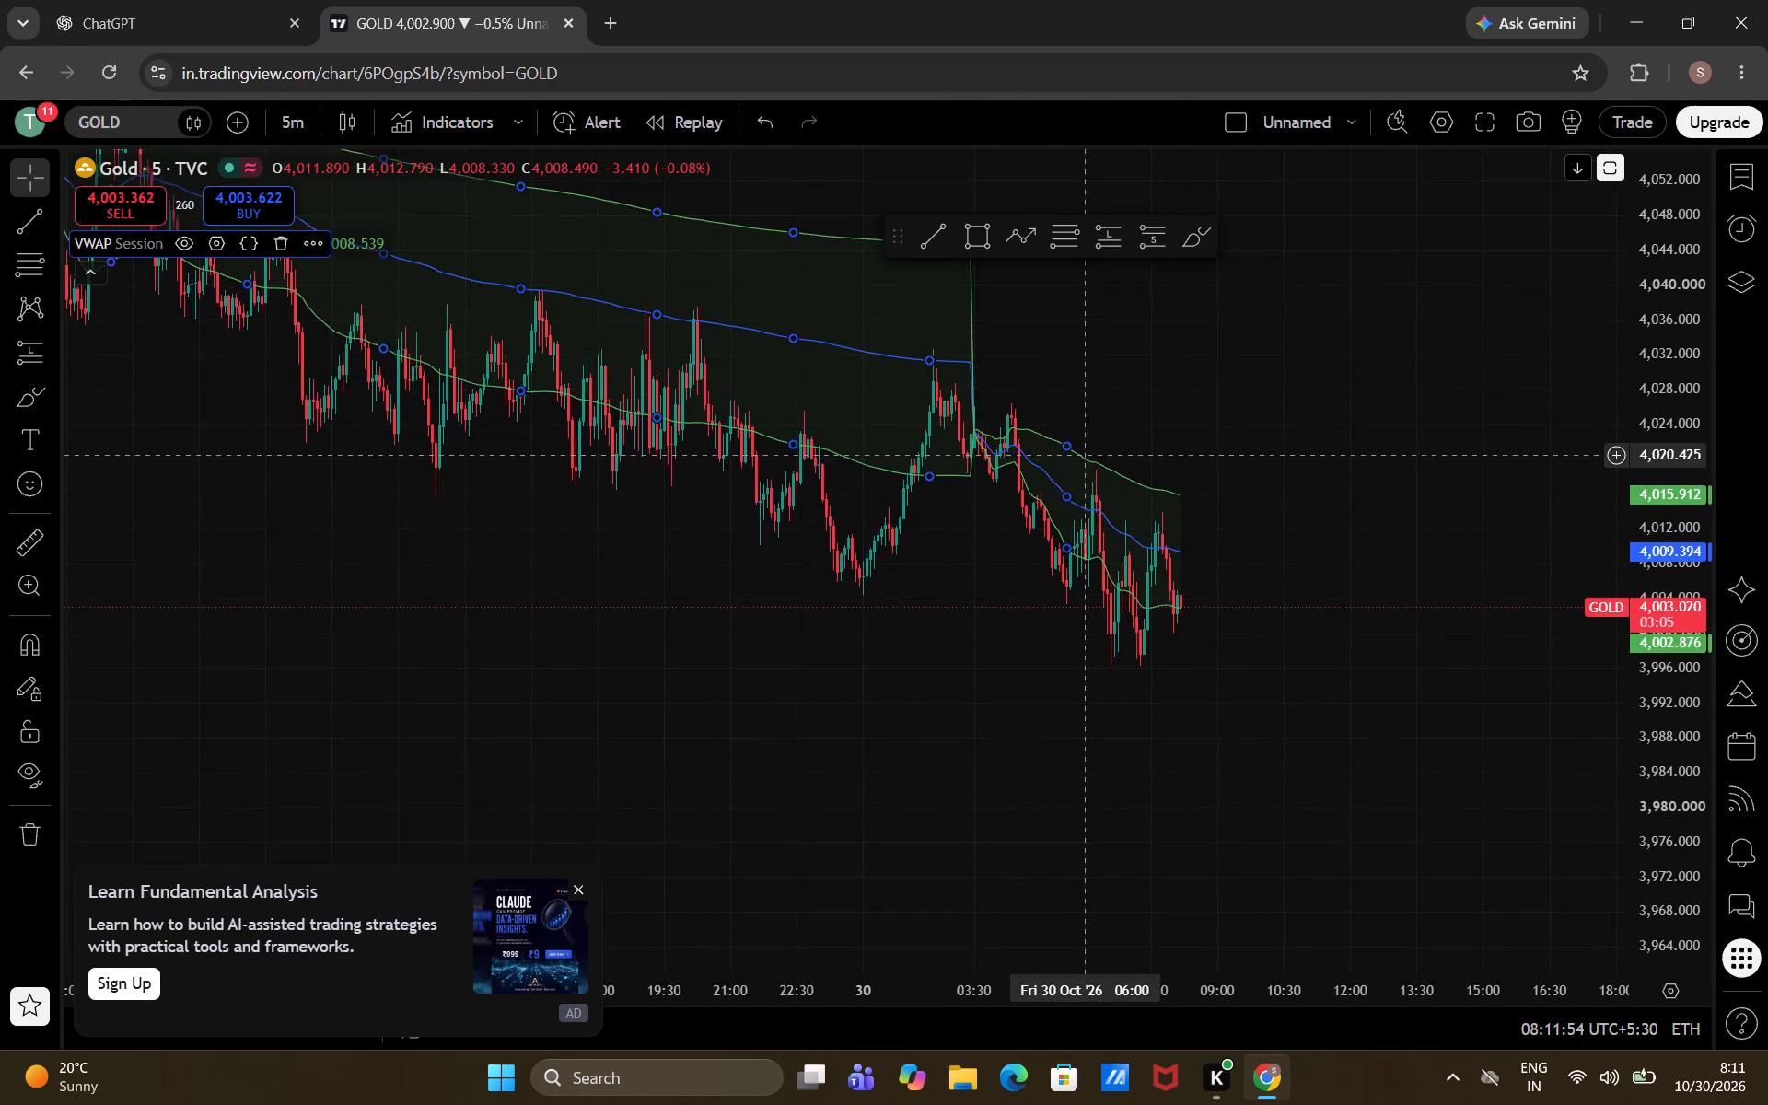
drag(1086, 455, 1072, 483)
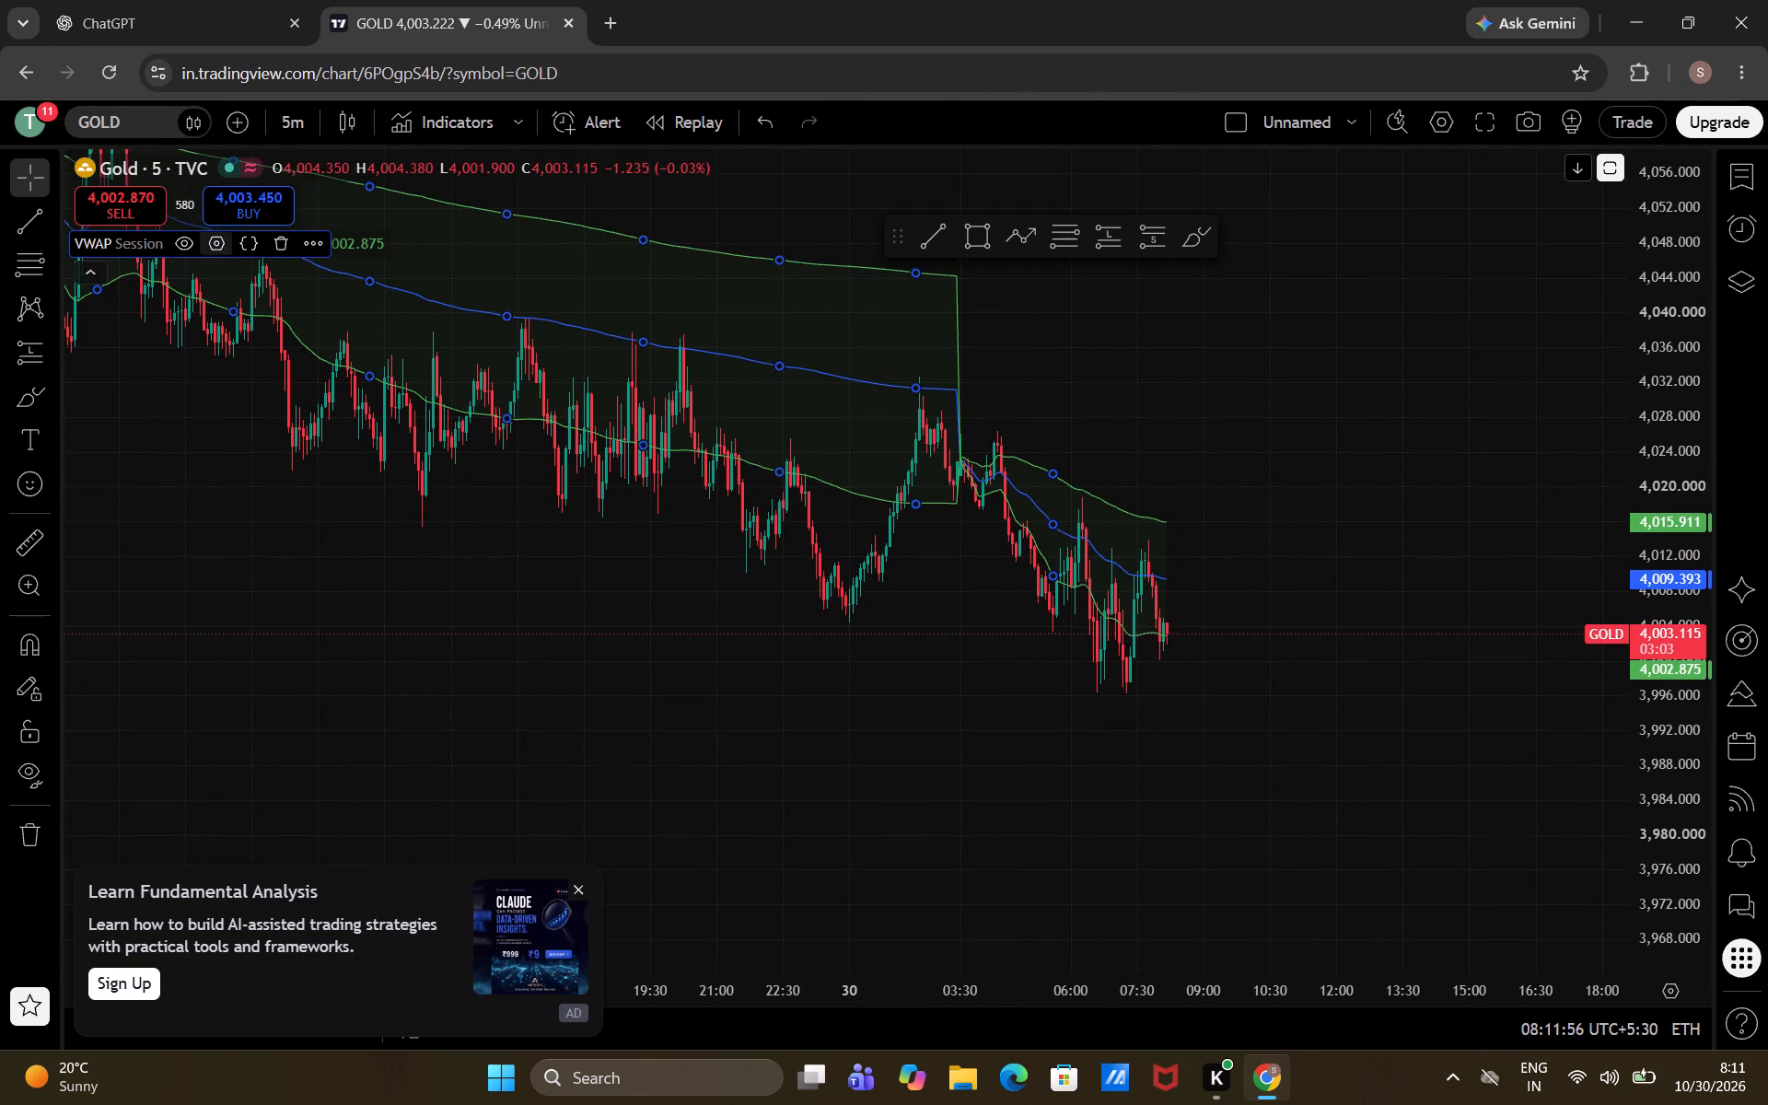
click(183, 247)
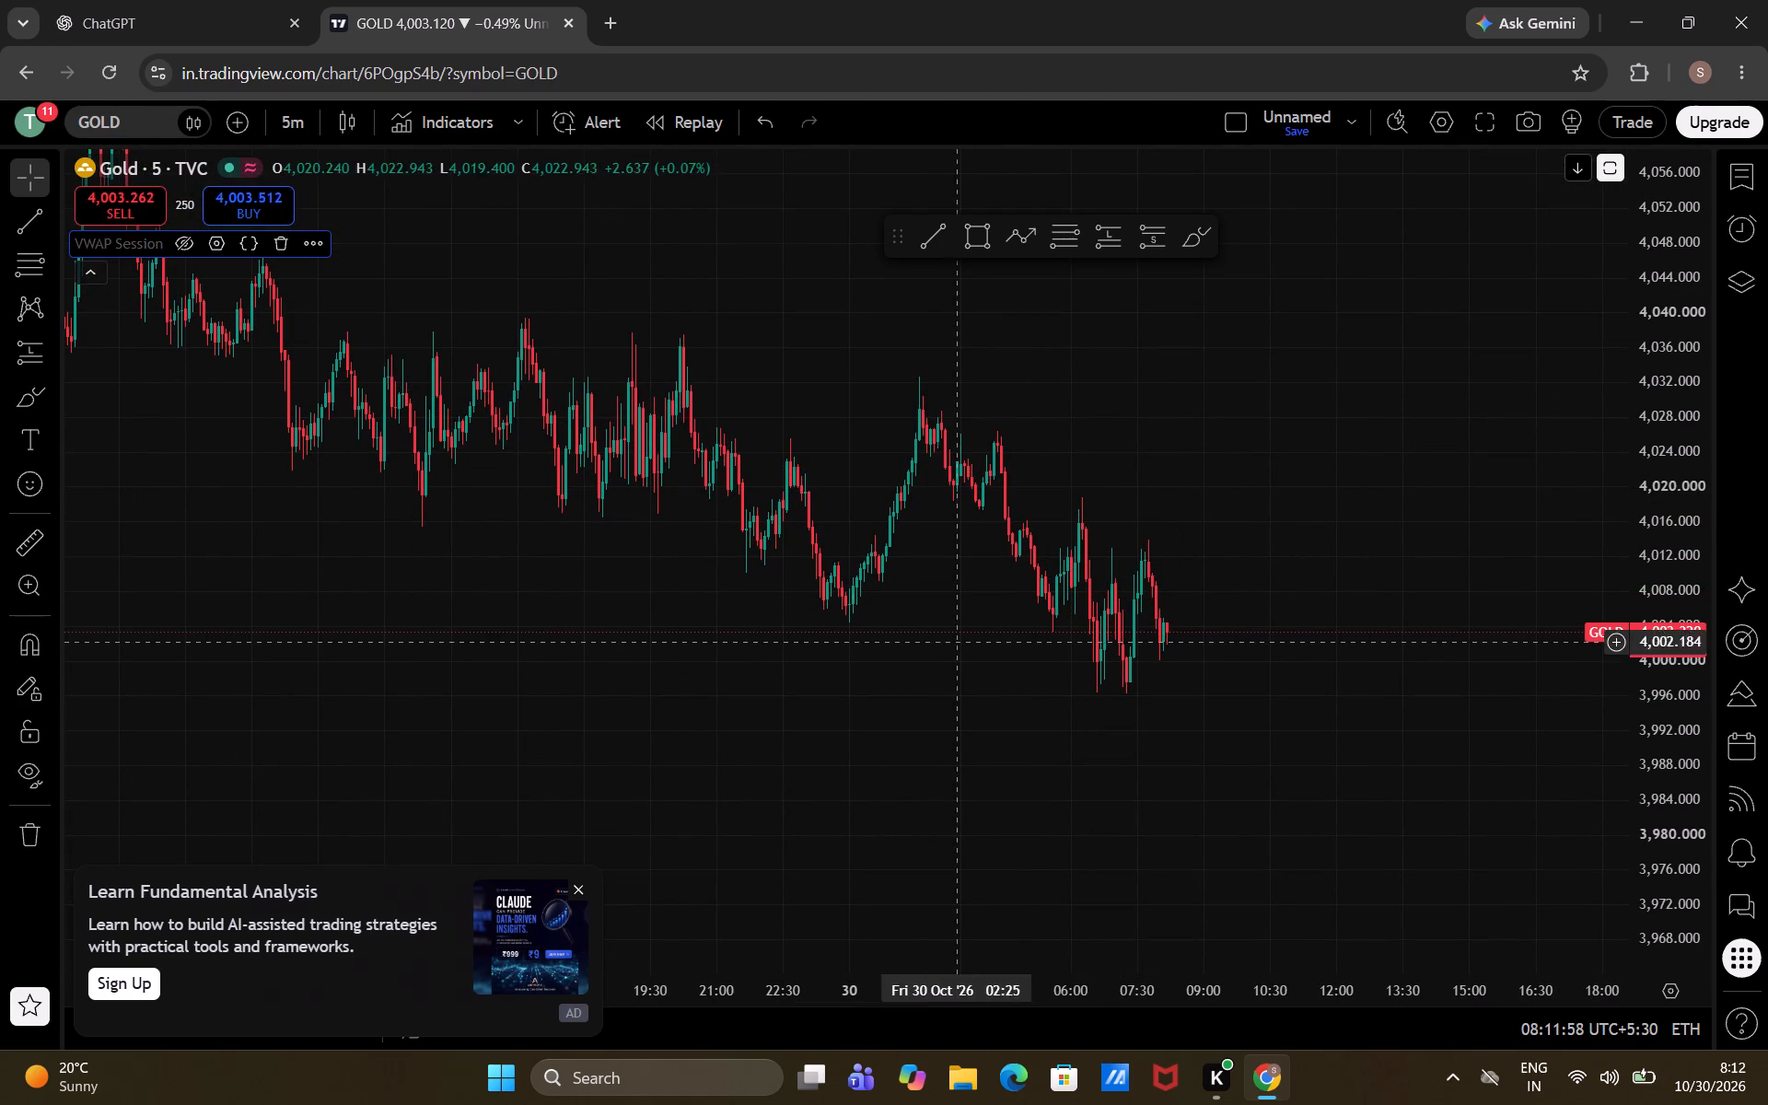
Switch the GOLD chart to the 4-hour timeframe.
click(282, 113)
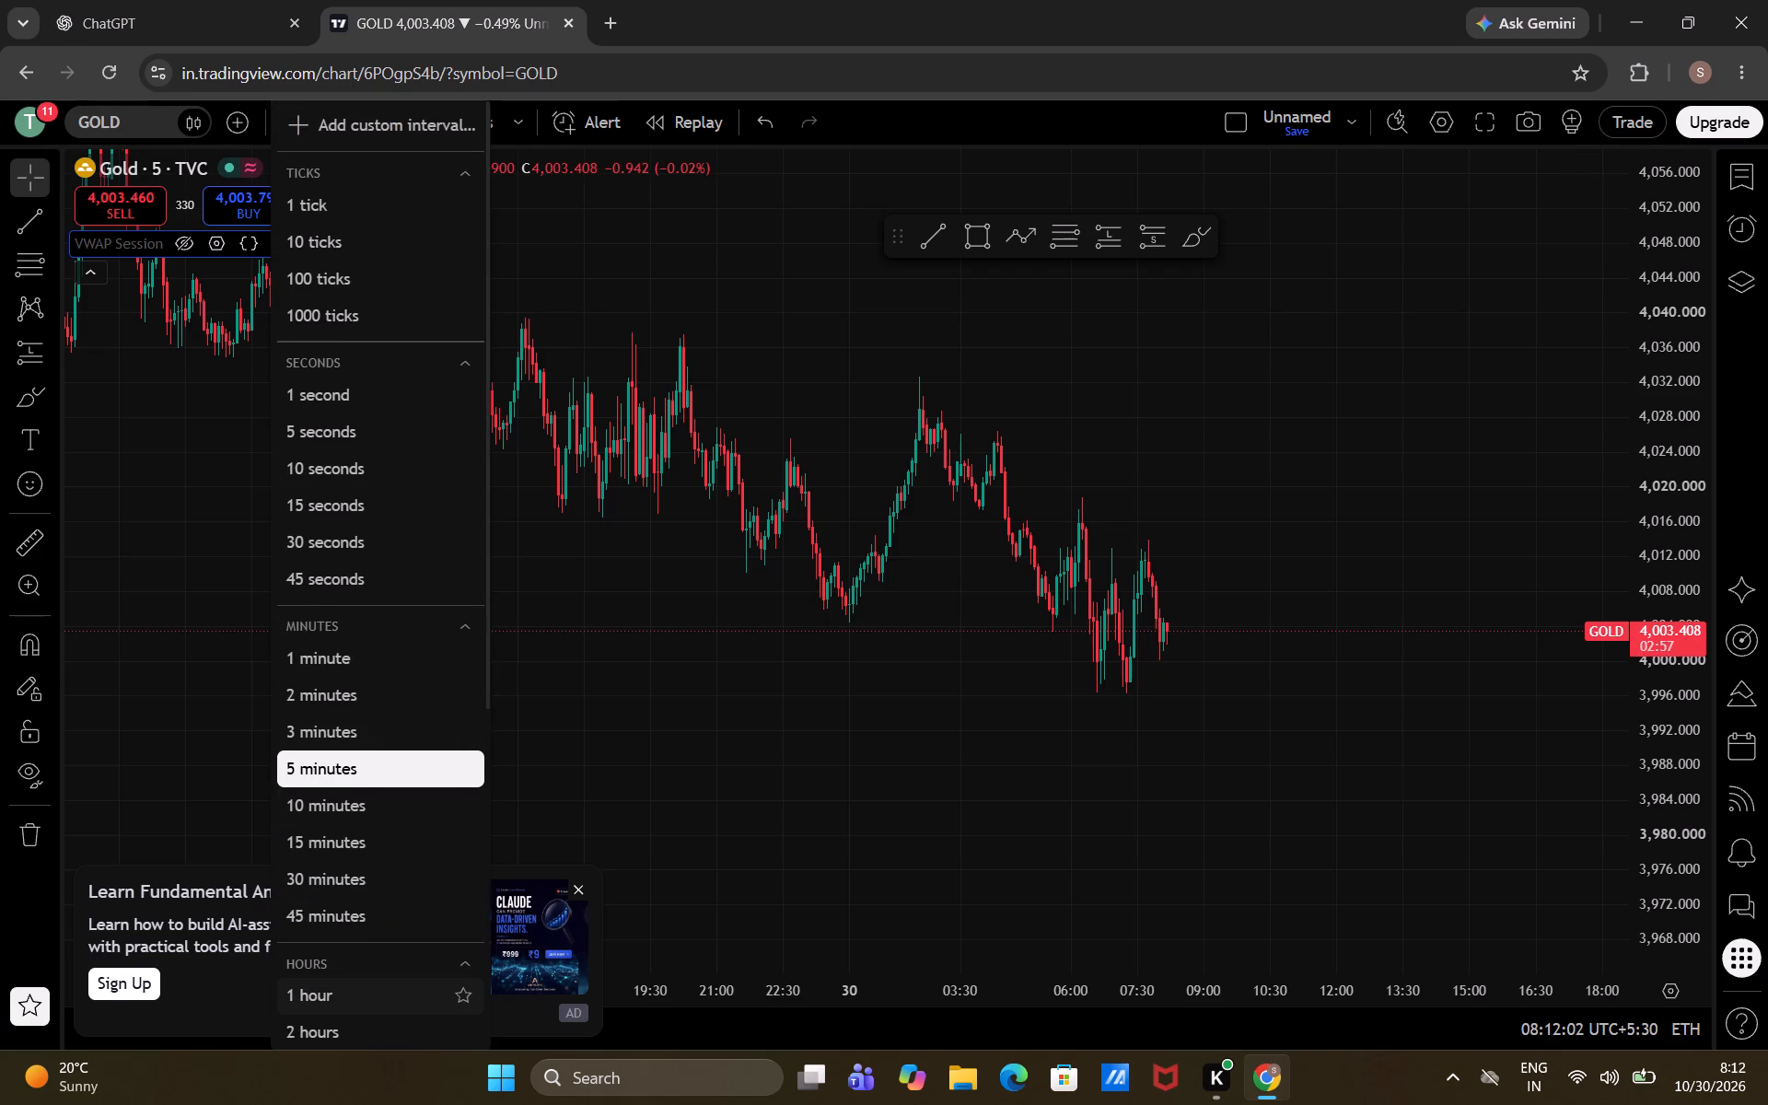
scroll(338, 1023, down, 1)
click(335, 1003)
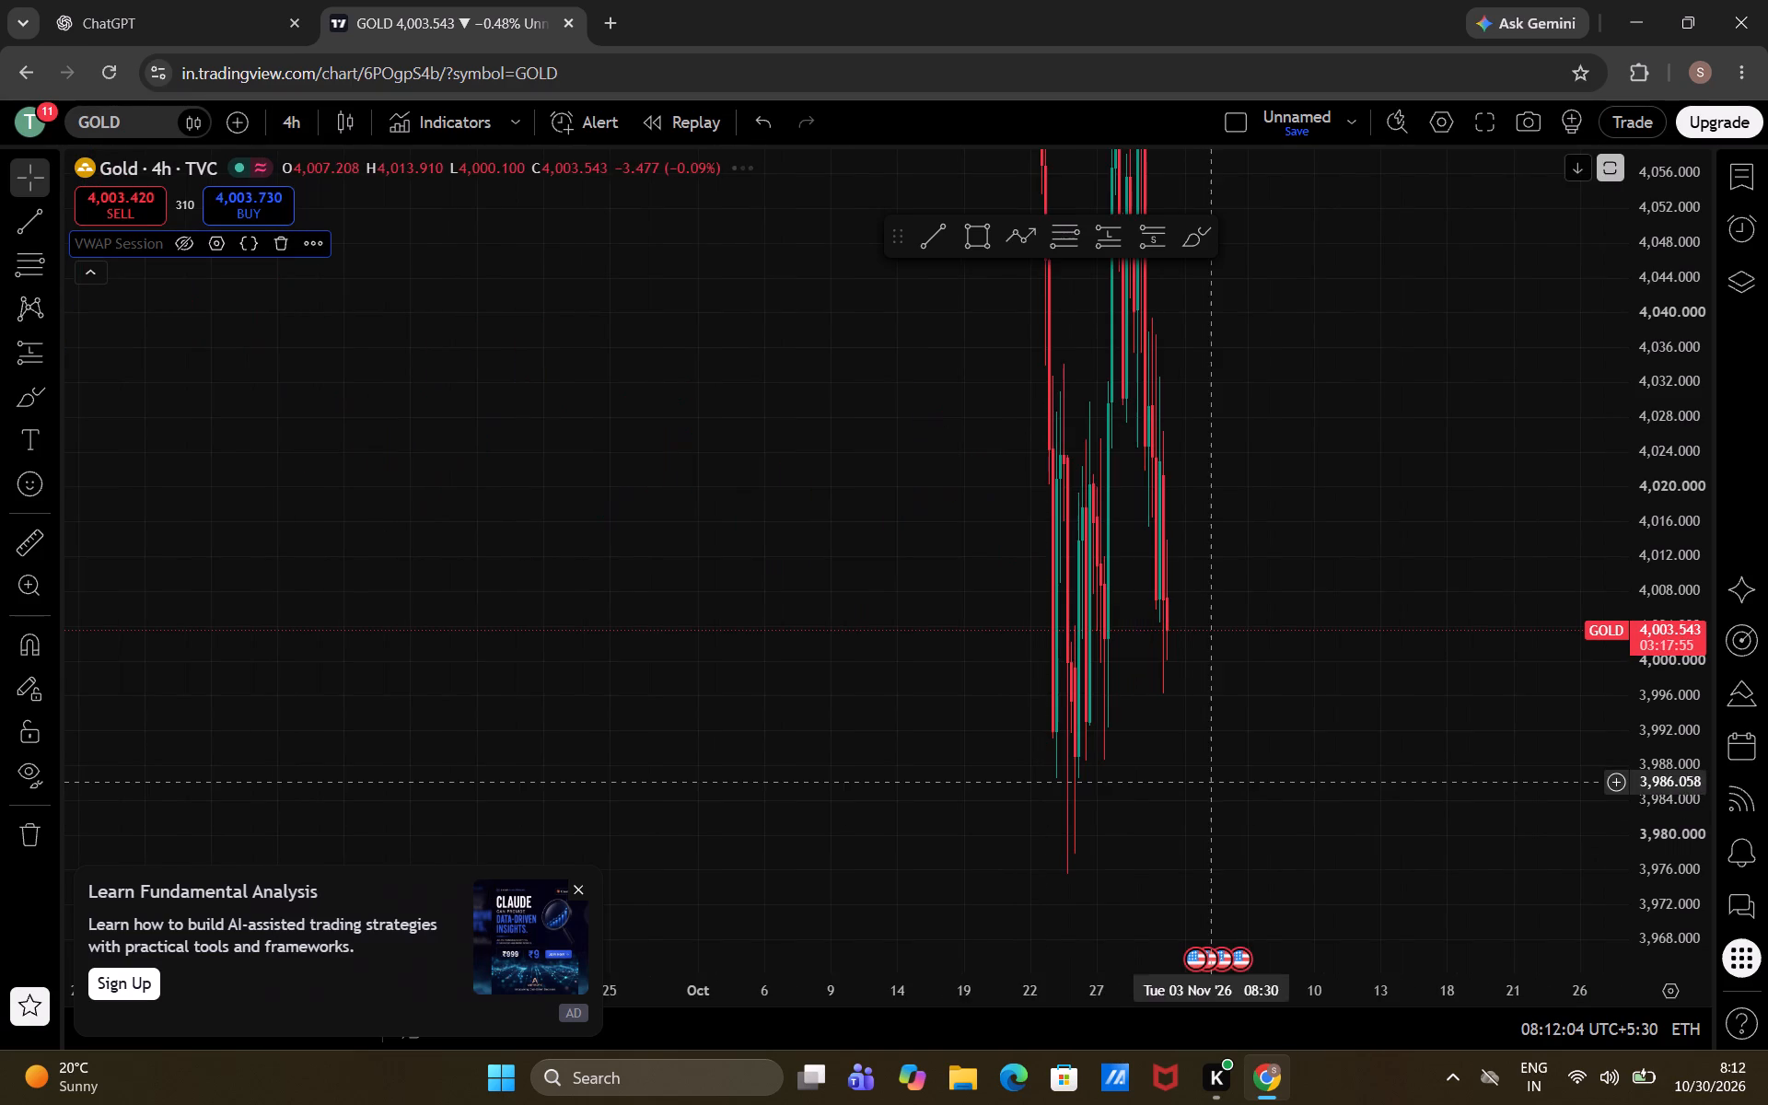
Draw a horizontal trend line at about 3,978.7 from GOLD's late-October swing low to 6 Nov, 20:30.
drag(1662, 430, 1654, 1080)
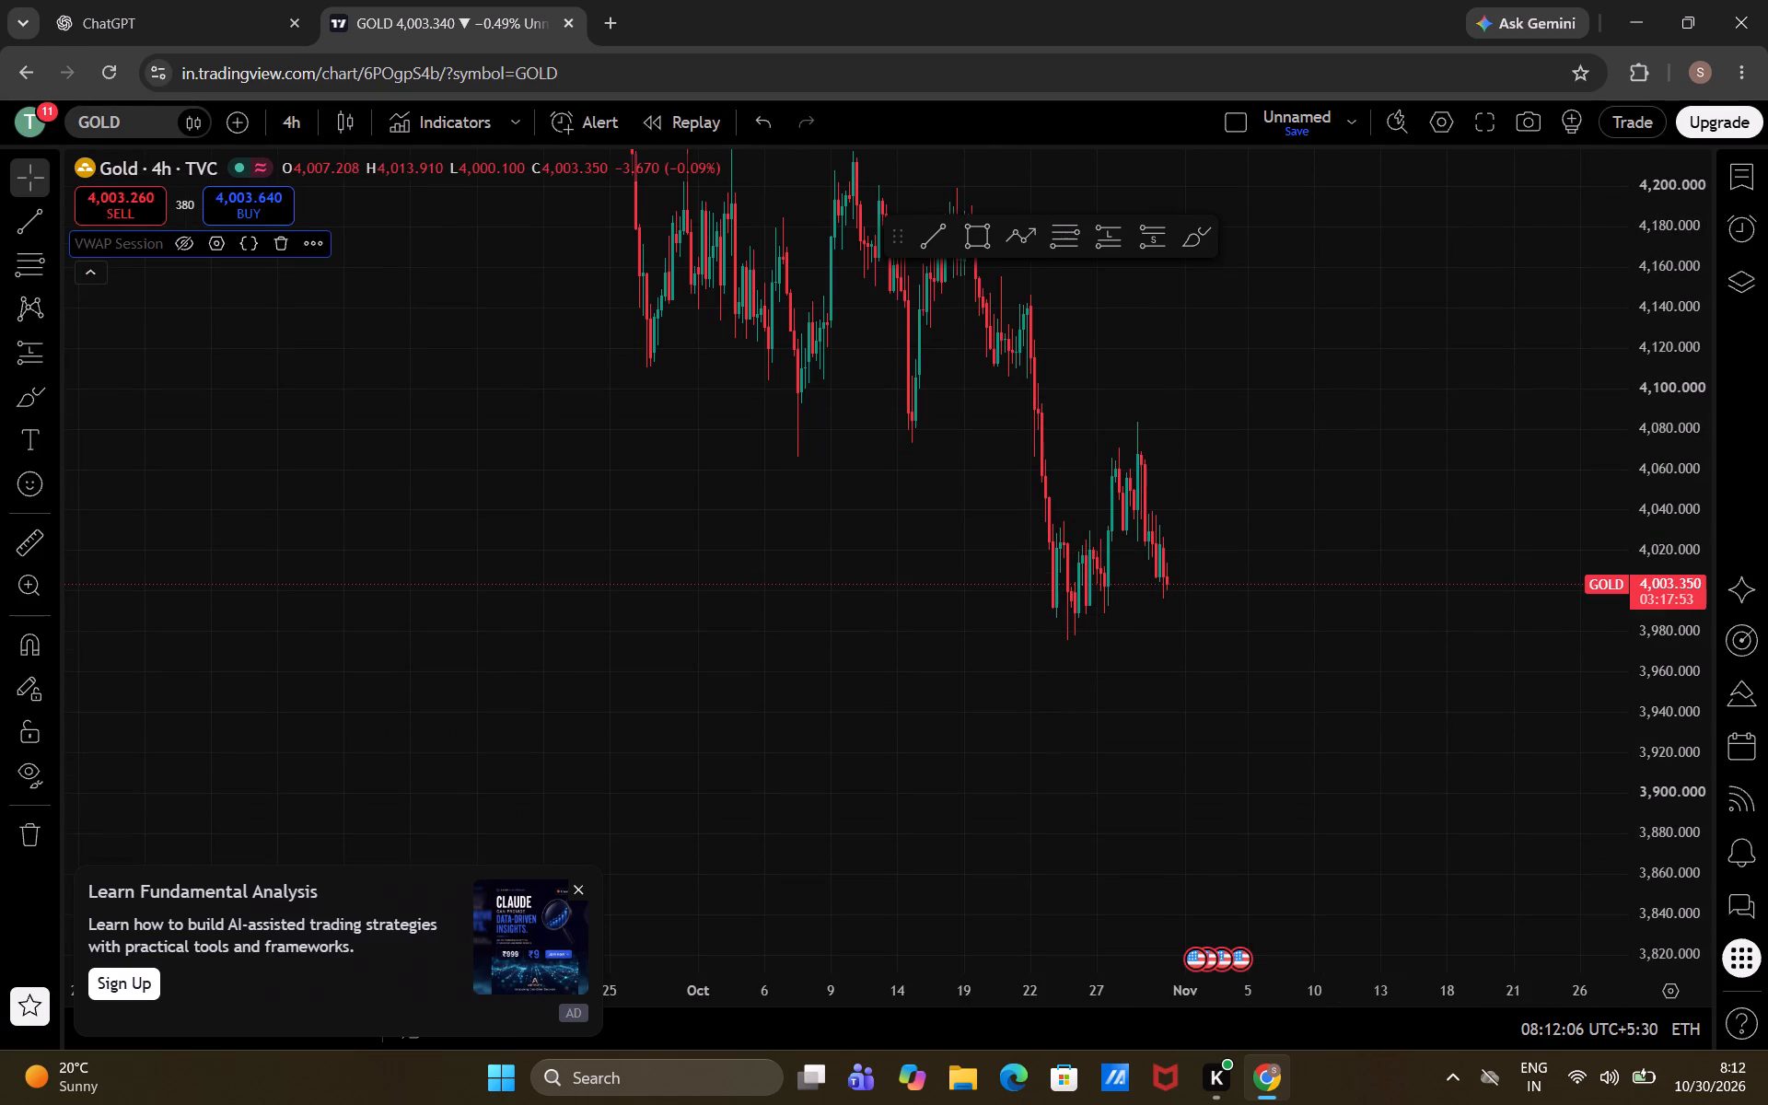
drag(1450, 994, 1215, 1029)
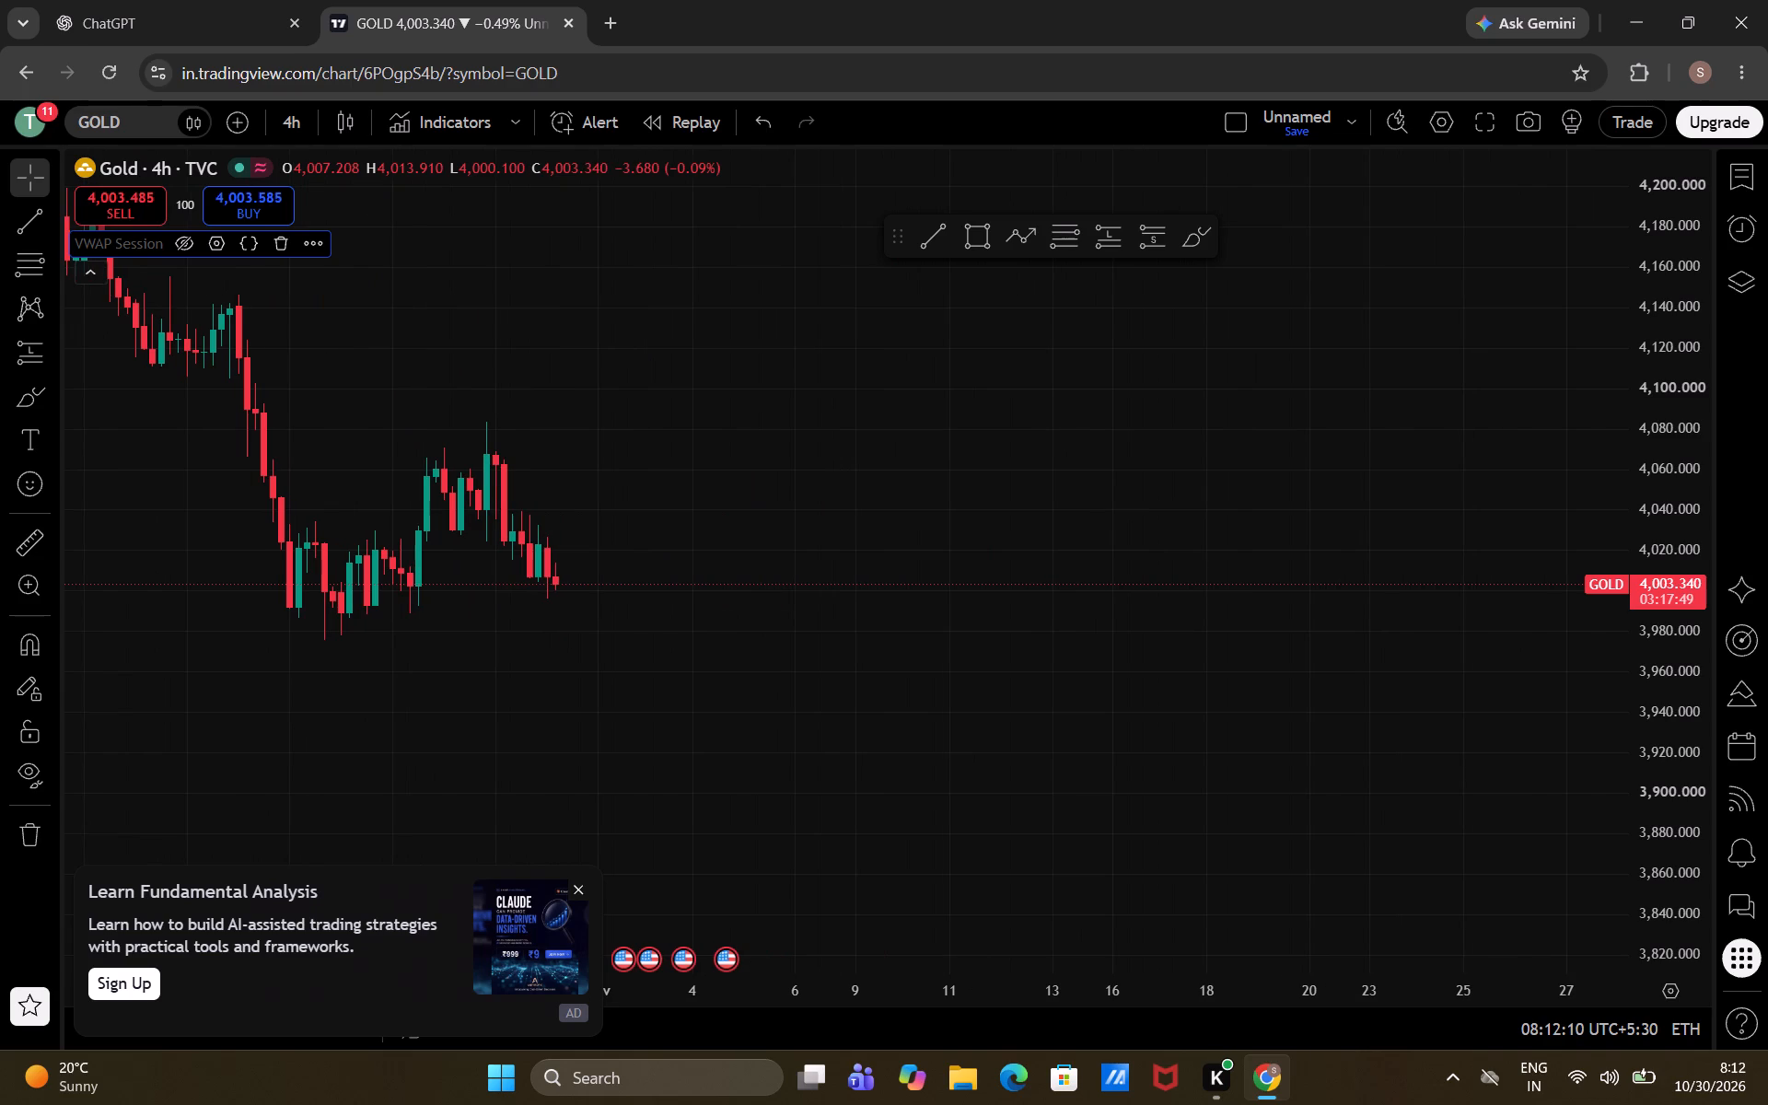
drag(1215, 1029, 1228, 1027)
drag(1031, 749, 1448, 755)
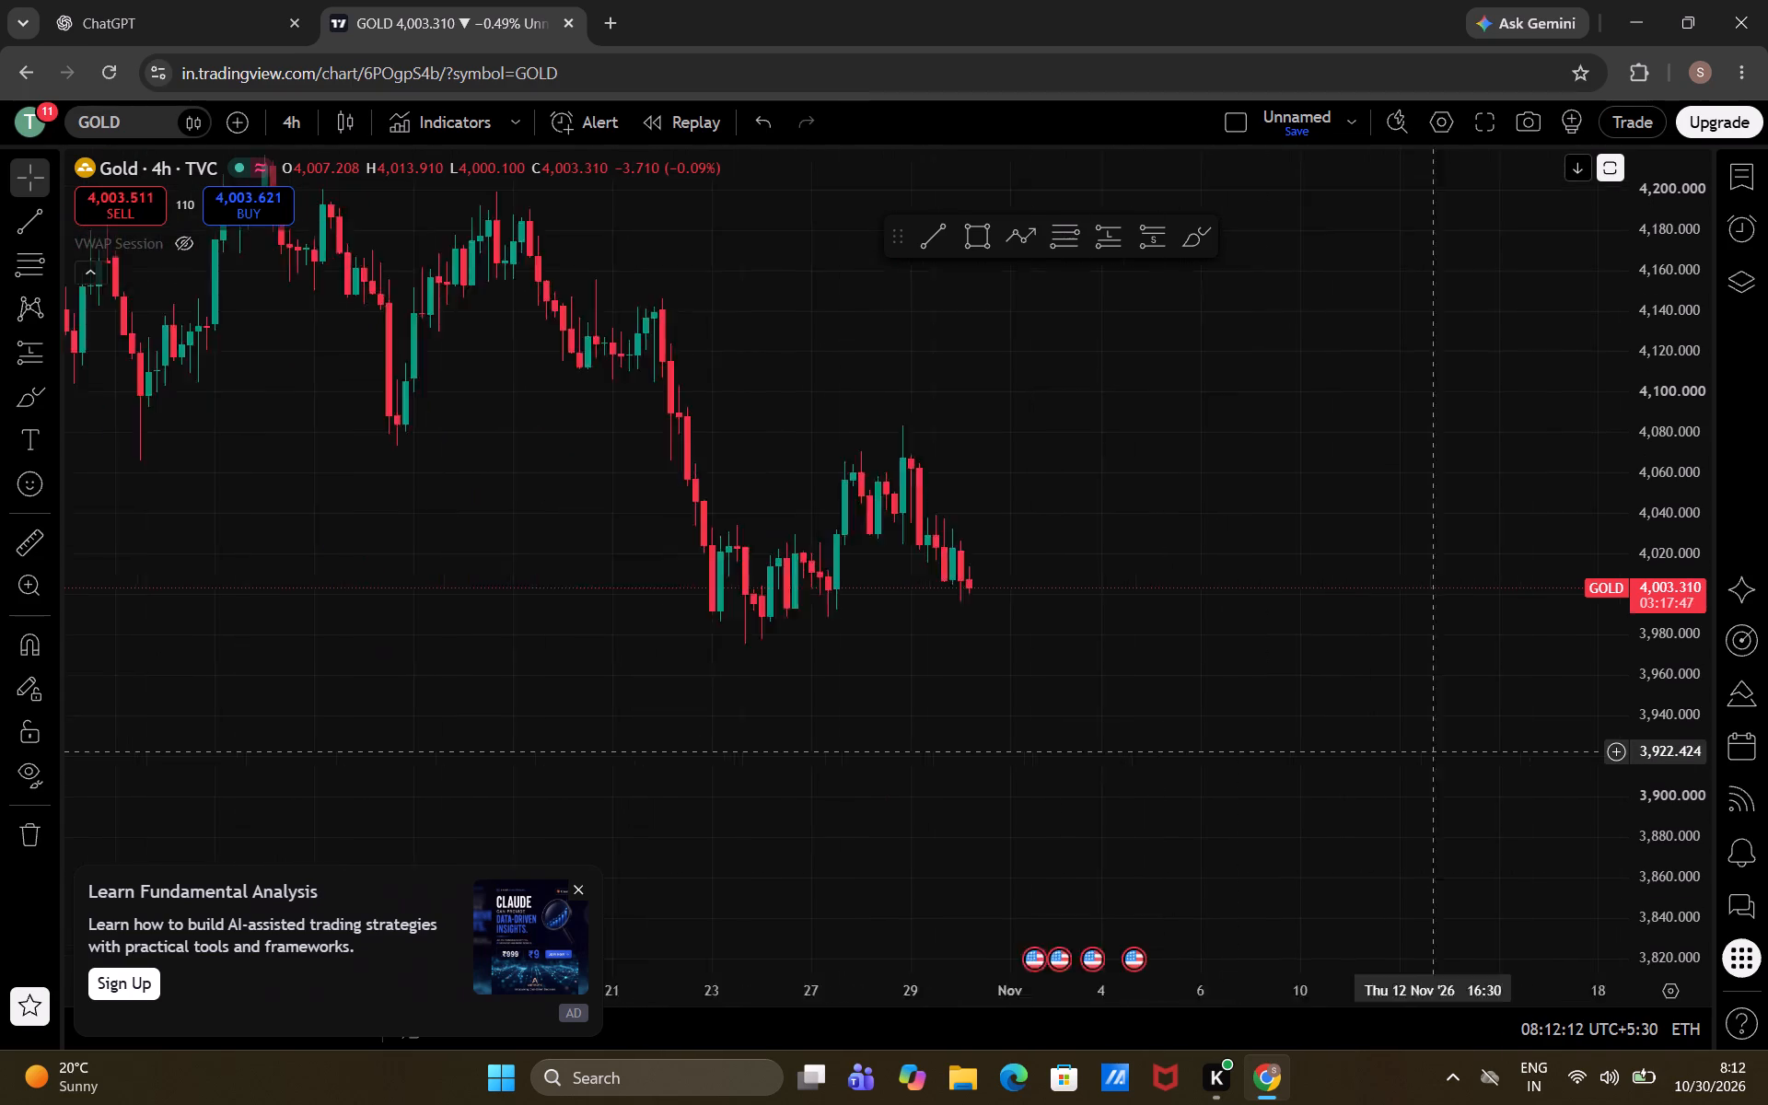
drag(1448, 755, 1759, 709)
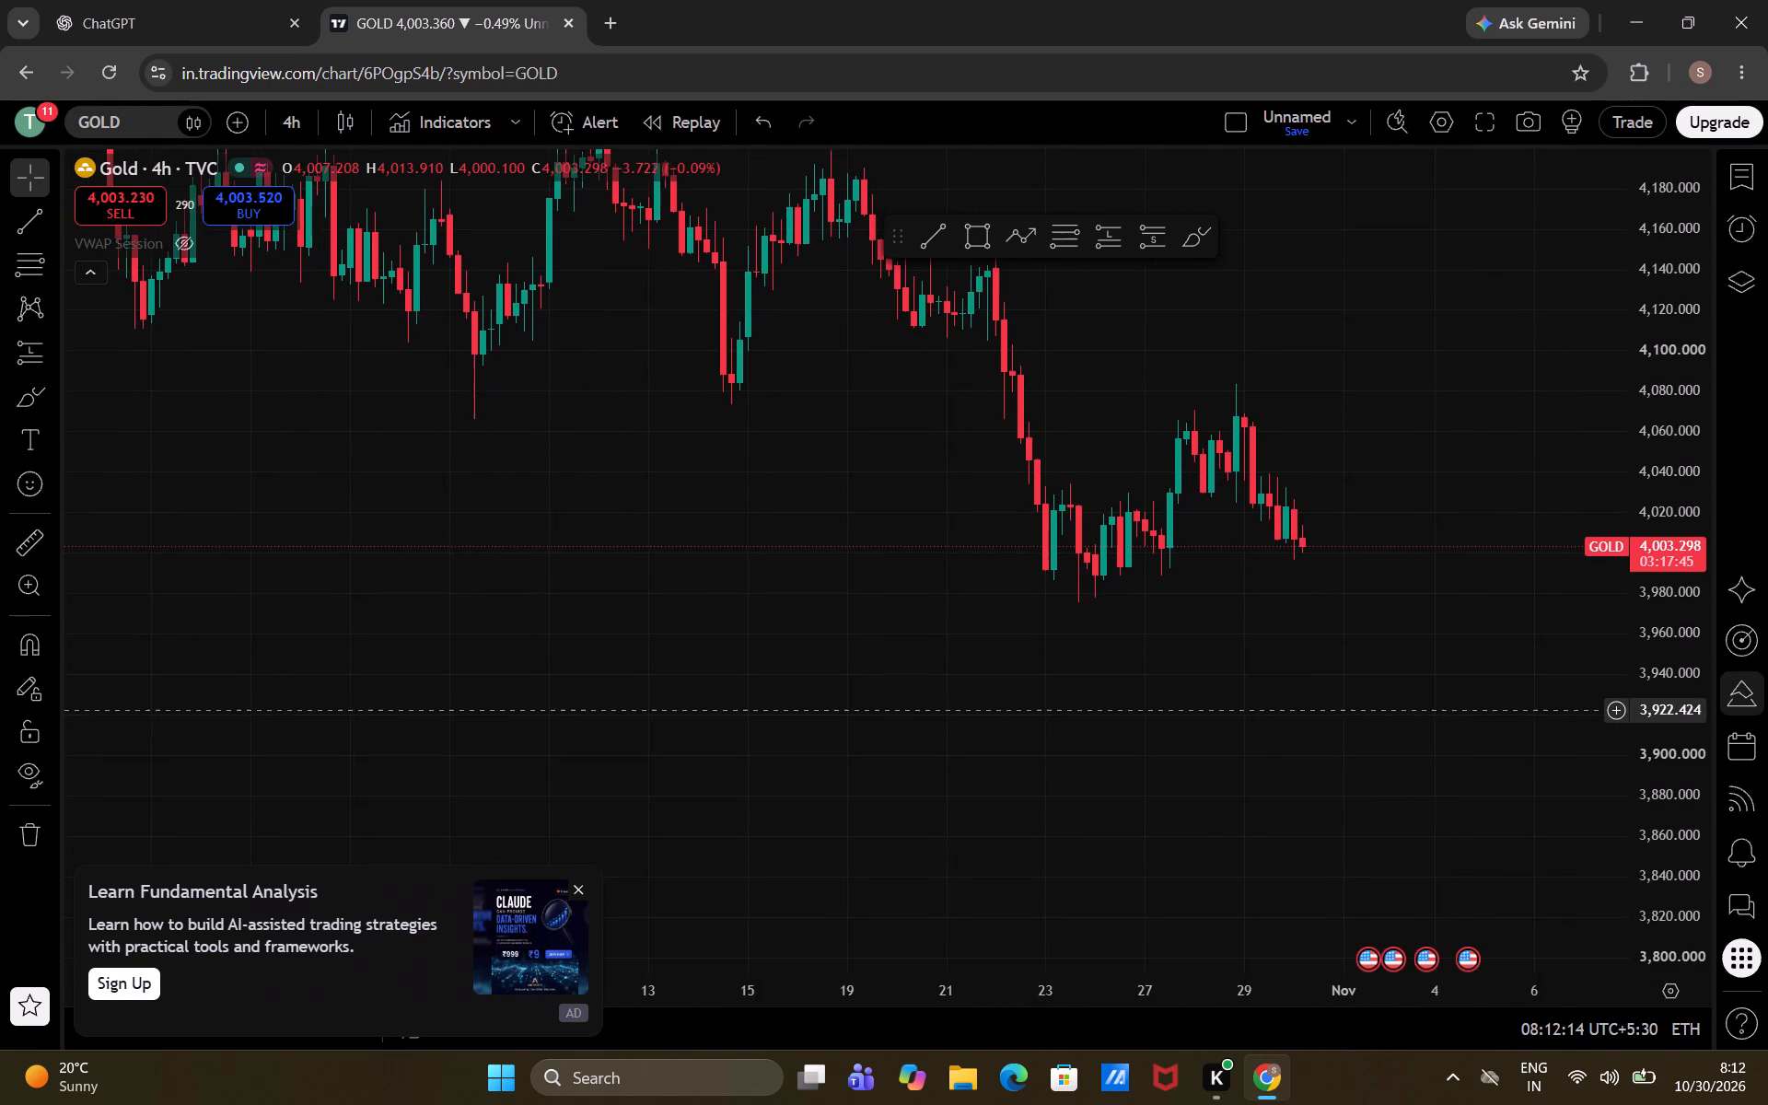
drag(1759, 709, 1752, 707)
drag(955, 602, 539, 587)
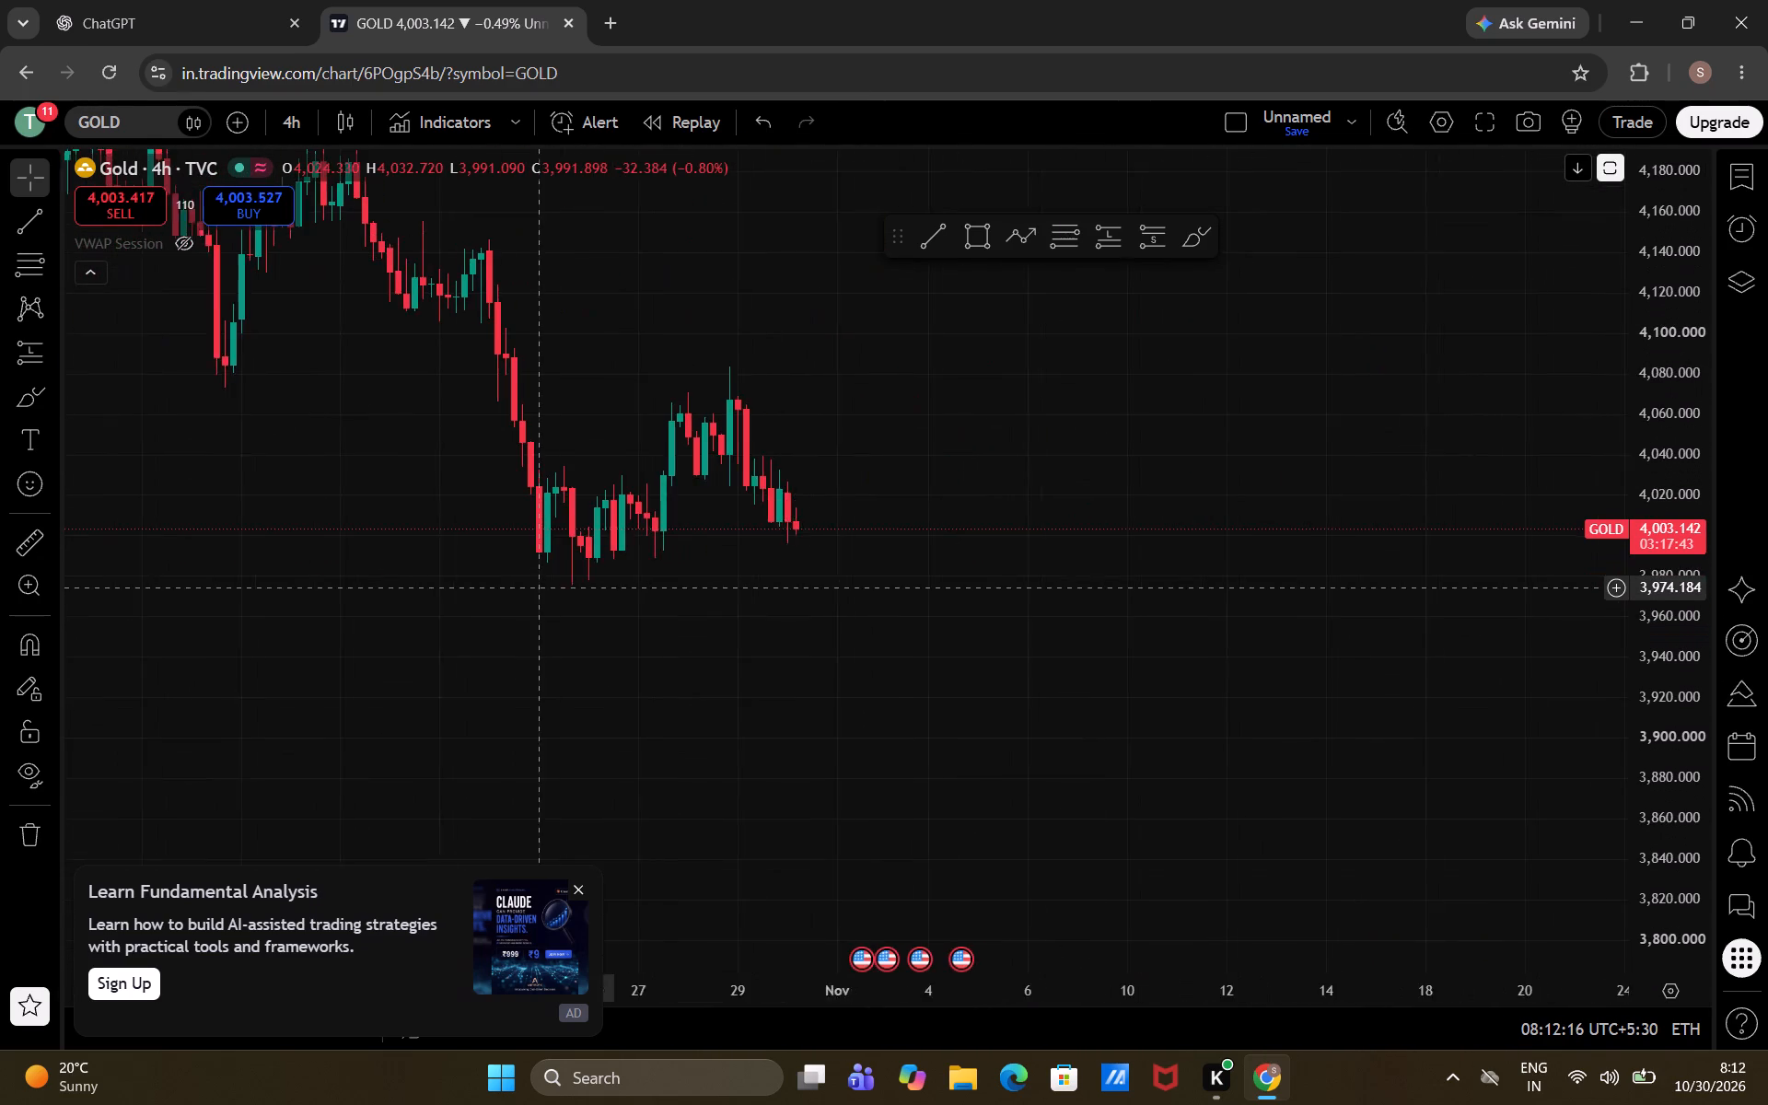
drag(539, 587, 574, 622)
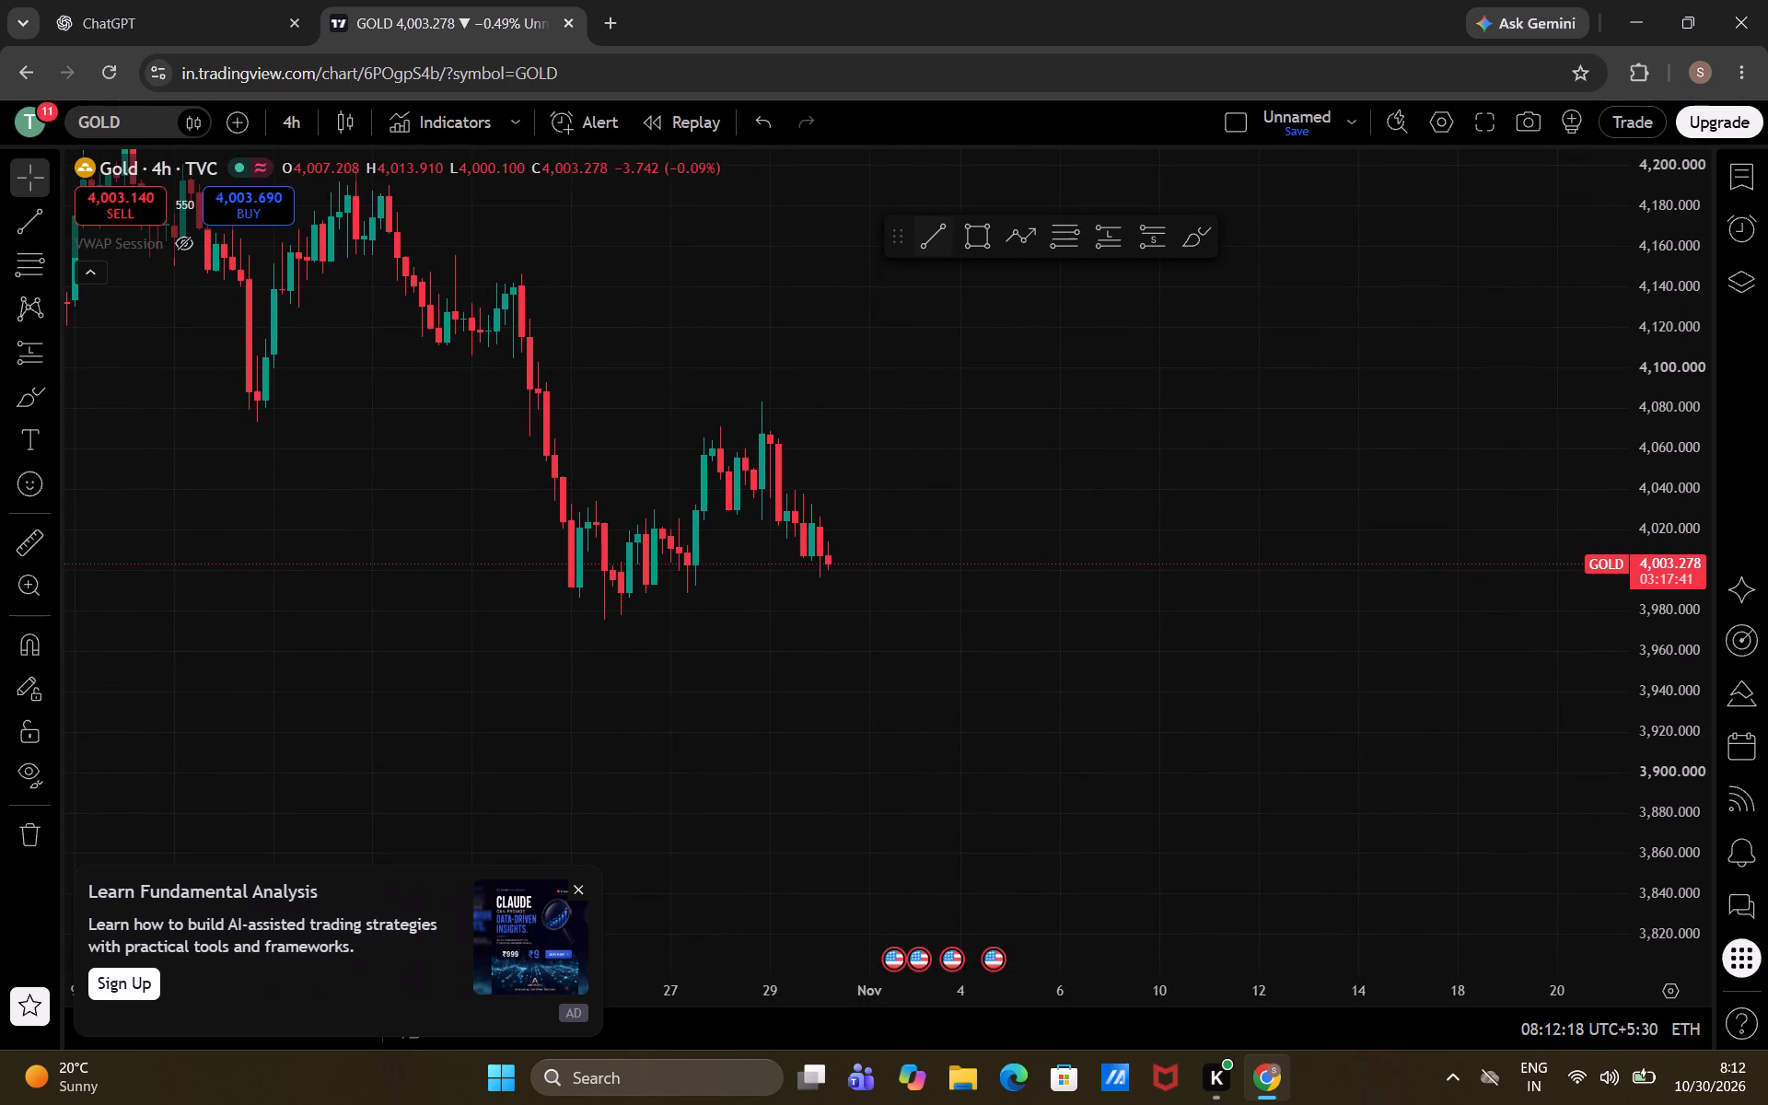
click(937, 245)
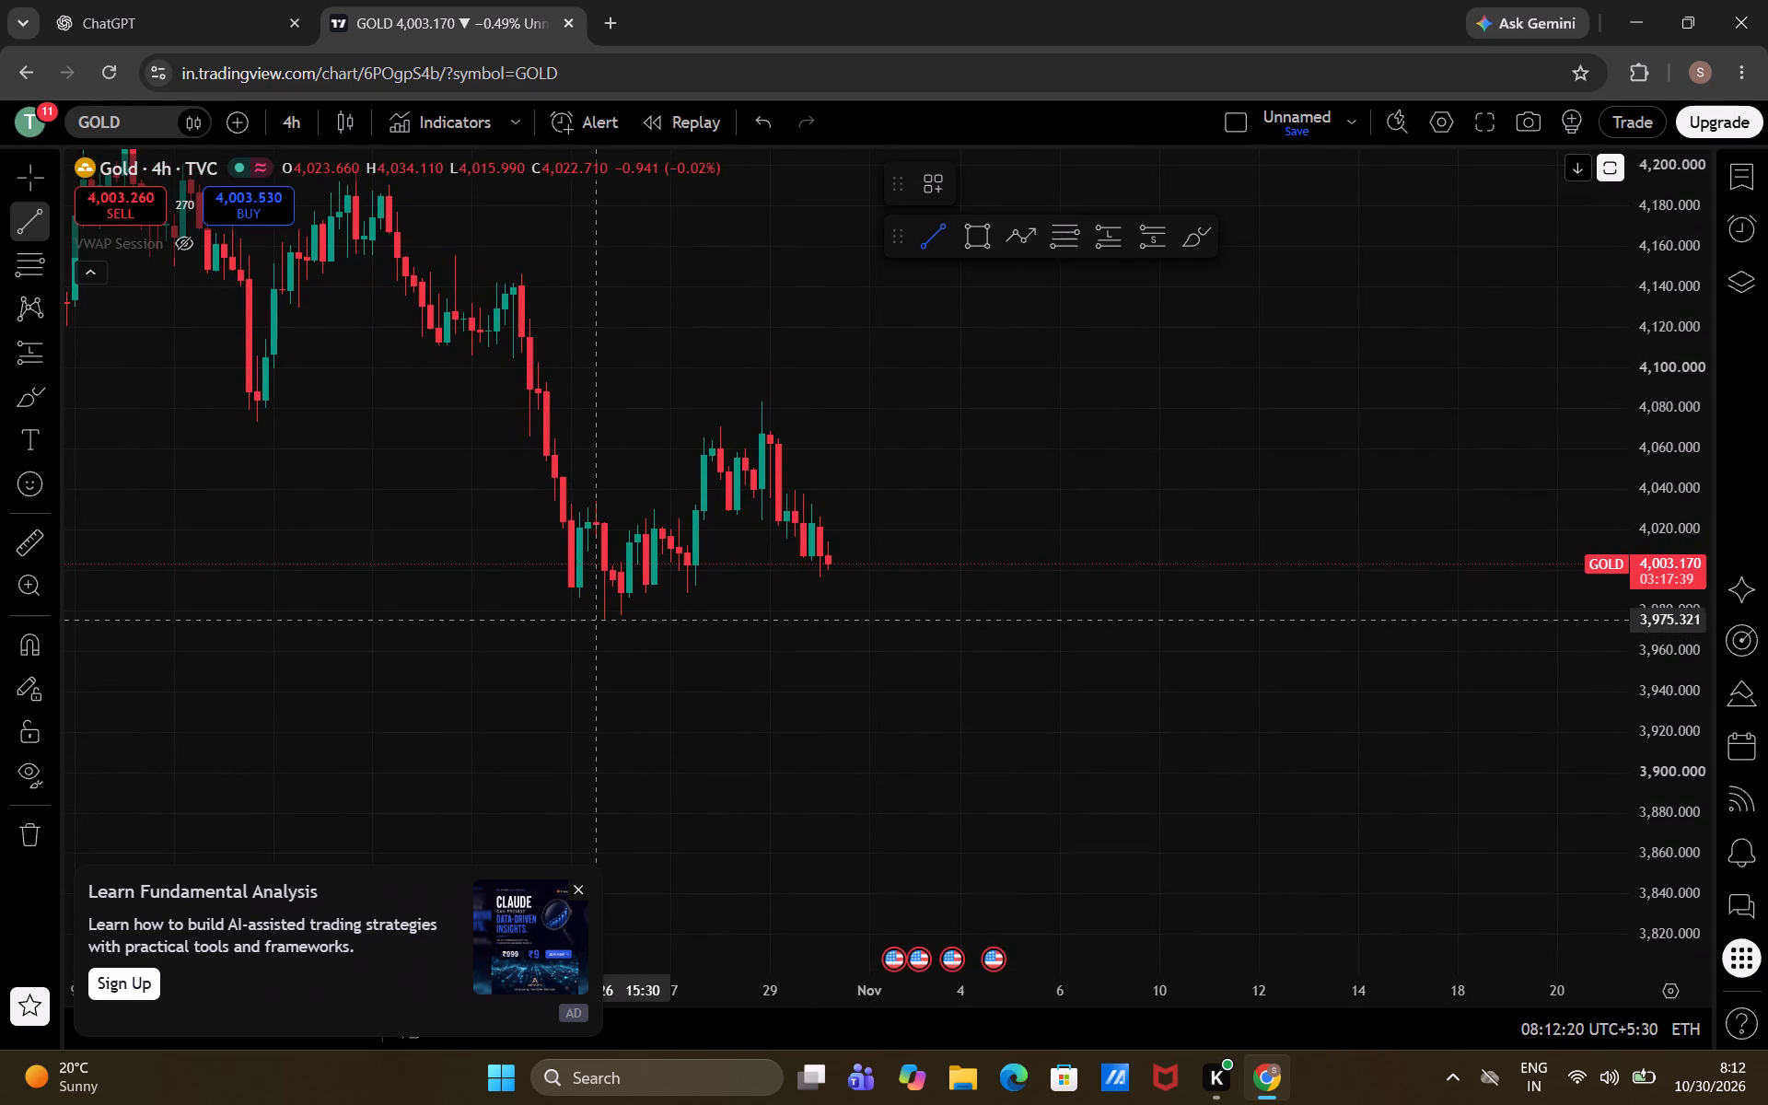
drag(598, 613, 1099, 621)
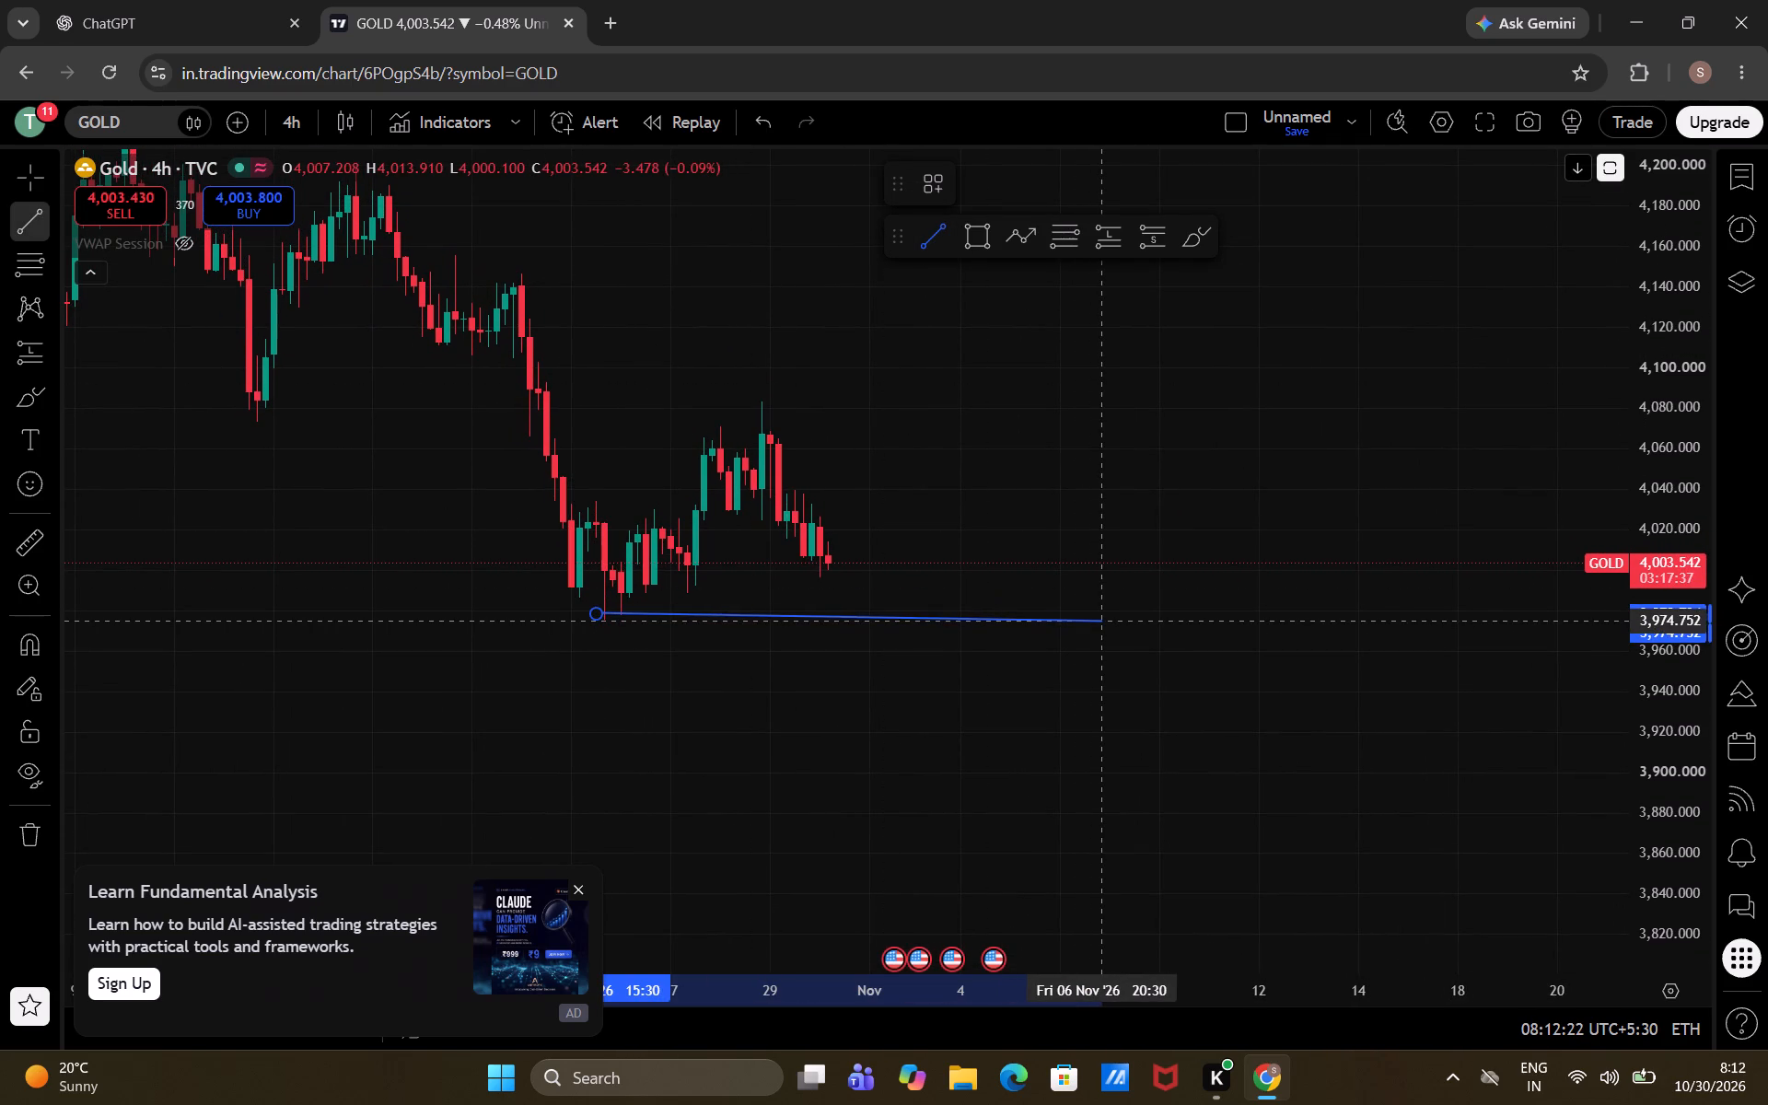
drag(1099, 621, 1099, 616)
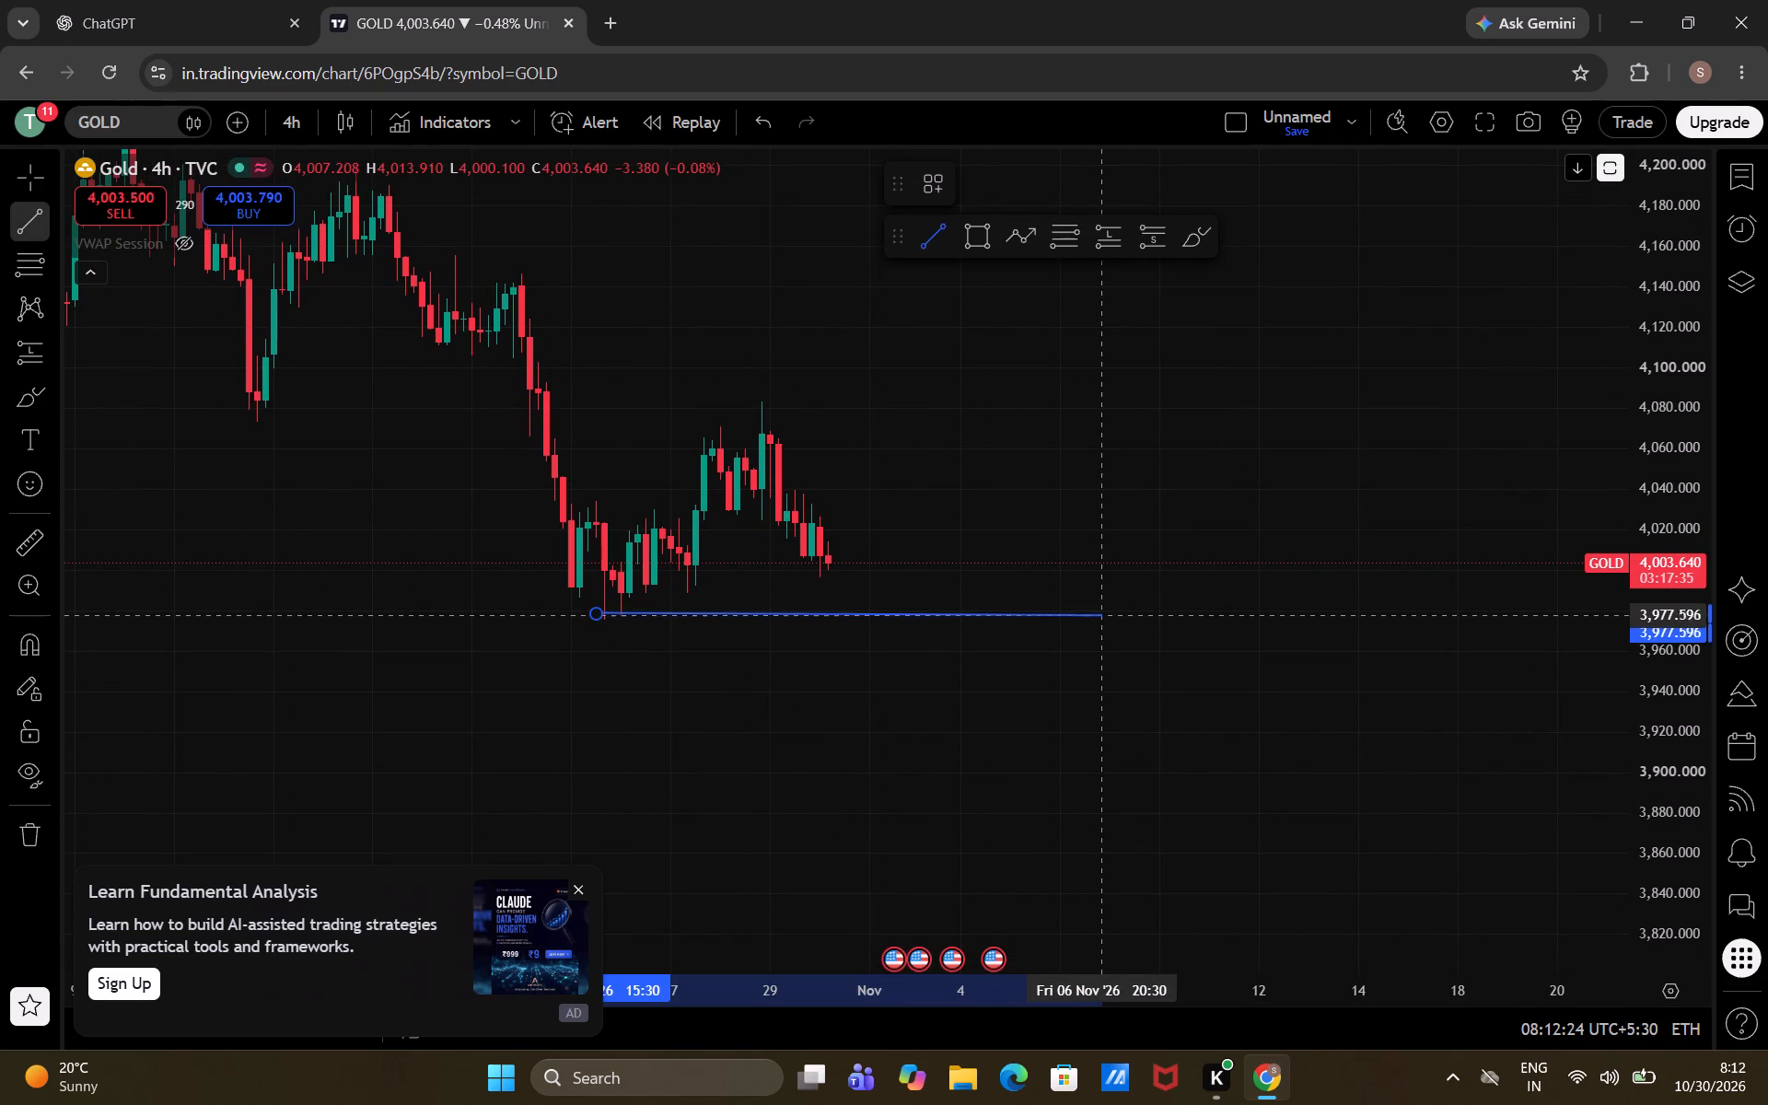
drag(1099, 616, 1099, 612)
click(1099, 612)
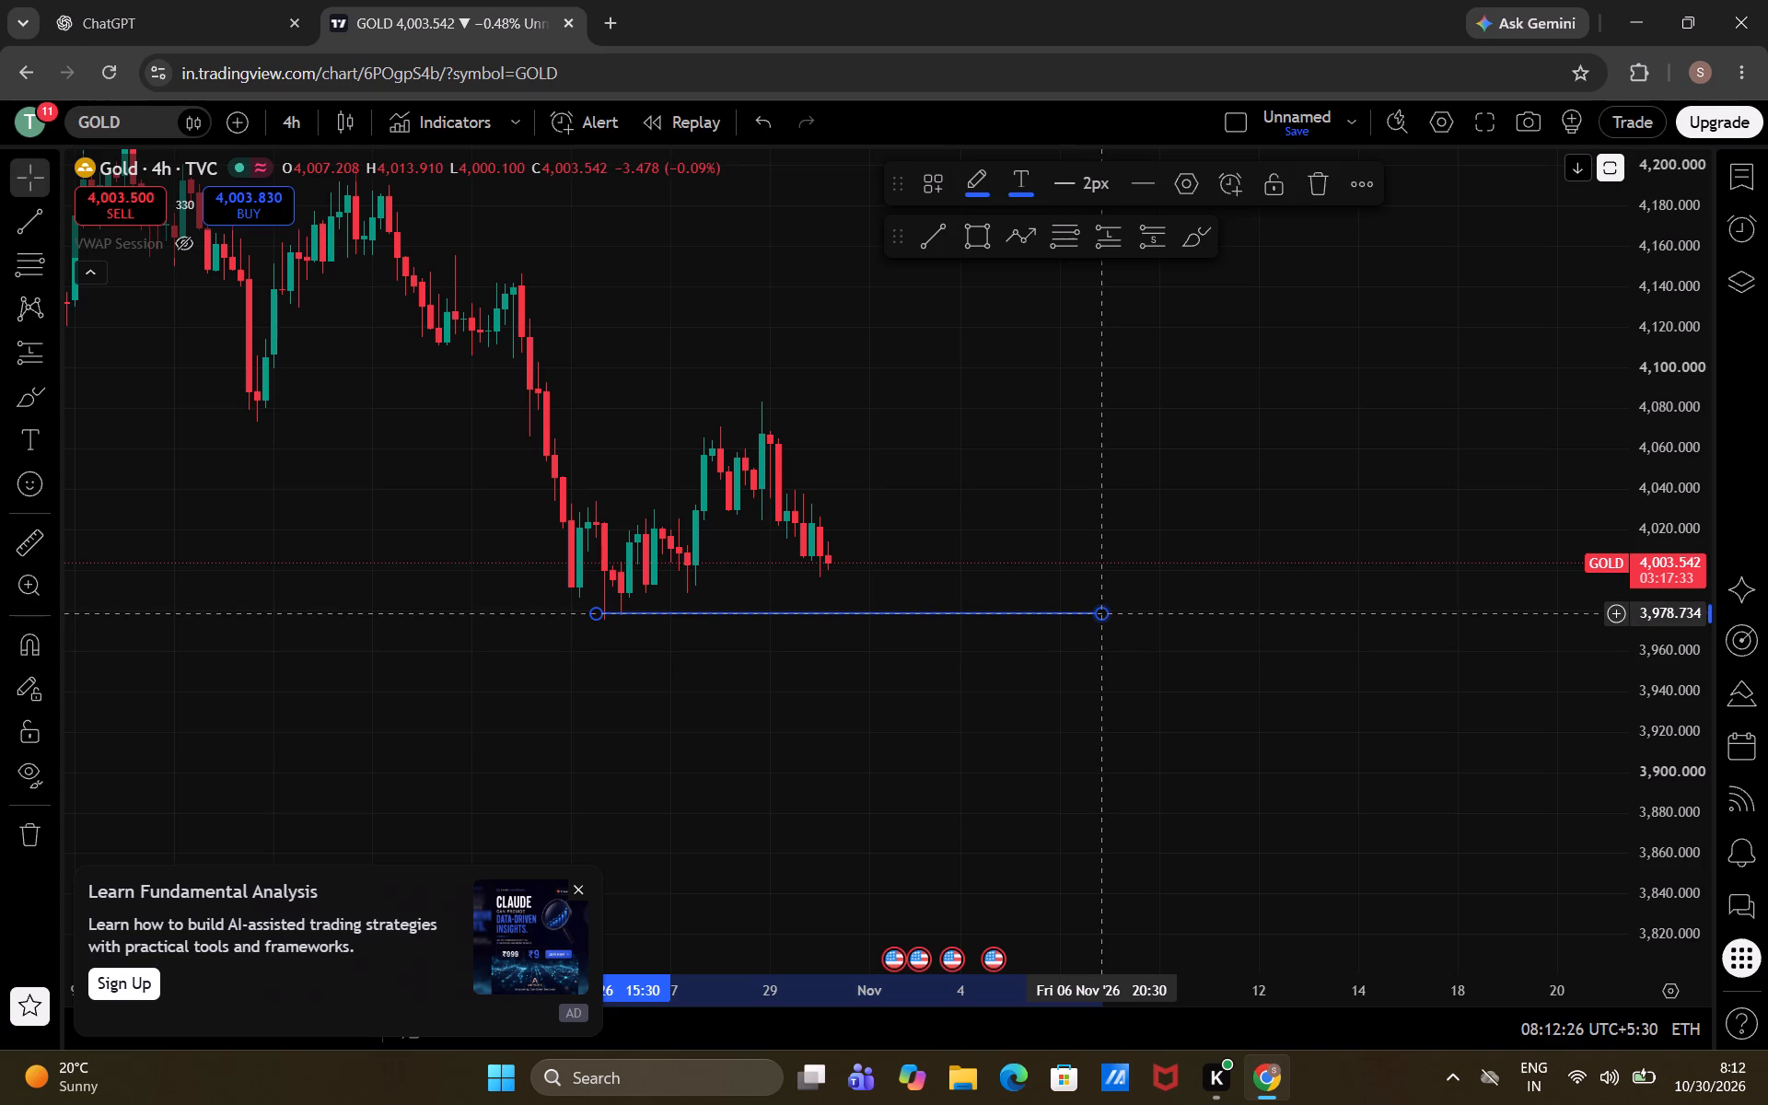
click(1099, 612)
click(1098, 669)
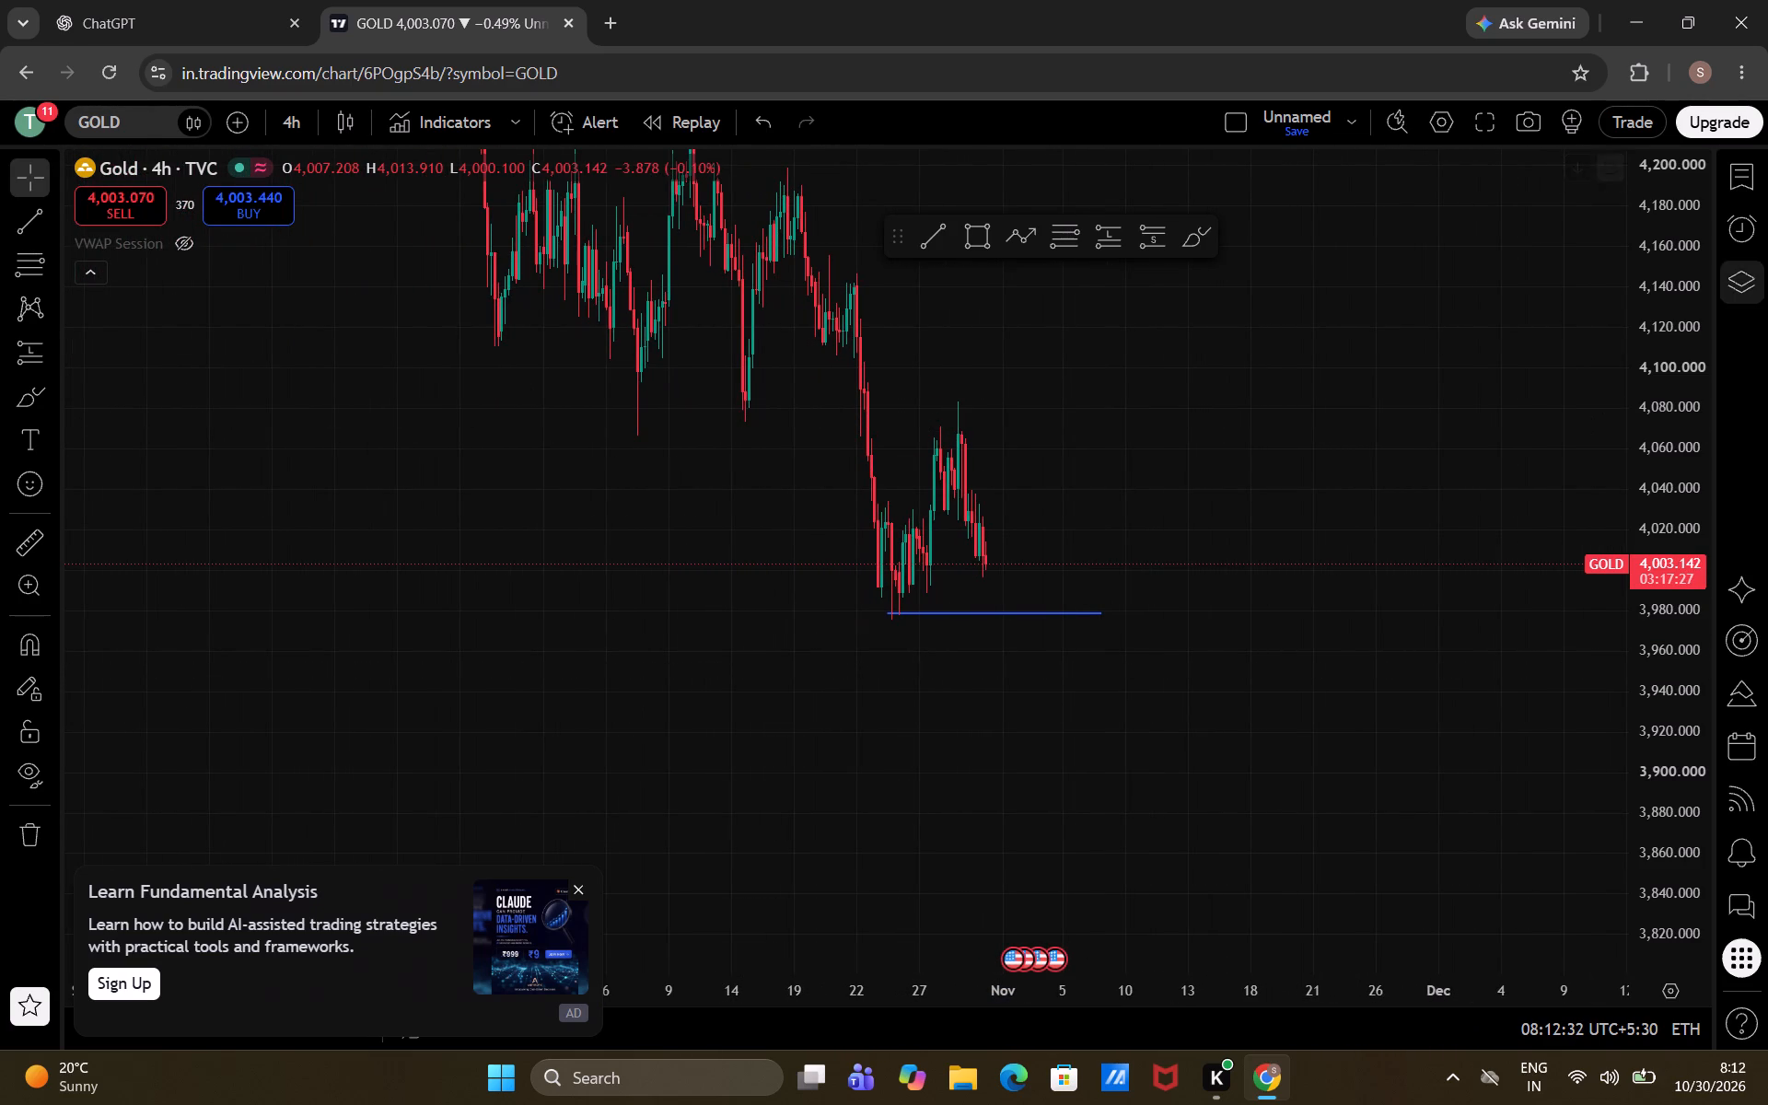
Place a long position on the GOLD support line from 2 Nov, 08:30, with entry at about 3,979.3 and stop at about 3,951.9.
drag(1668, 318, 1766, 832)
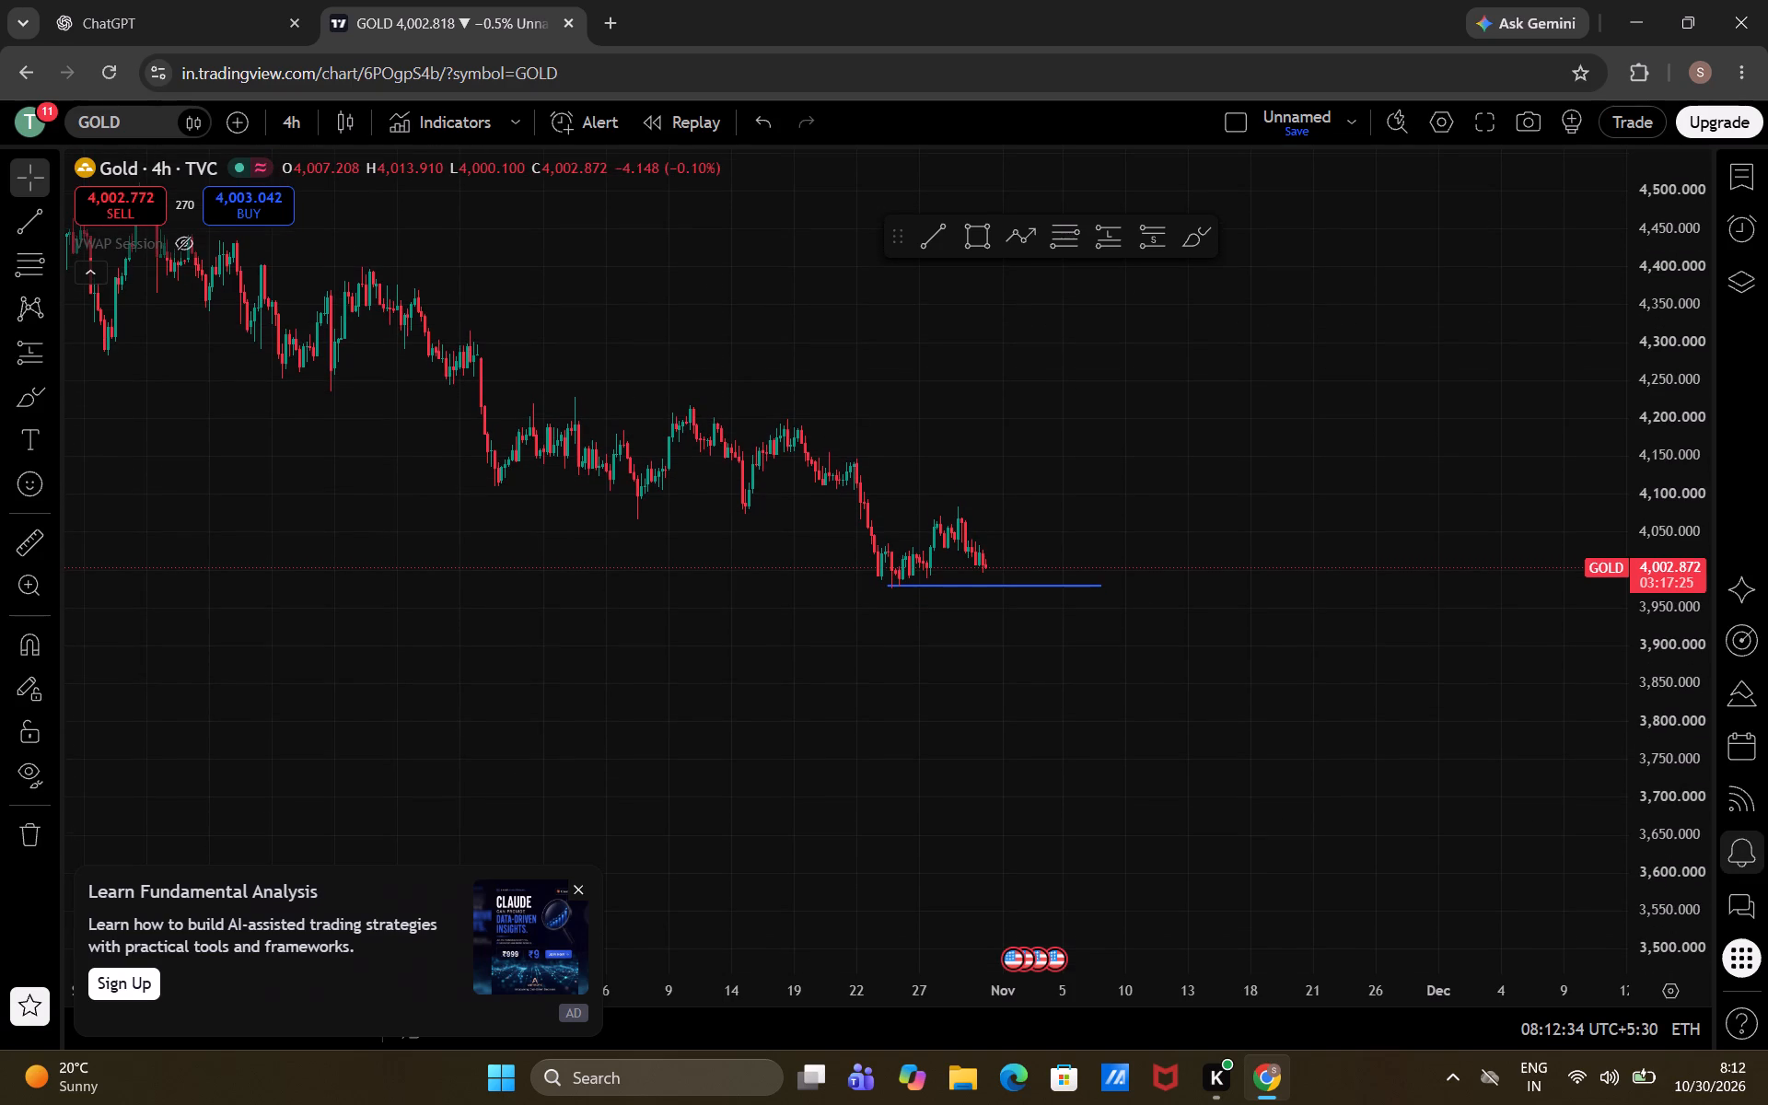
drag(1105, 992, 1350, 972)
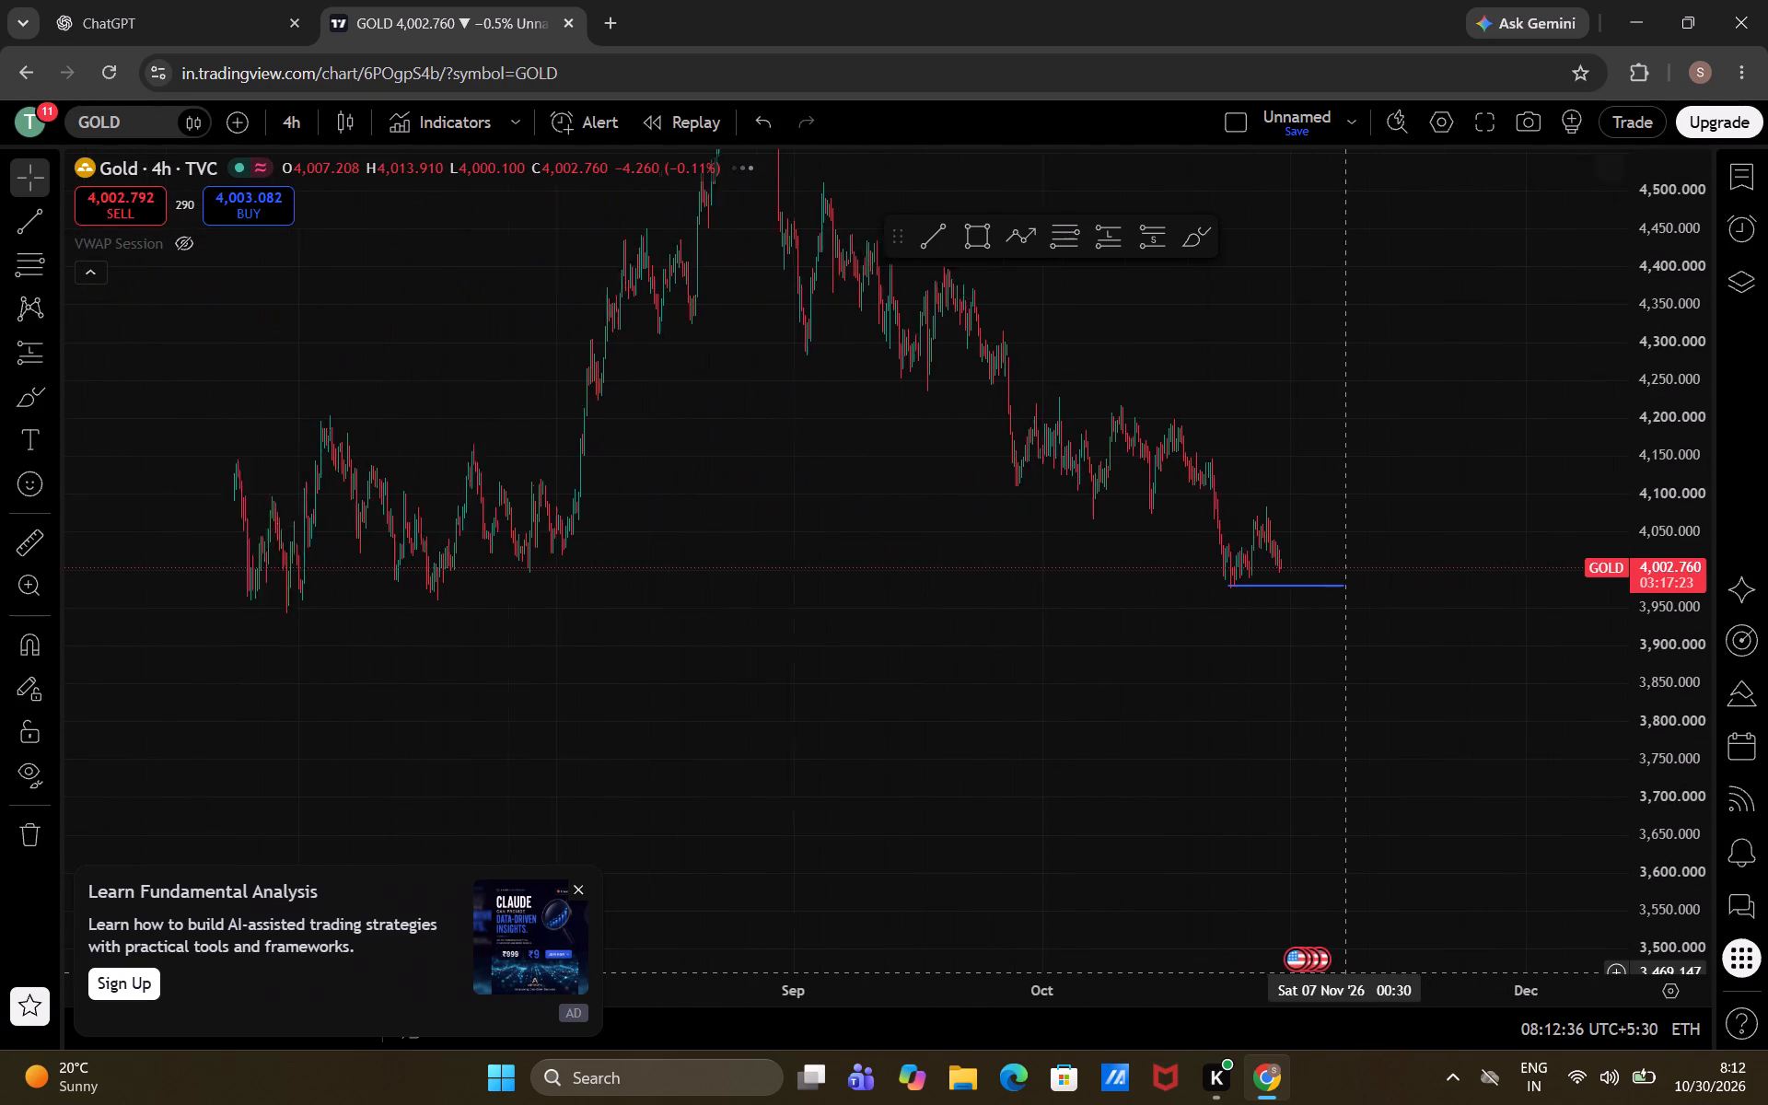
drag(1350, 972, 1337, 980)
drag(1203, 751, 845, 878)
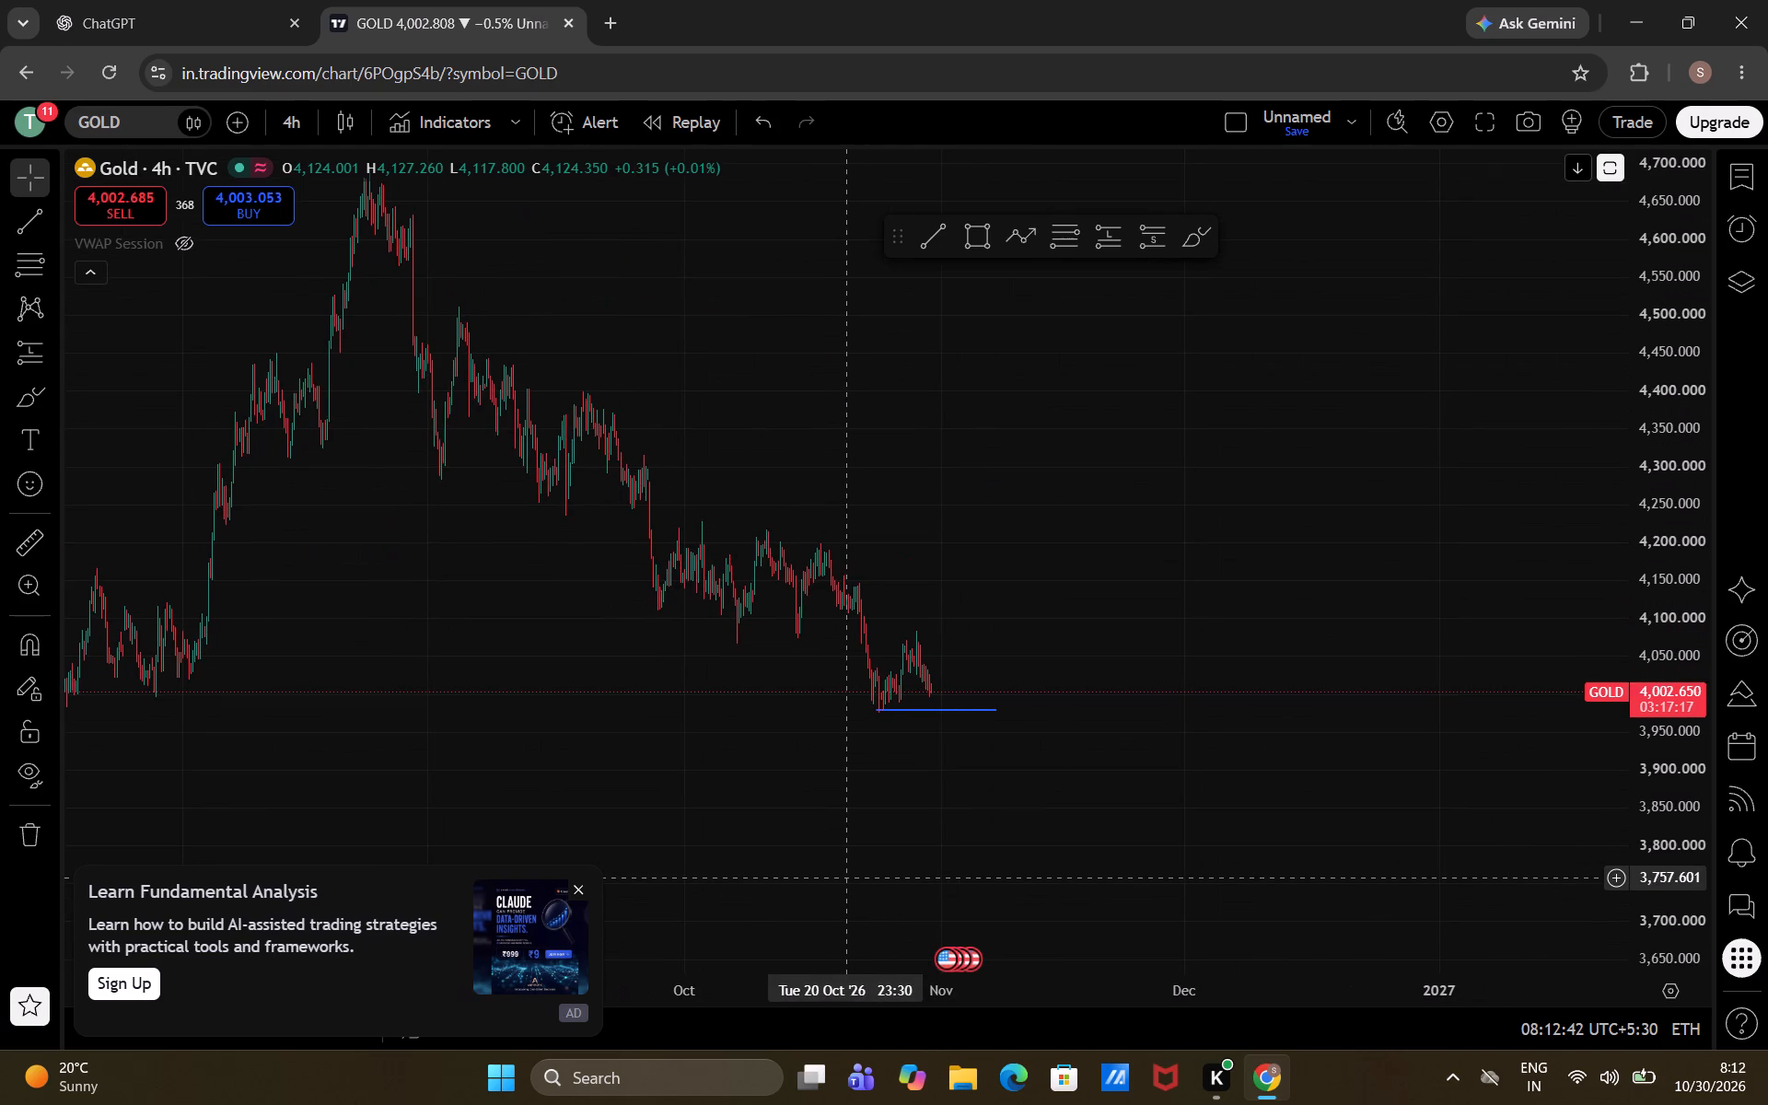
drag(845, 878, 981, 855)
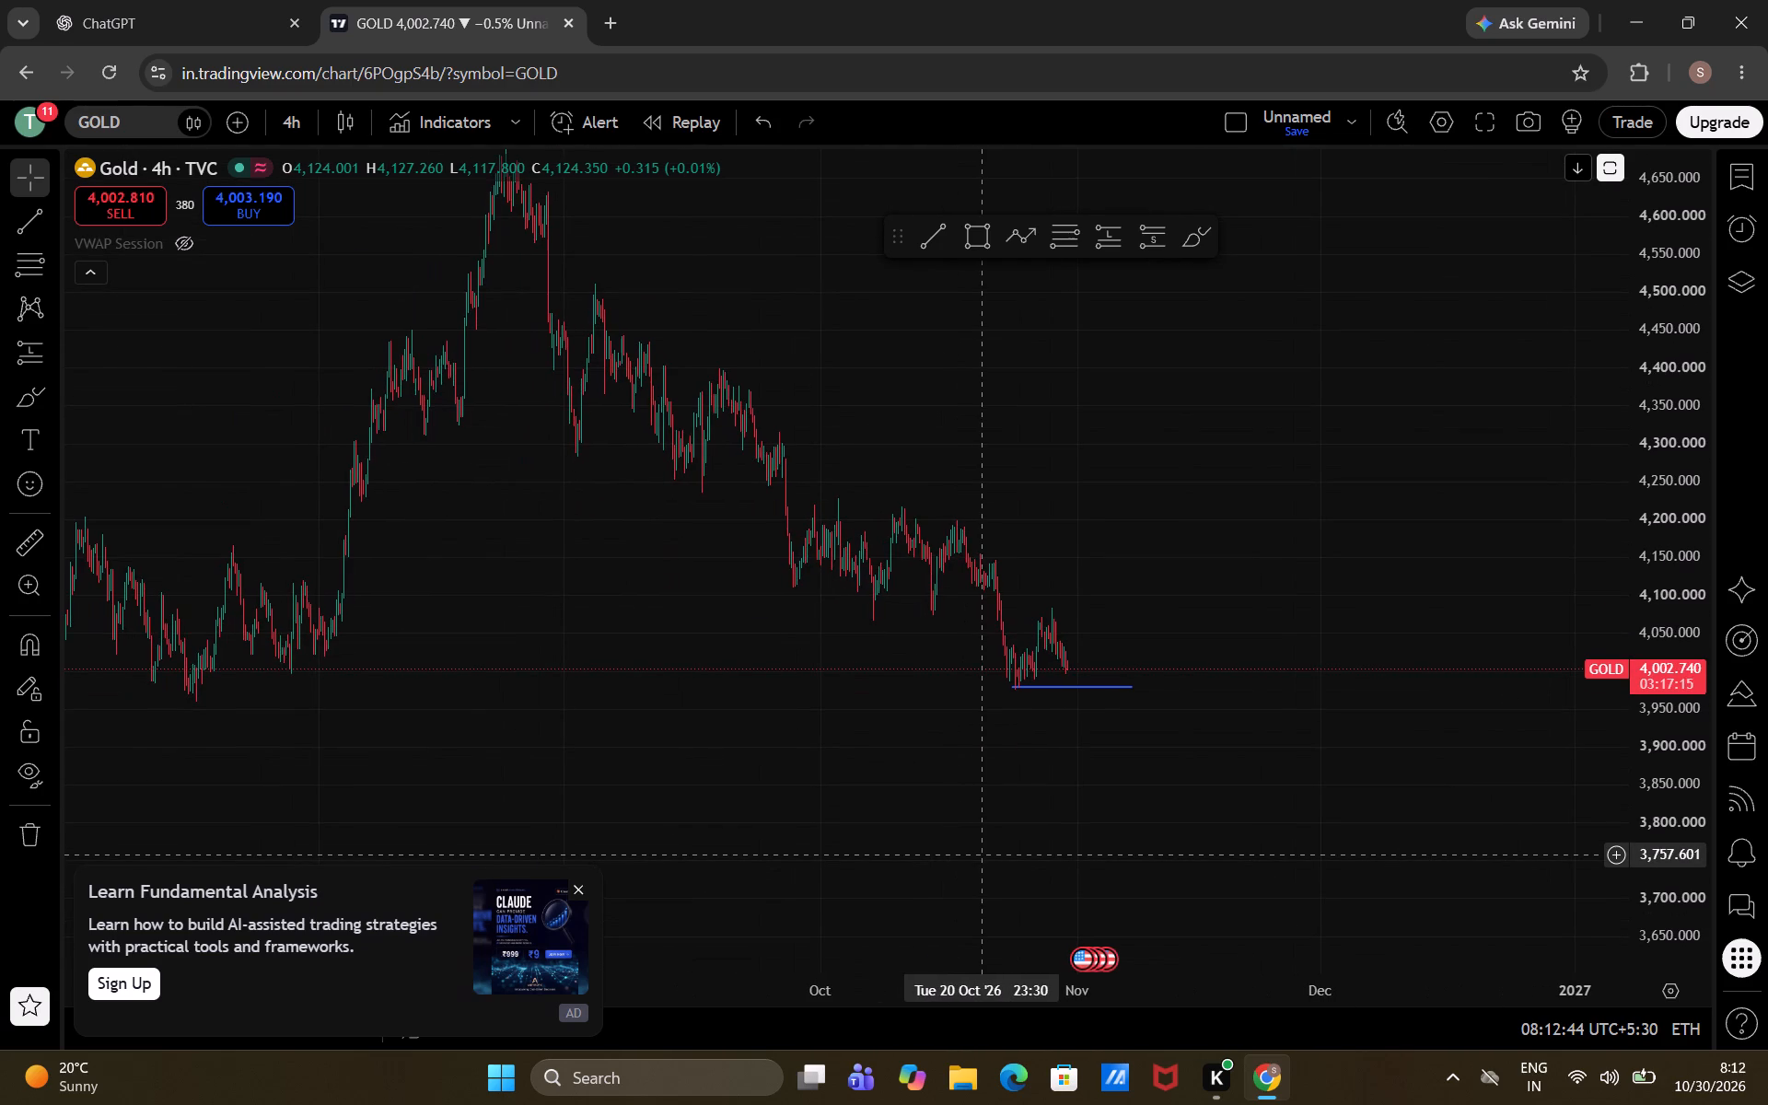
drag(981, 855, 904, 869)
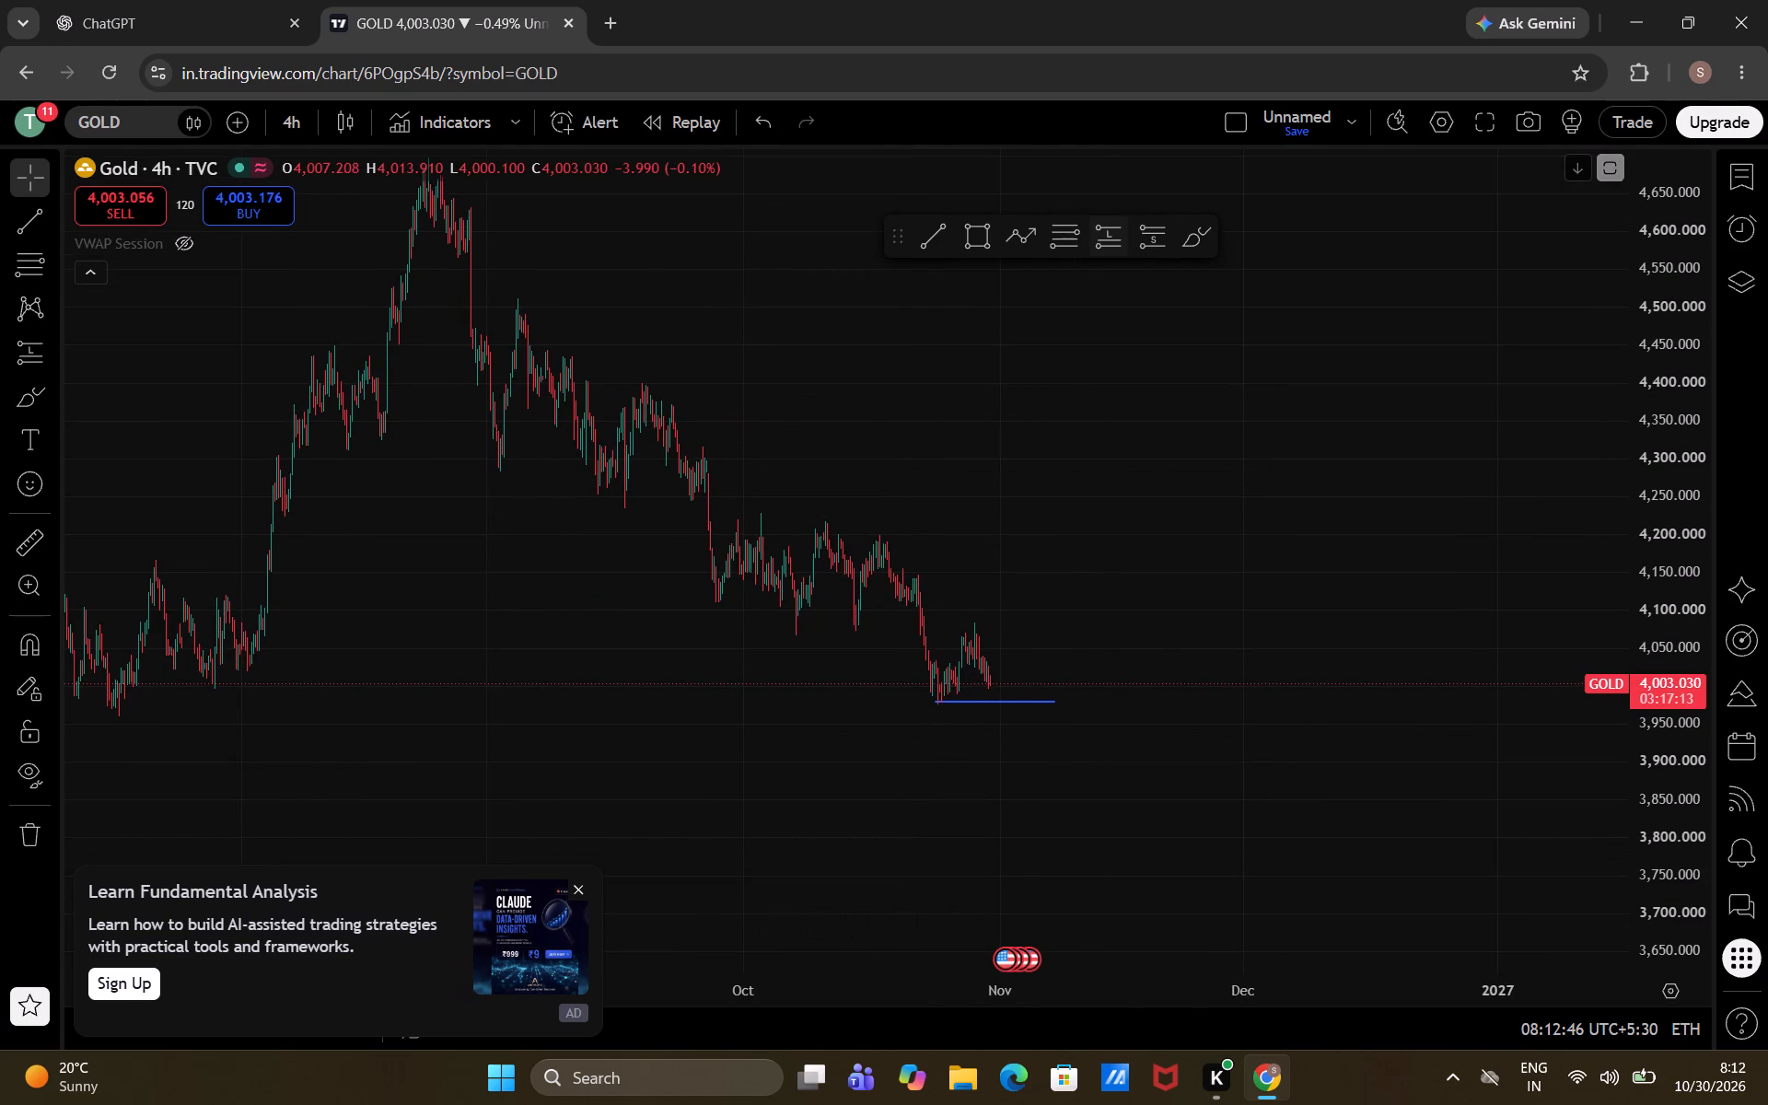
click(1120, 232)
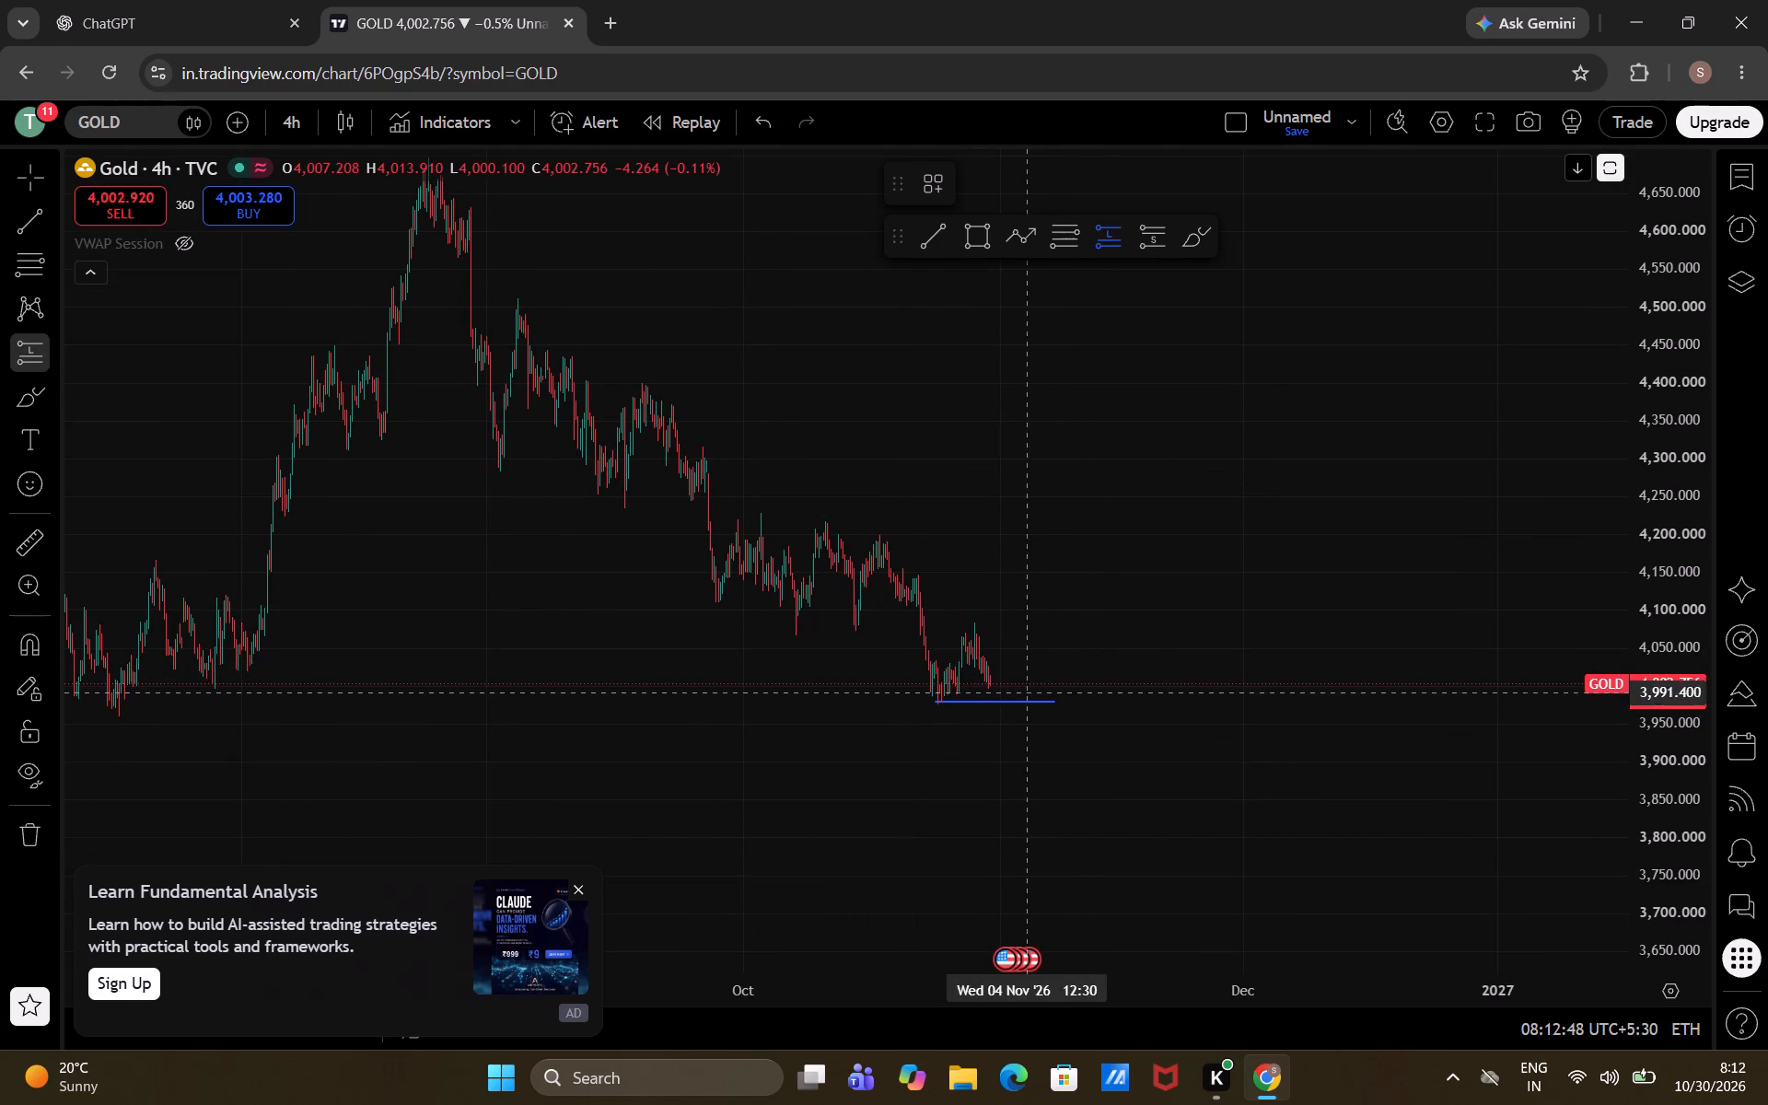
click(1002, 702)
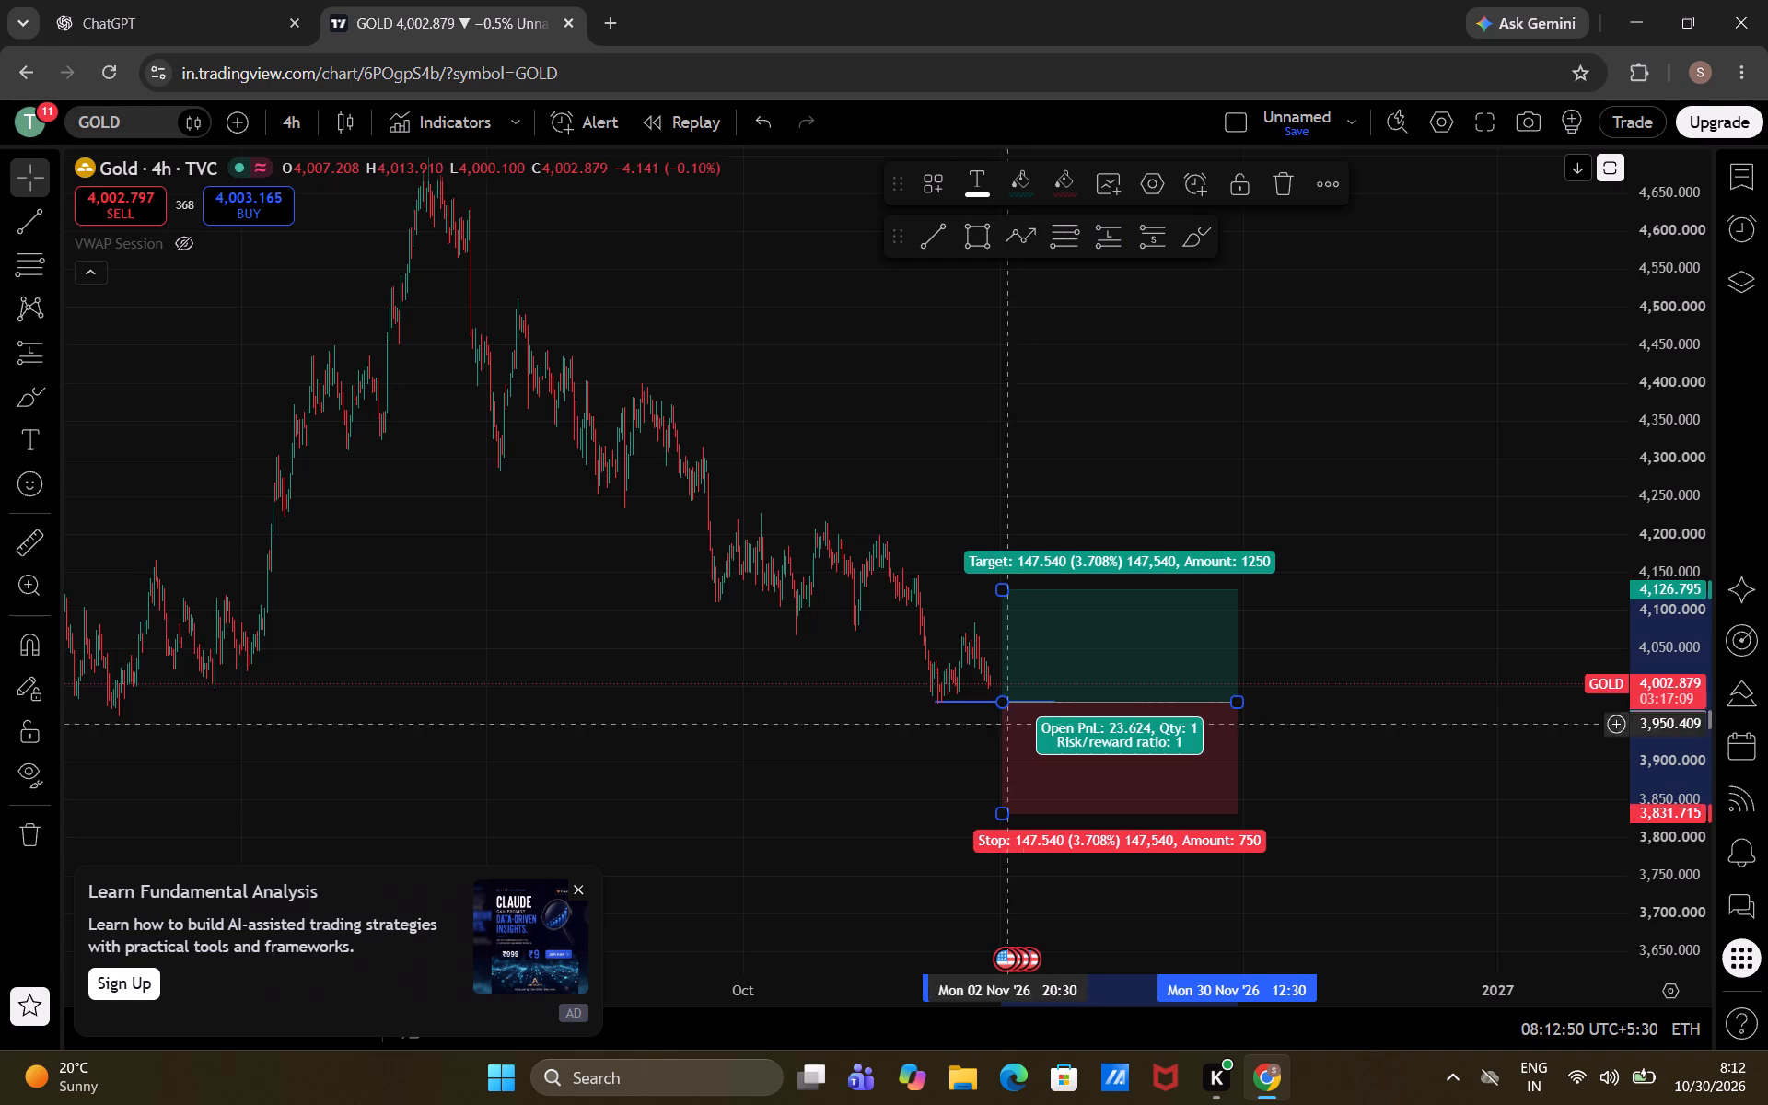
drag(1004, 817, 984, 729)
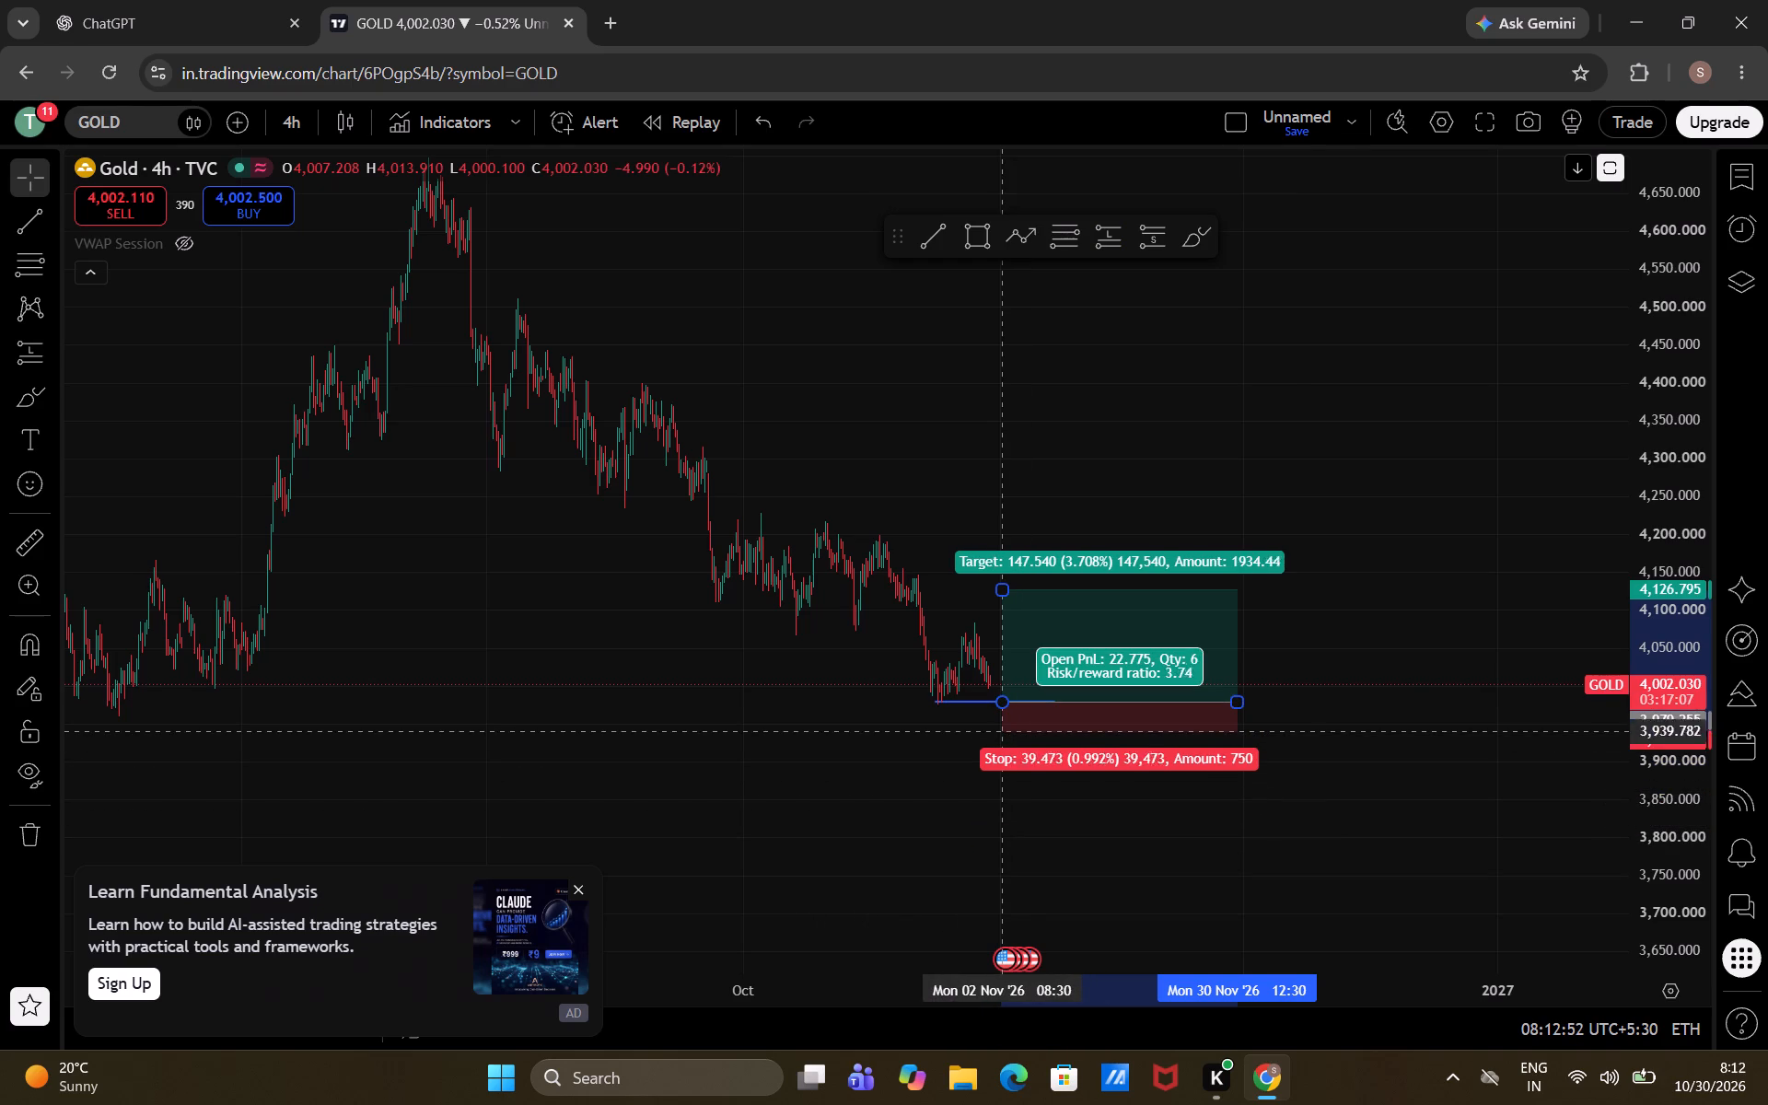
drag(984, 729, 983, 722)
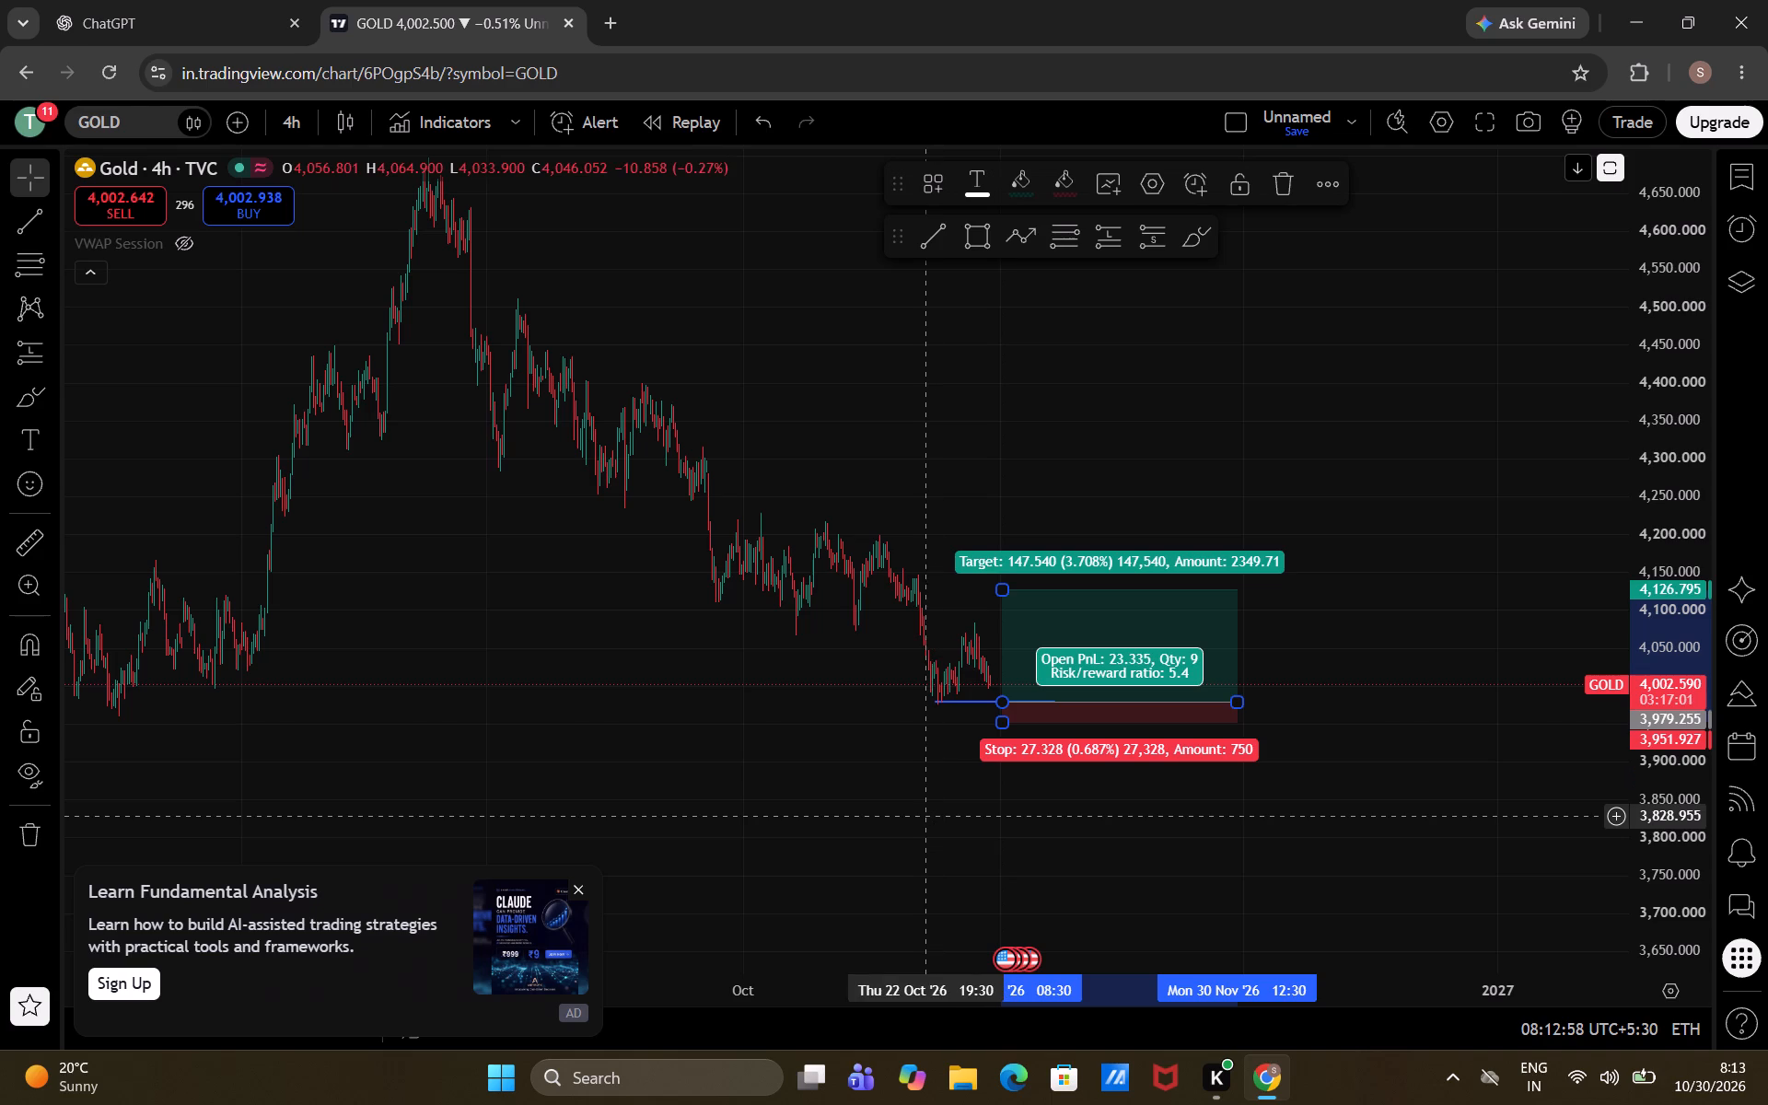
click(925, 816)
Shorten the GOLD long position to end on 13 Nov, 12:30, and lower its target to about 4,082.5.
drag(925, 816, 1177, 795)
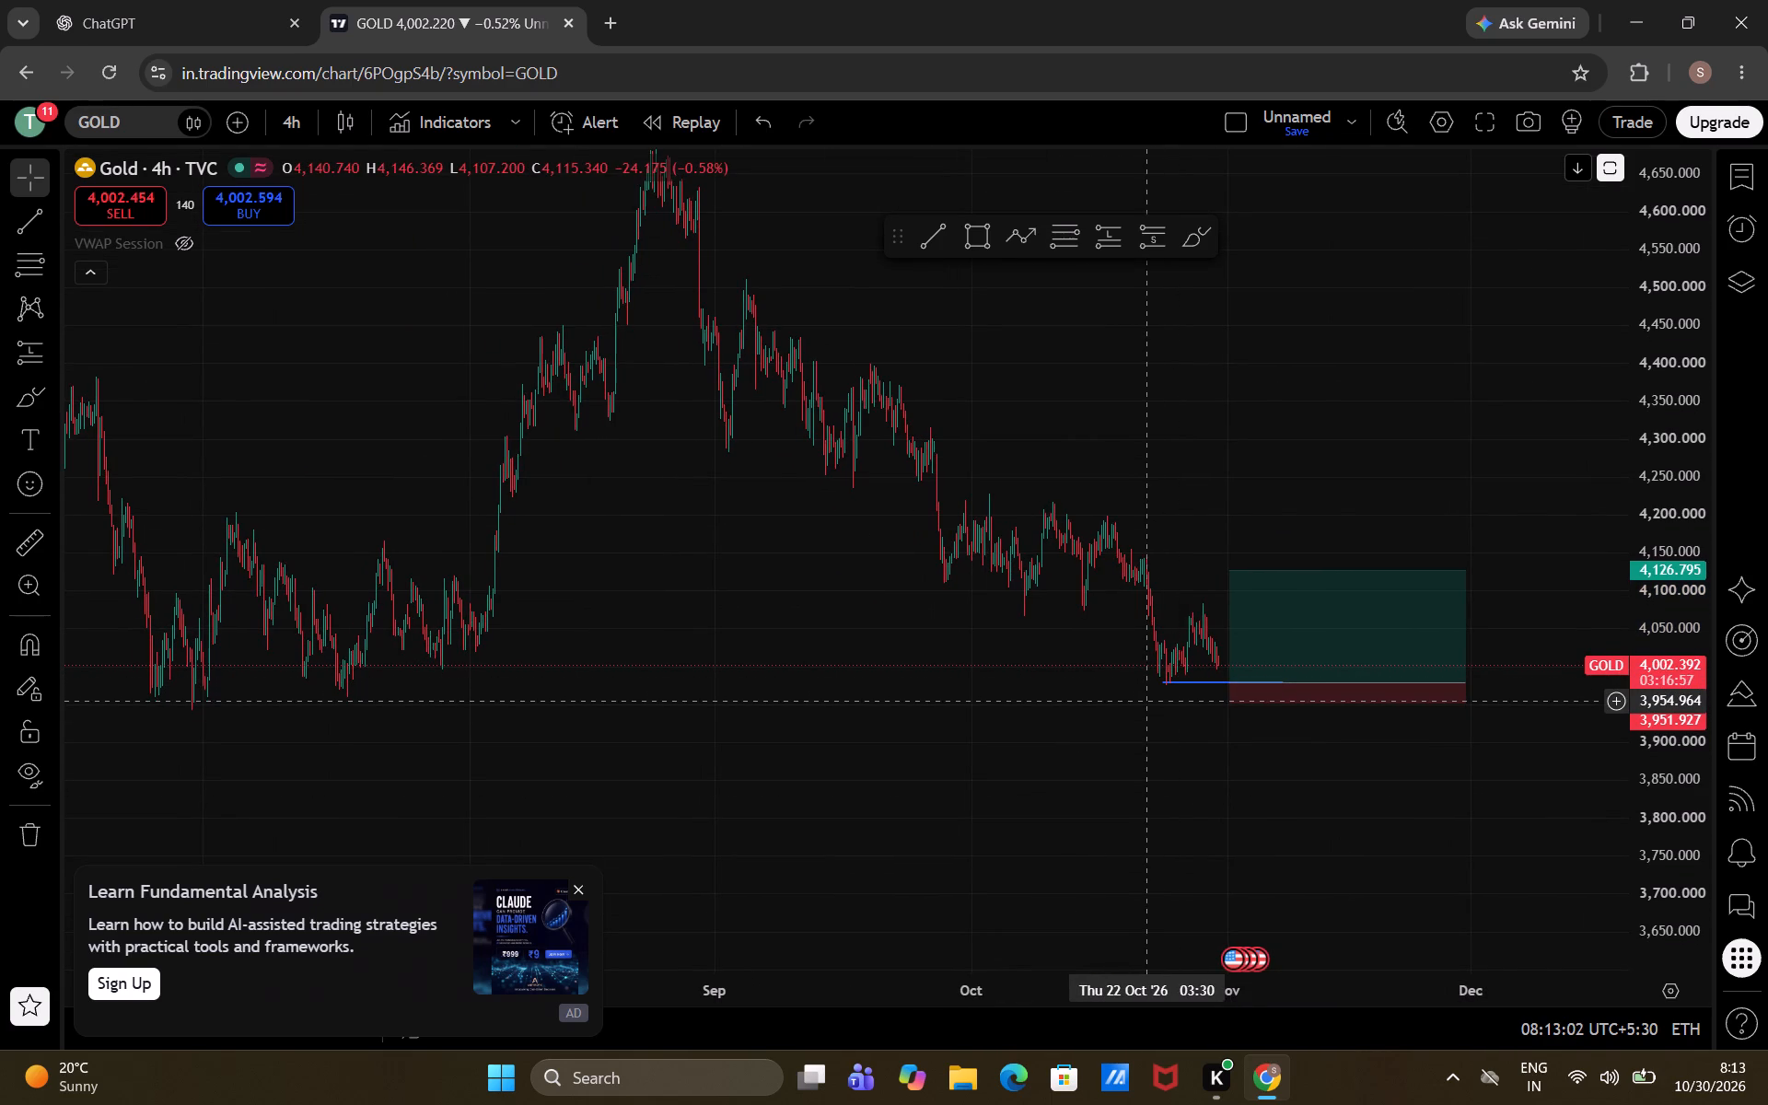
drag(1315, 785, 1230, 802)
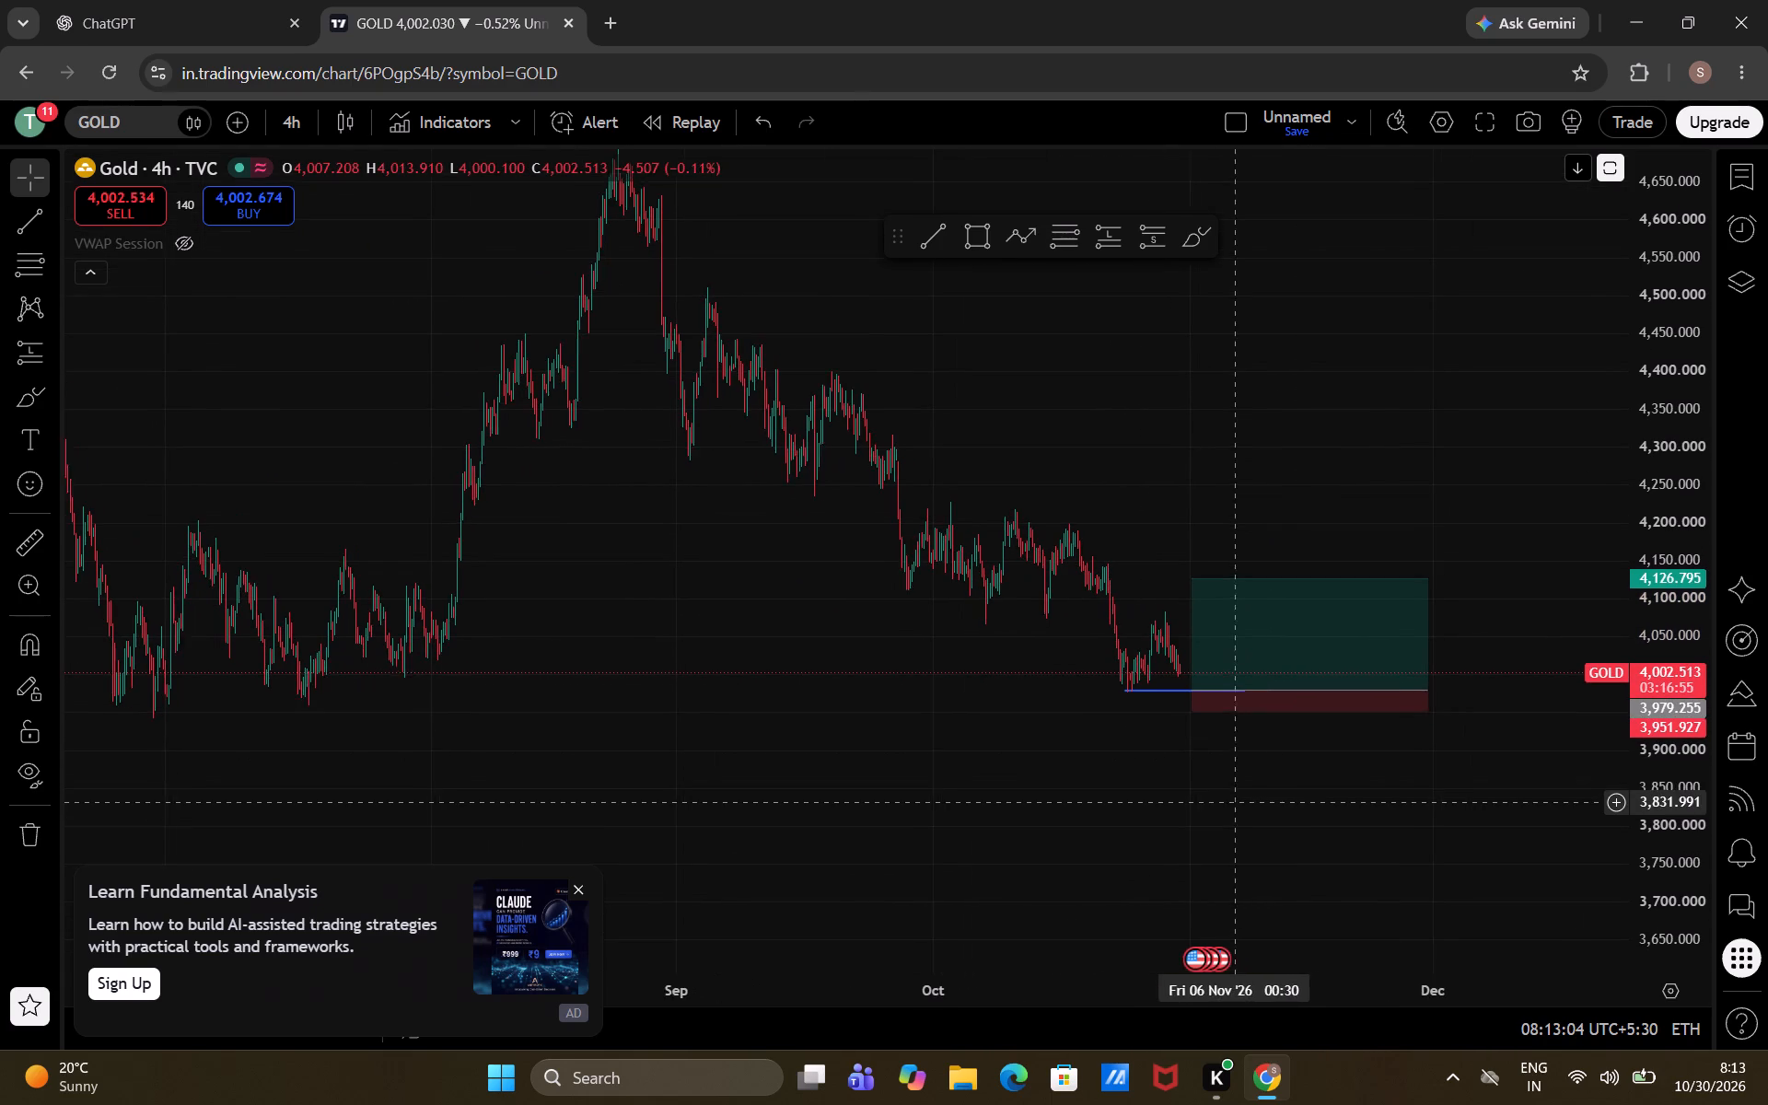
drag(1230, 802, 1229, 802)
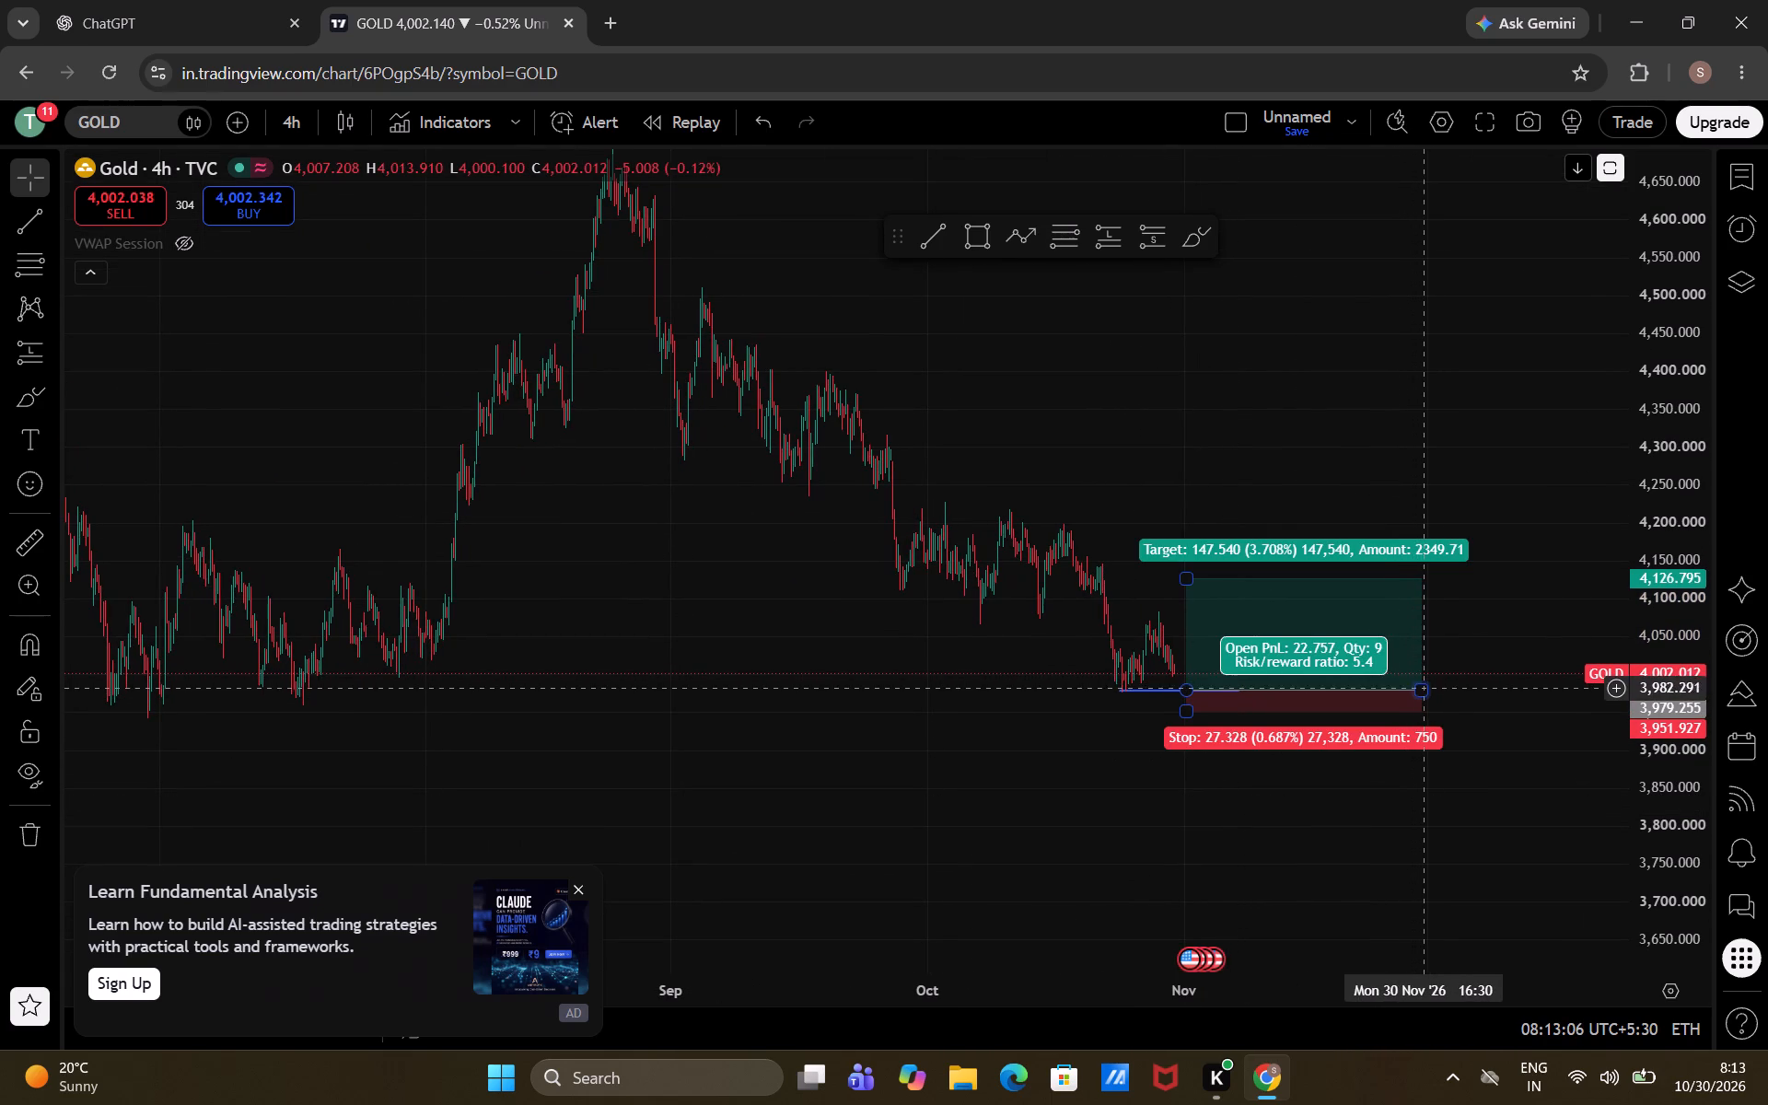
drag(1424, 691, 1293, 698)
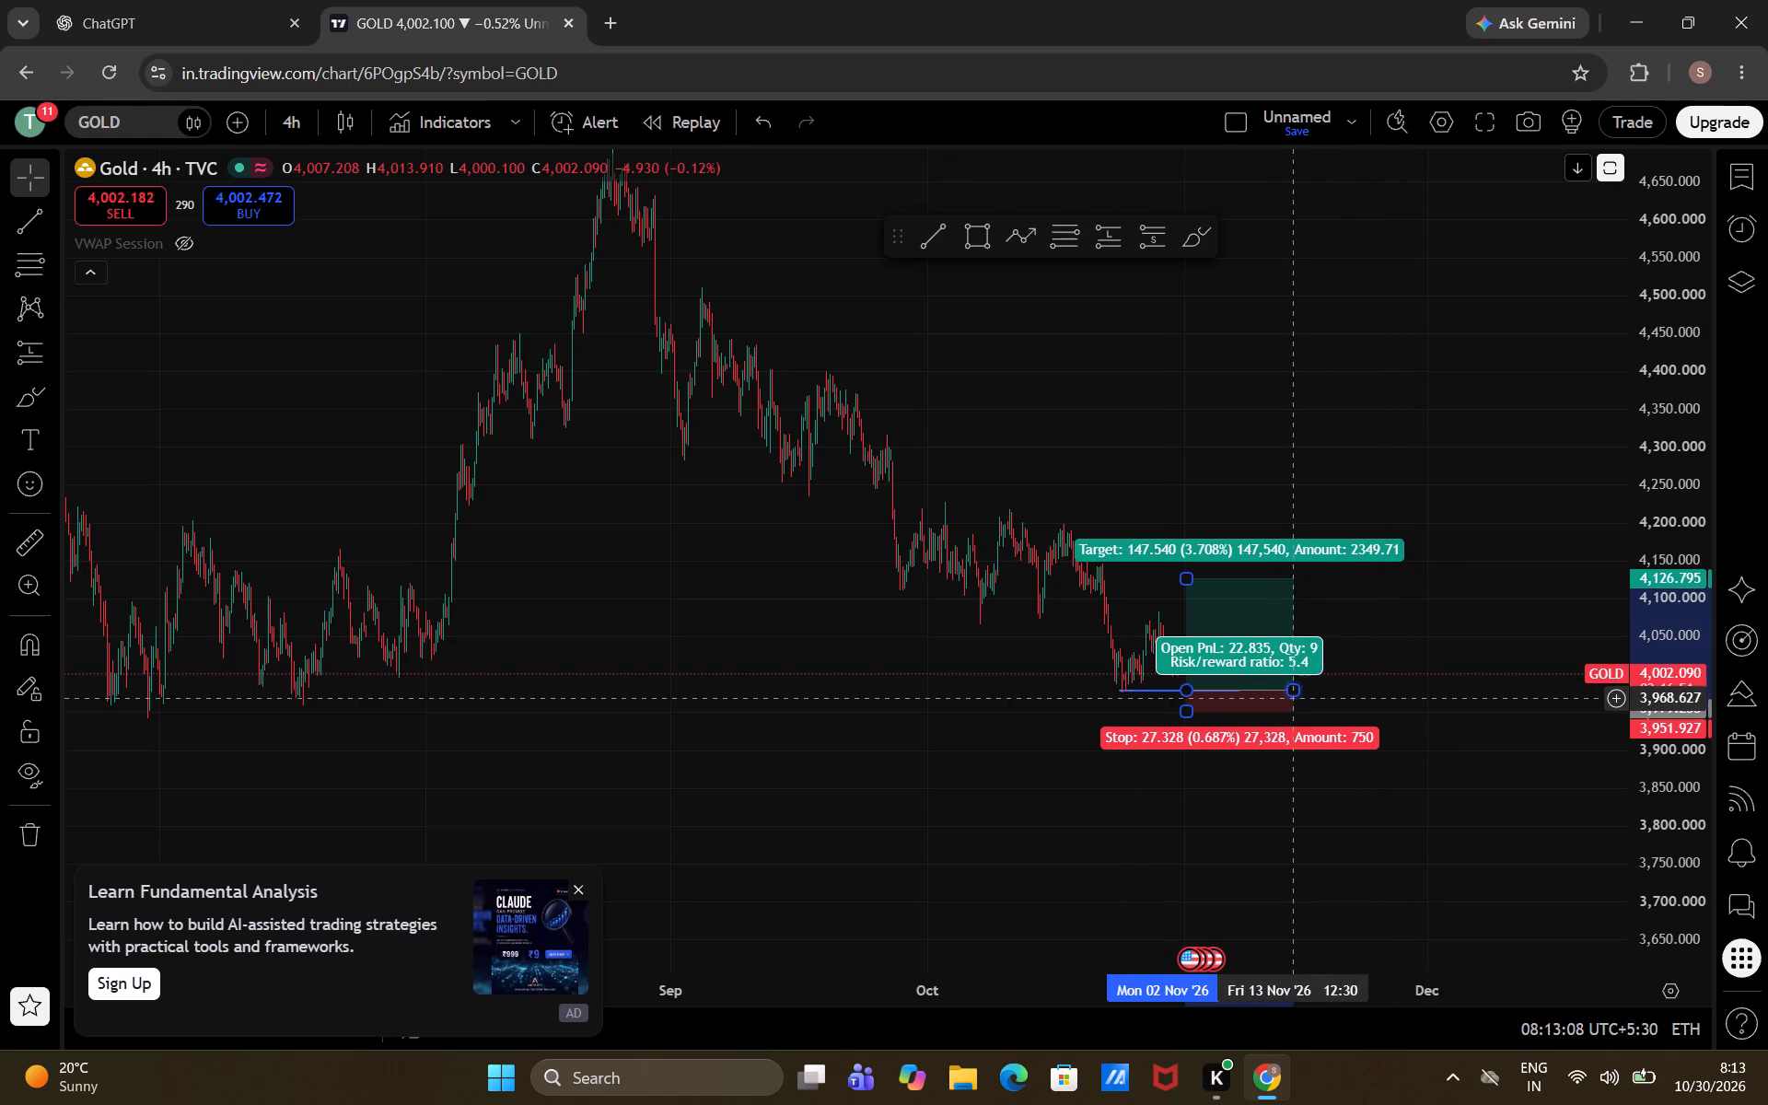
drag(1187, 578, 1190, 617)
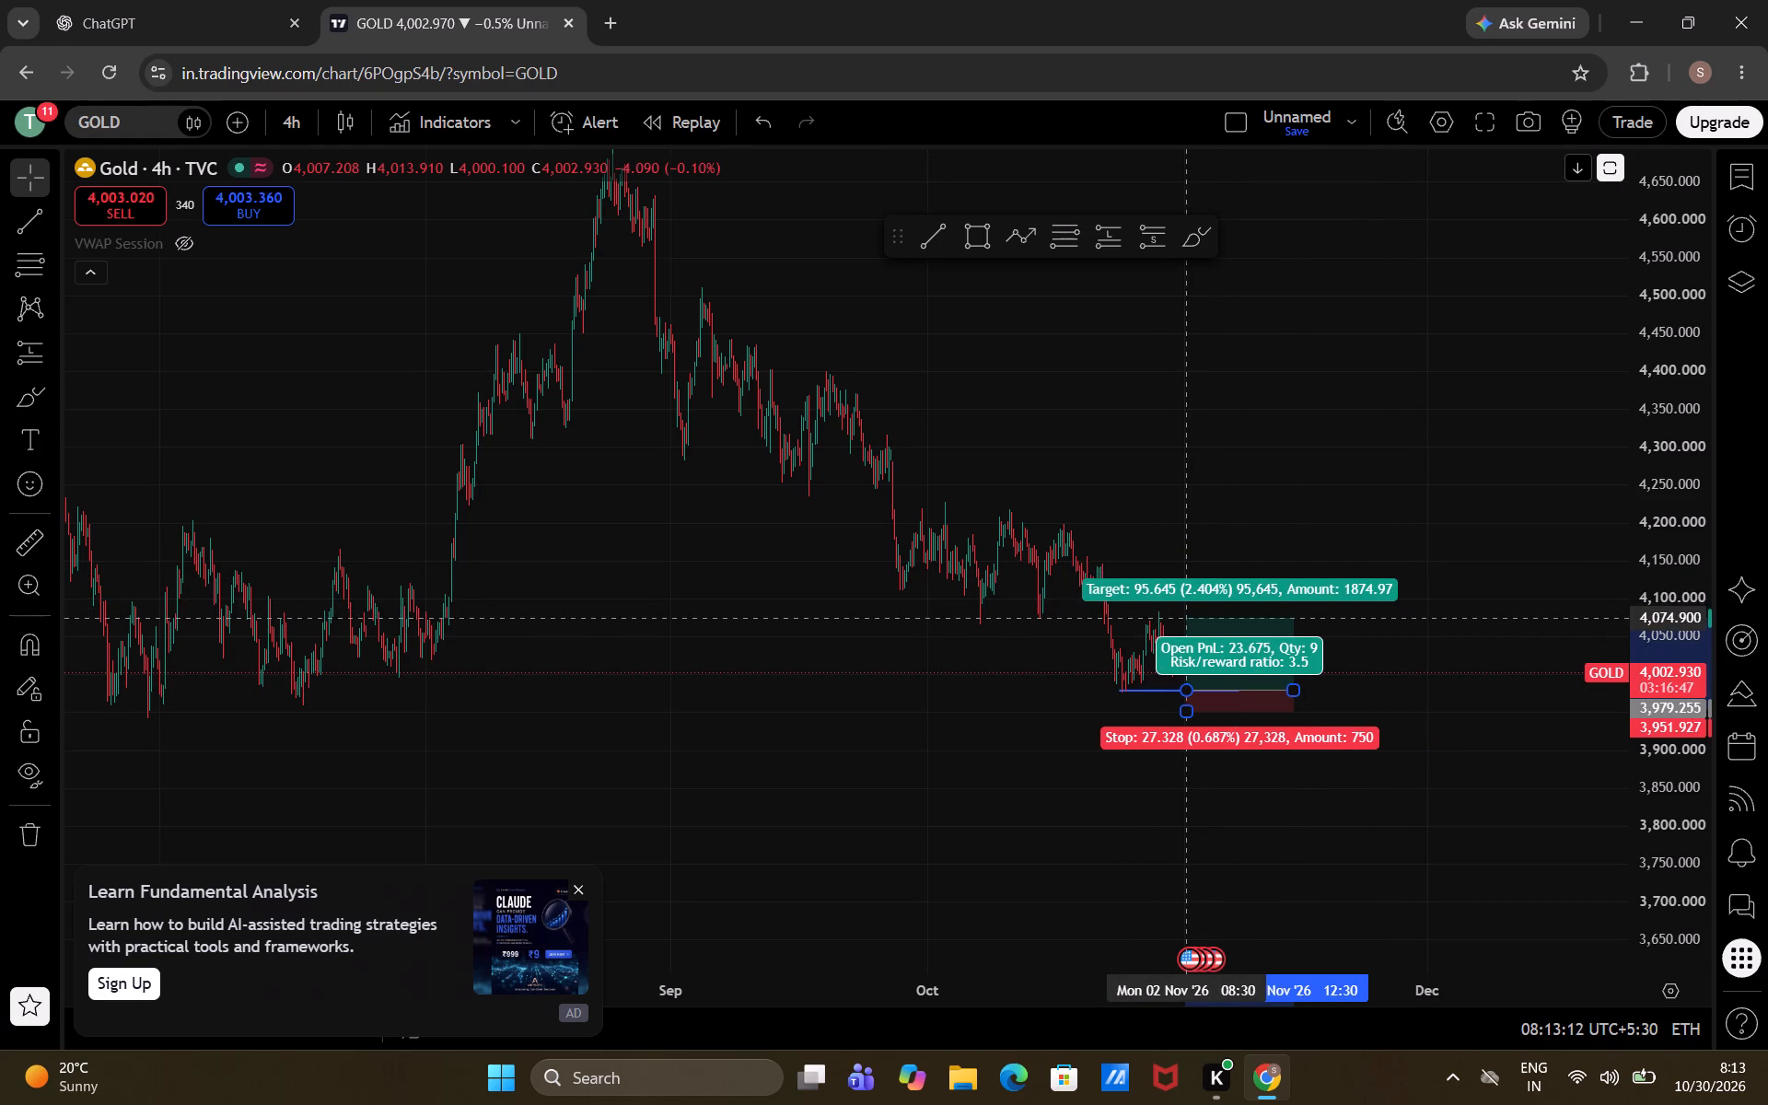
drag(1190, 617, 1191, 611)
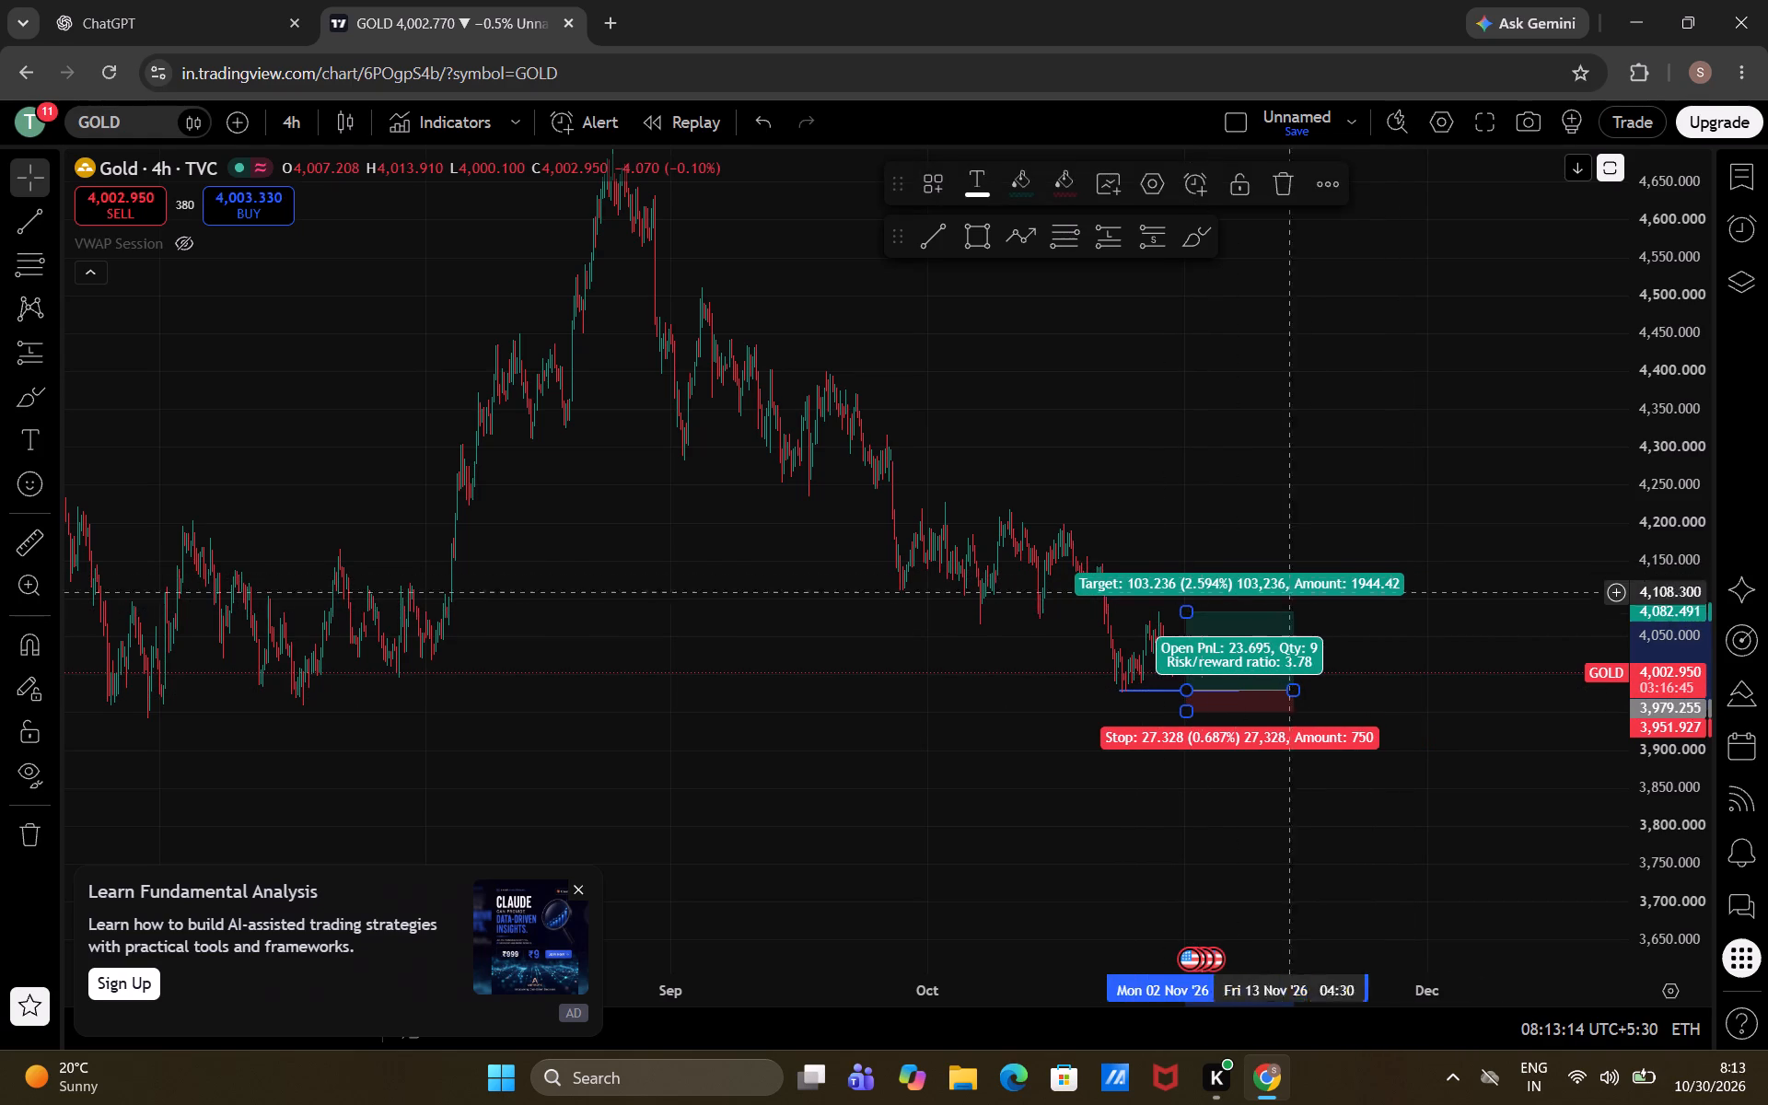
click(1427, 570)
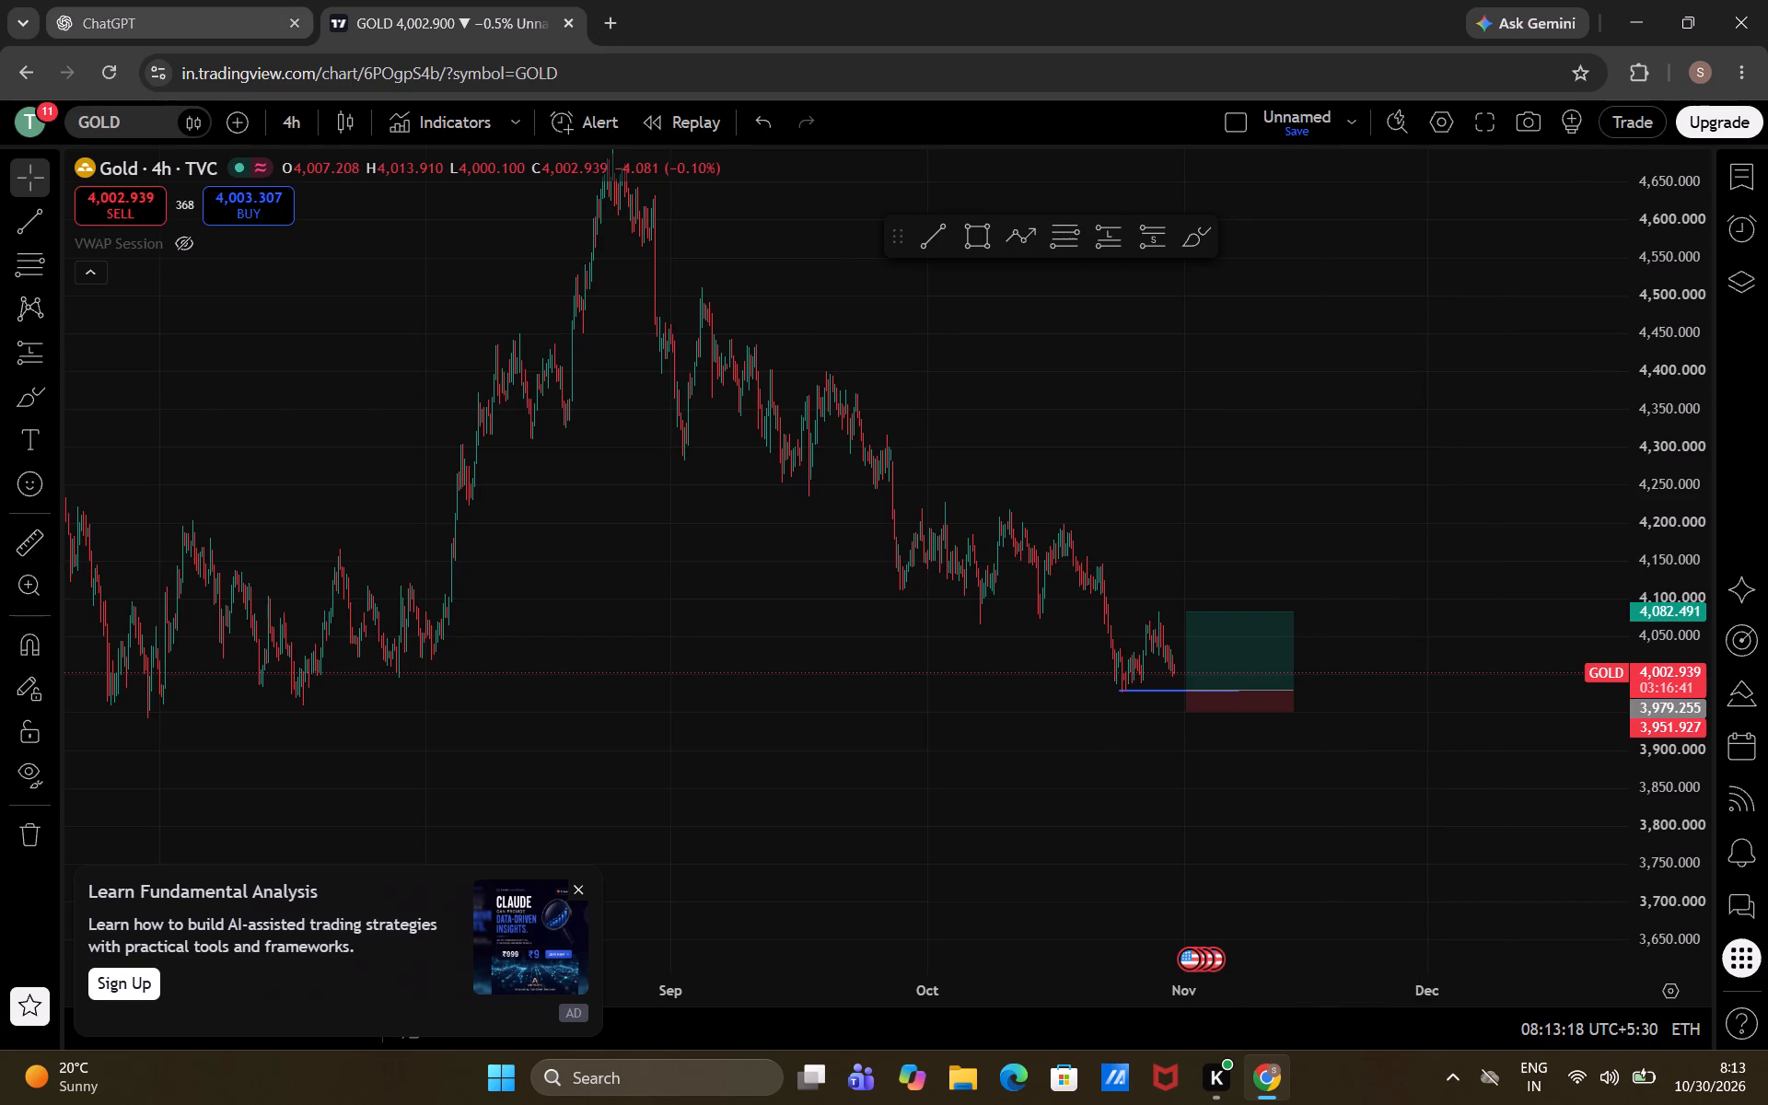
Switch to ChatGPT, moving its tab after the GOLD chart's, and open the recent conversation "Trading Project Idea".
drag(208, 16, 546, 10)
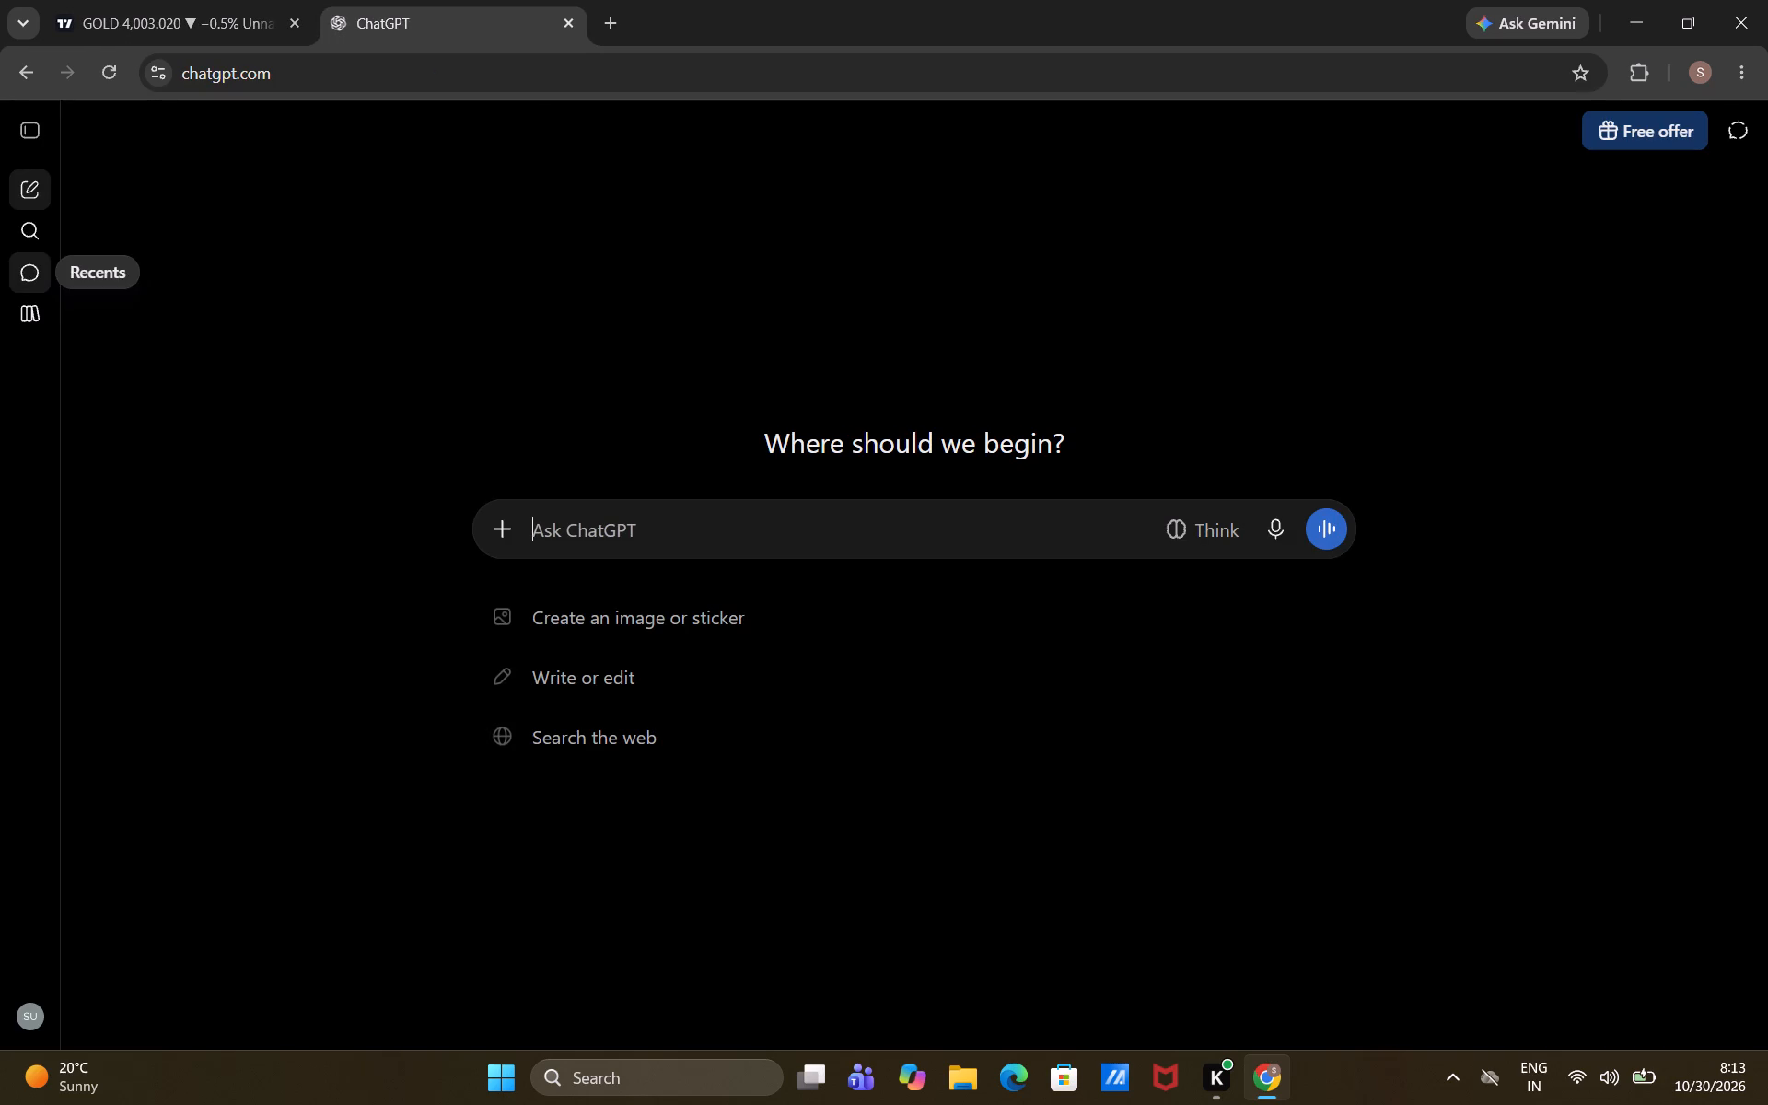
click(28, 273)
click(159, 325)
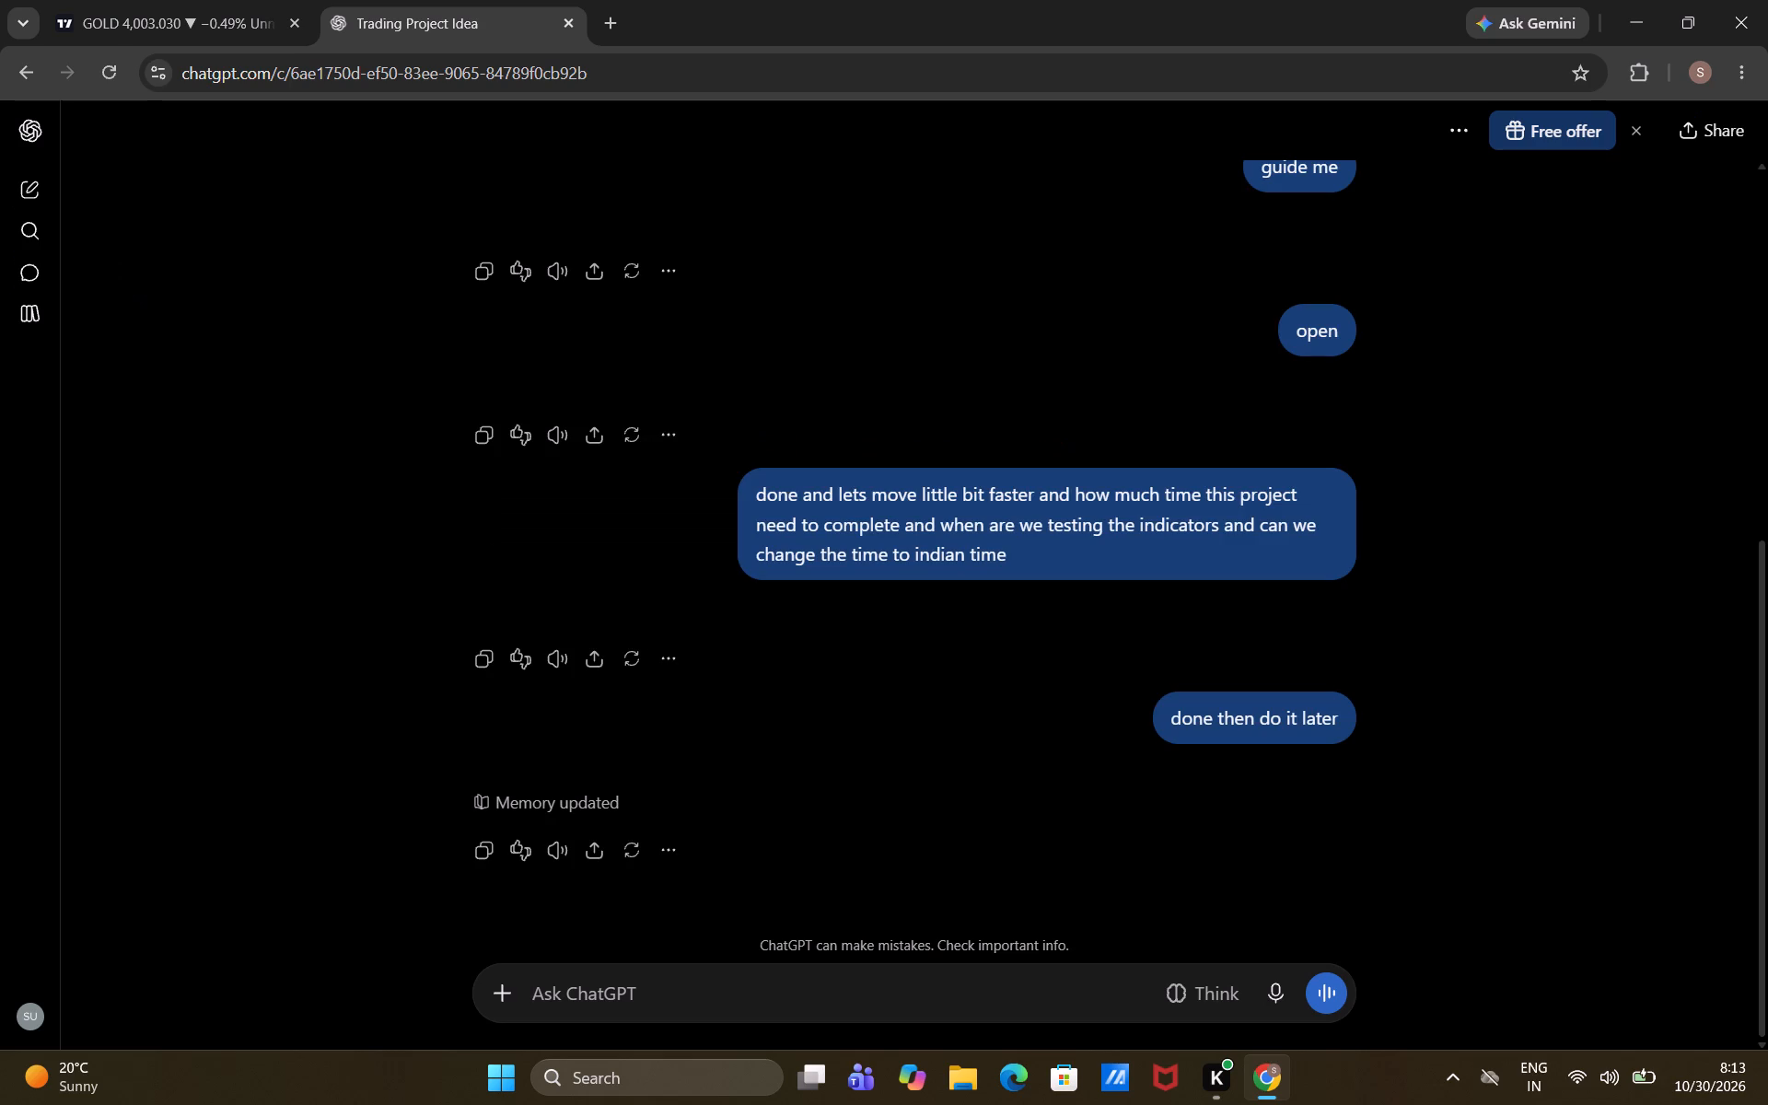